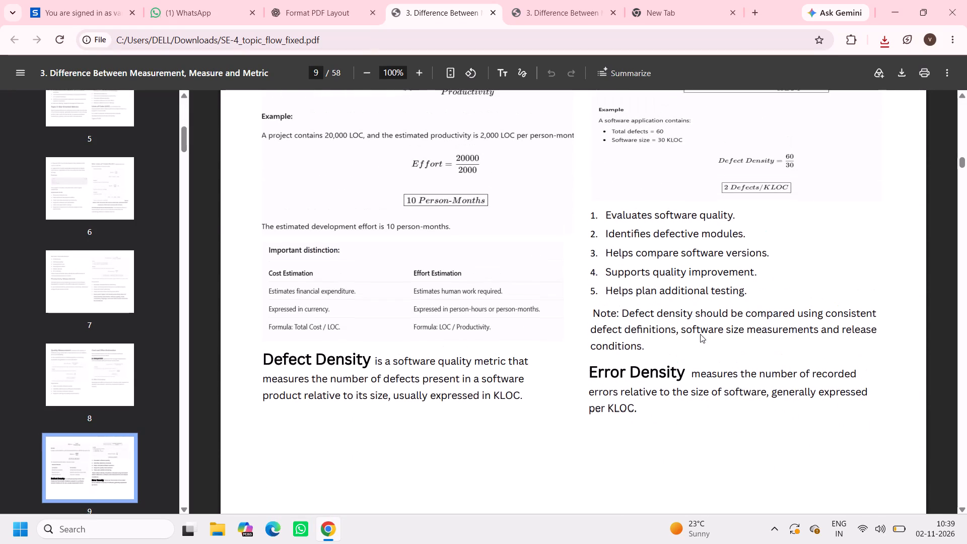
scroll(700, 334, up, 2)
scroll(700, 334, down, 6)
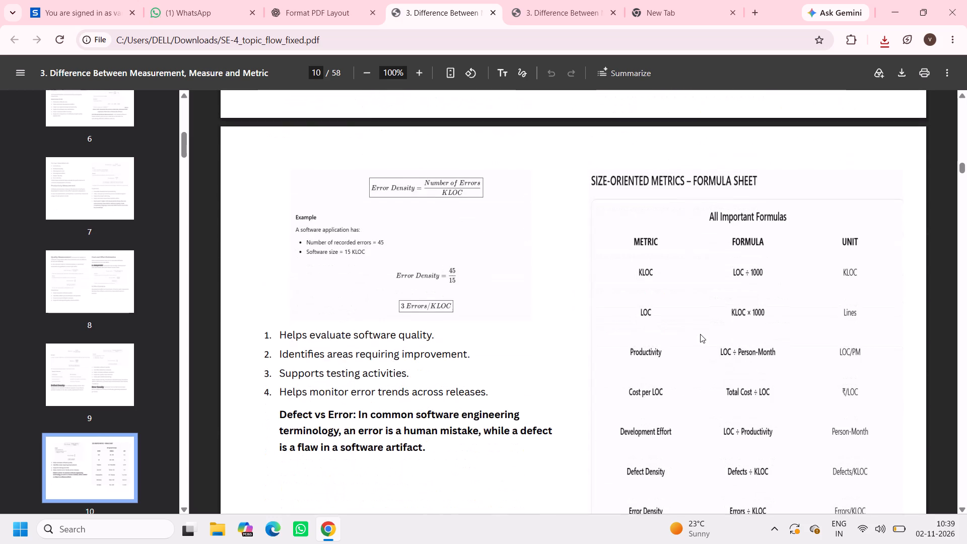
scroll(700, 334, down, 8)
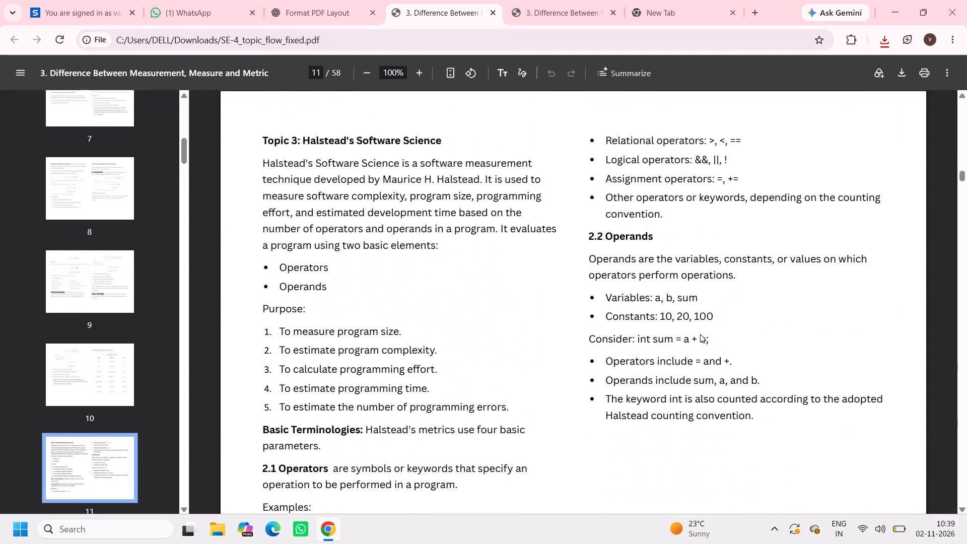
scroll(700, 334, down, 8)
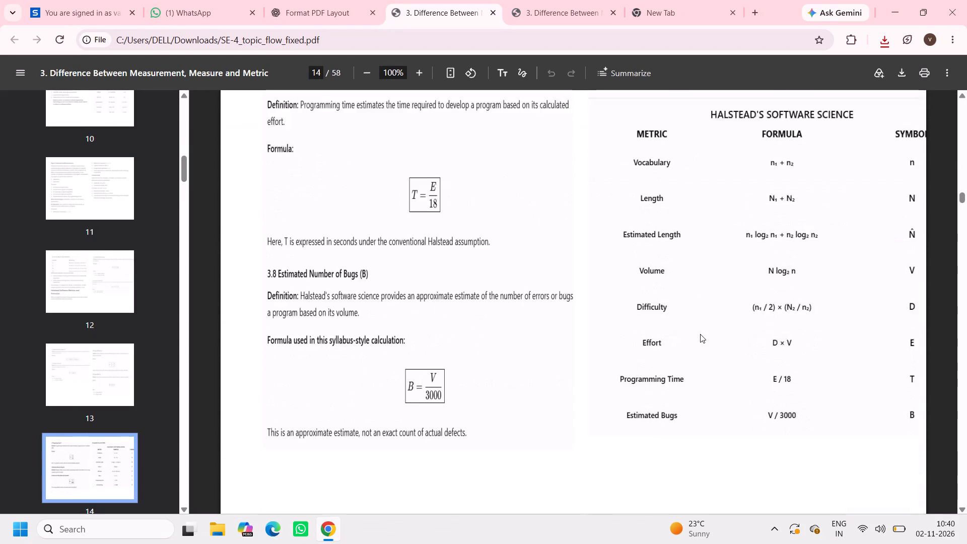
scroll(700, 334, down, 1)
scroll(787, 291, up, 1)
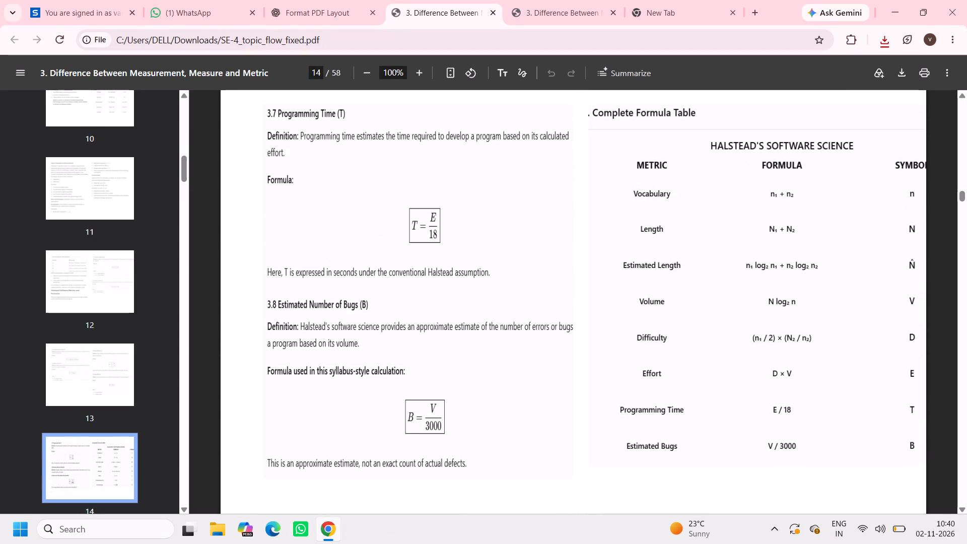
scroll(788, 291, down, 9)
scroll(788, 291, up, 1)
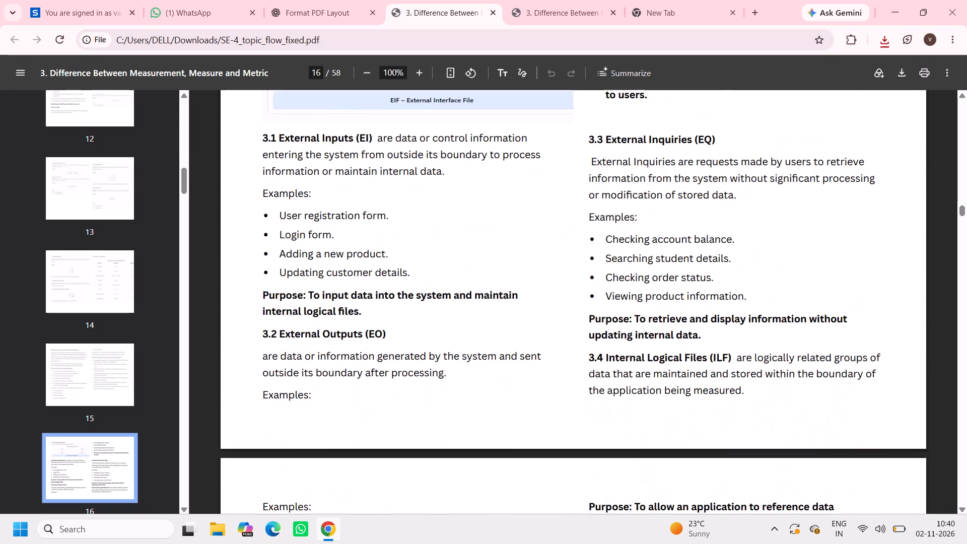
scroll(788, 291, up, 1)
scroll(680, 218, down, 5)
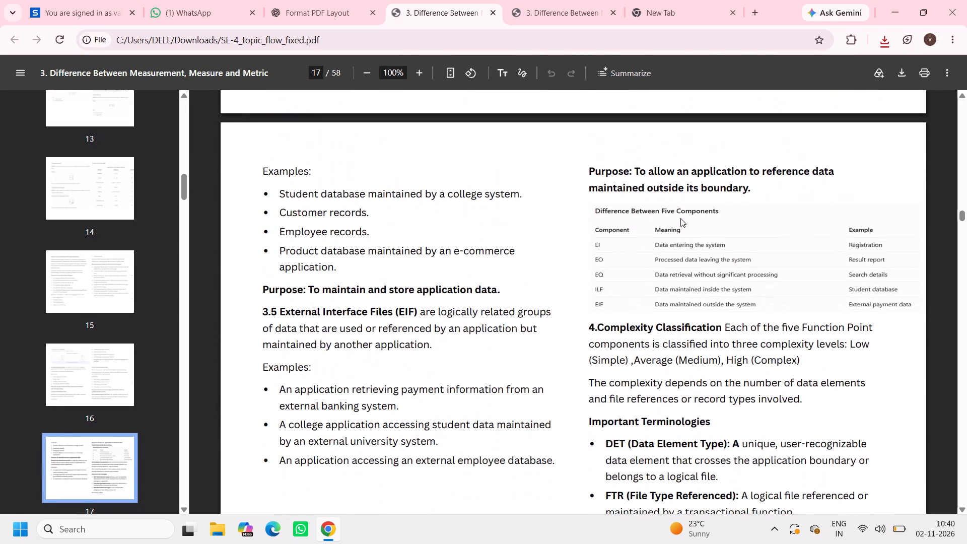
Examine how headings and their content break across pages around pages 30 to 33 of the PDF.
scroll(680, 218, down, 20)
scroll(680, 218, down, 9)
scroll(680, 218, down, 12)
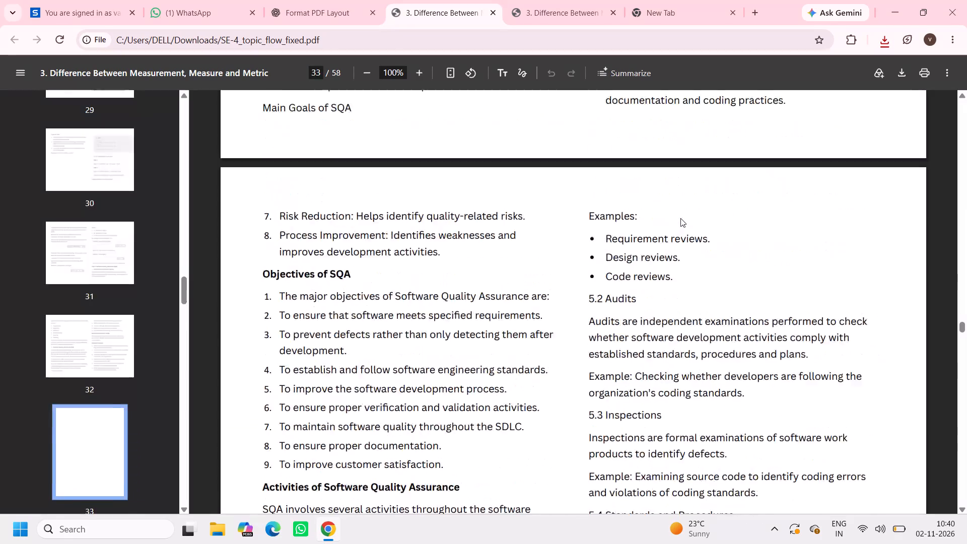
scroll(682, 251, up, 8)
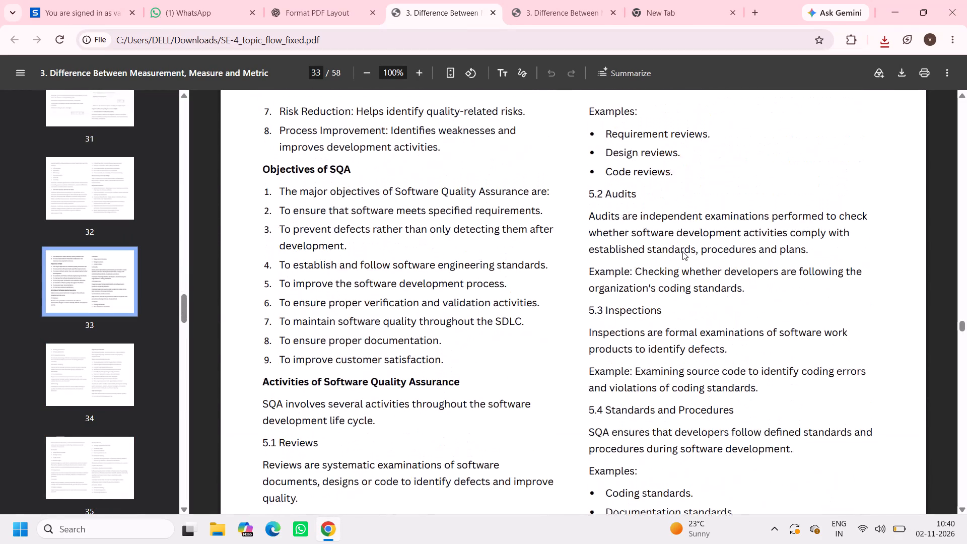
scroll(682, 251, up, 6)
scroll(703, 333, down, 1)
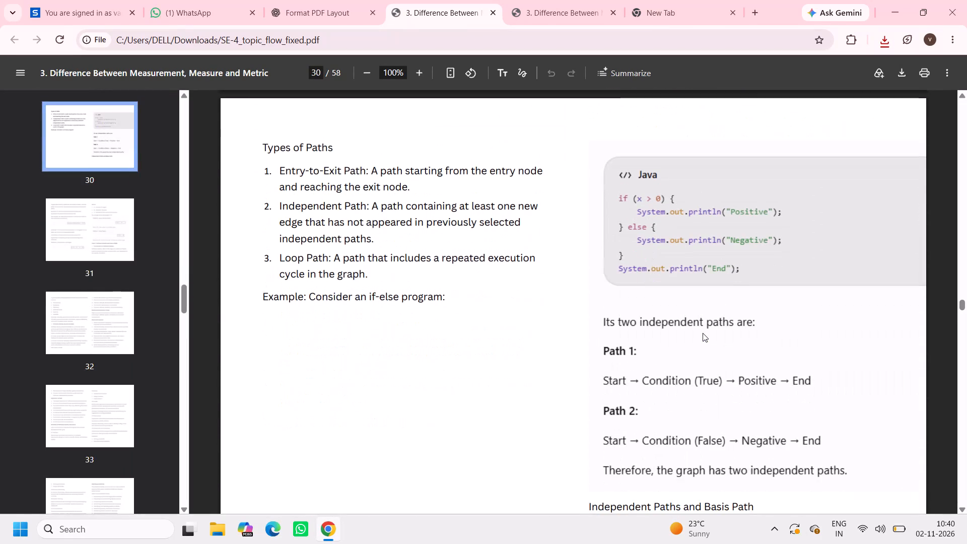
scroll(703, 333, down, 8)
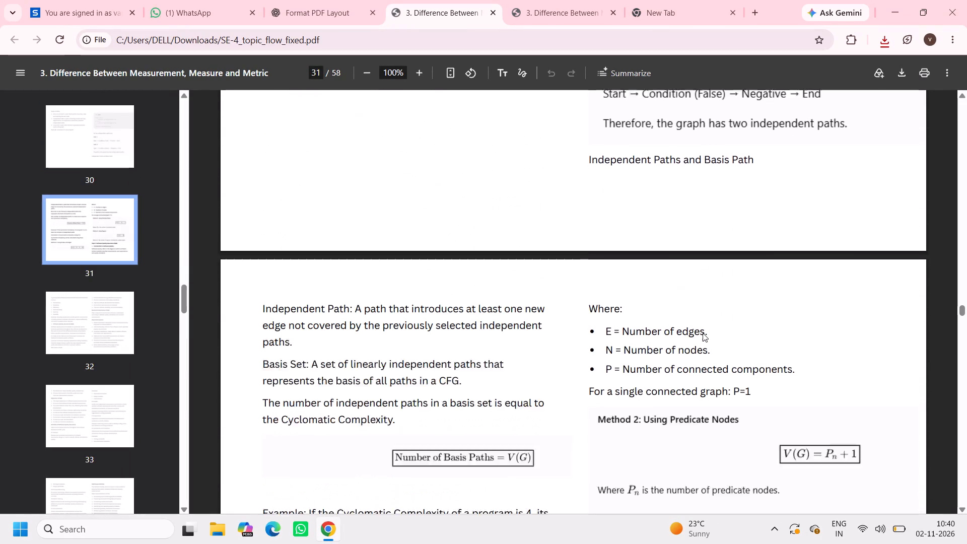
scroll(703, 333, down, 3)
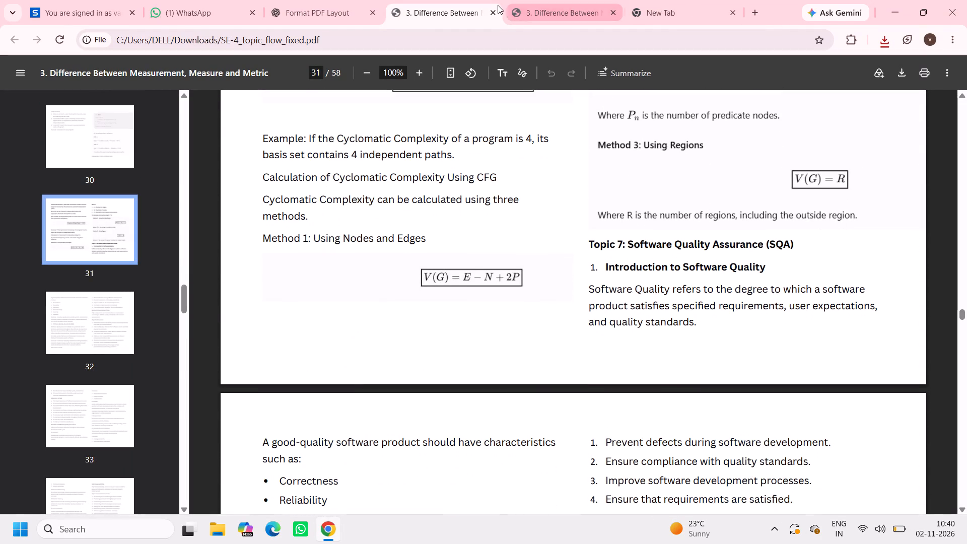
Close the SE-4_topic_flow_fixed.pdf and SE-4_spaced.pdf tabs, returning to the ChatGPT conversation.
click(496, 15)
click(496, 15)
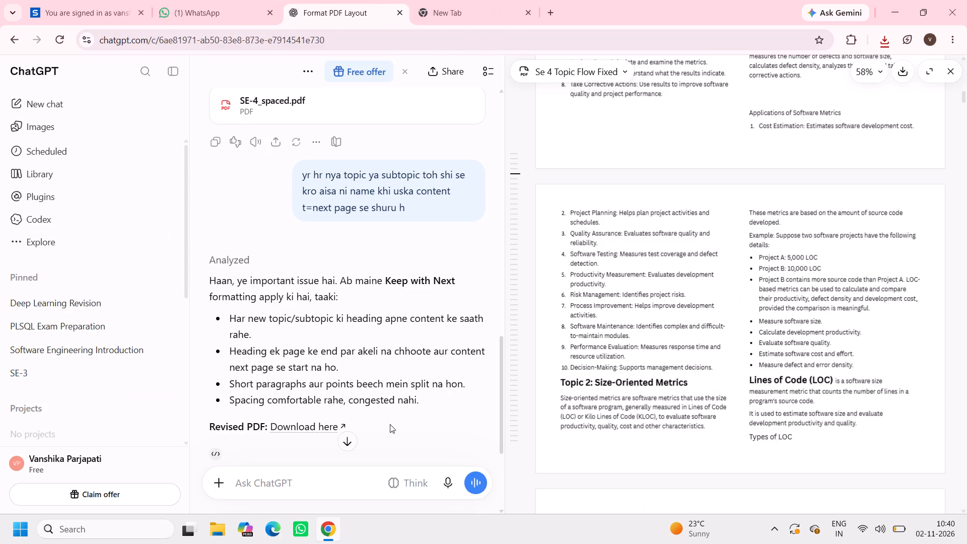
Switch to Word and open the recent SE-4 document stored in the OneDrive Desktop folder.
click(160, 530)
text(ms w)
click(332, 233)
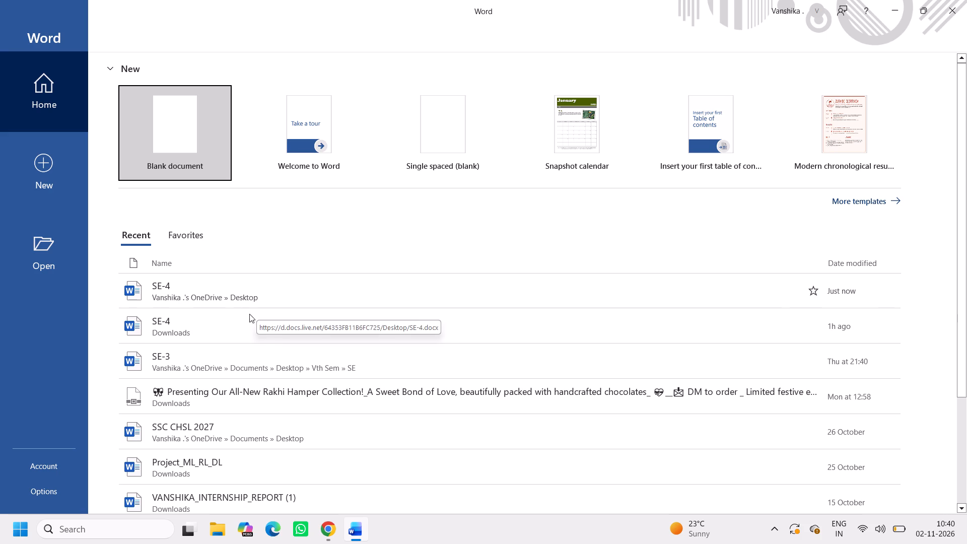
click(255, 280)
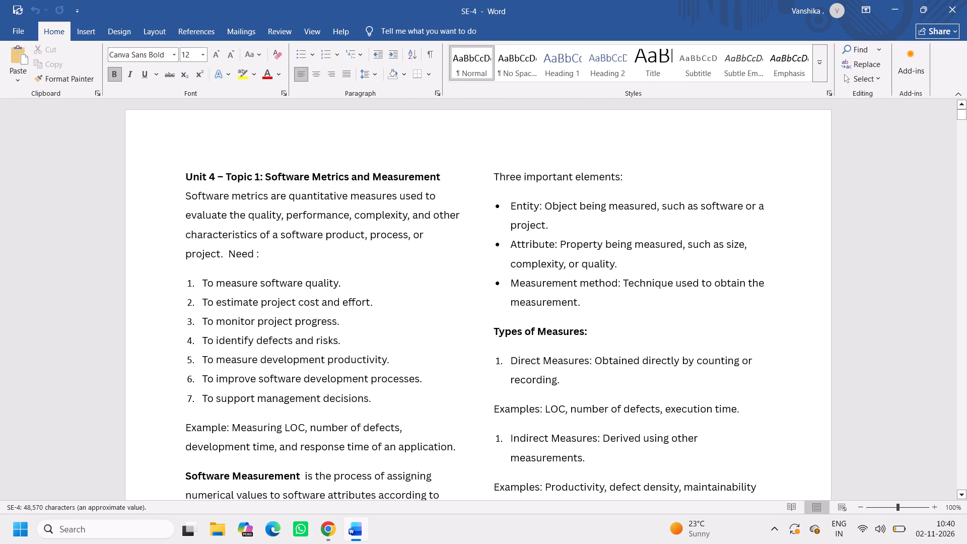
Delete the duplicate Control Flow Graph picture in the right column of the "4.2 CFG for if-else Statement" page.
scroll(615, 180, down, 20)
scroll(615, 180, up, 1)
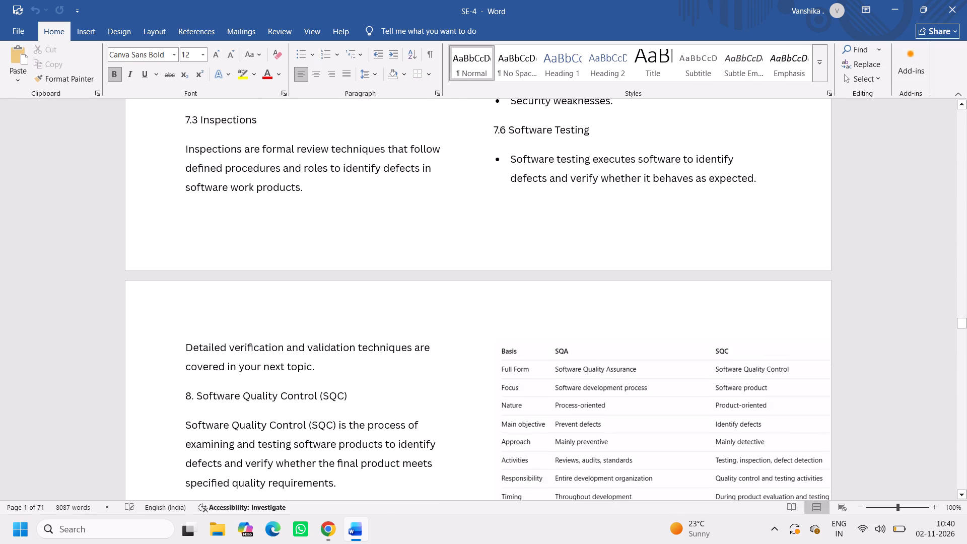
scroll(615, 180, up, 10)
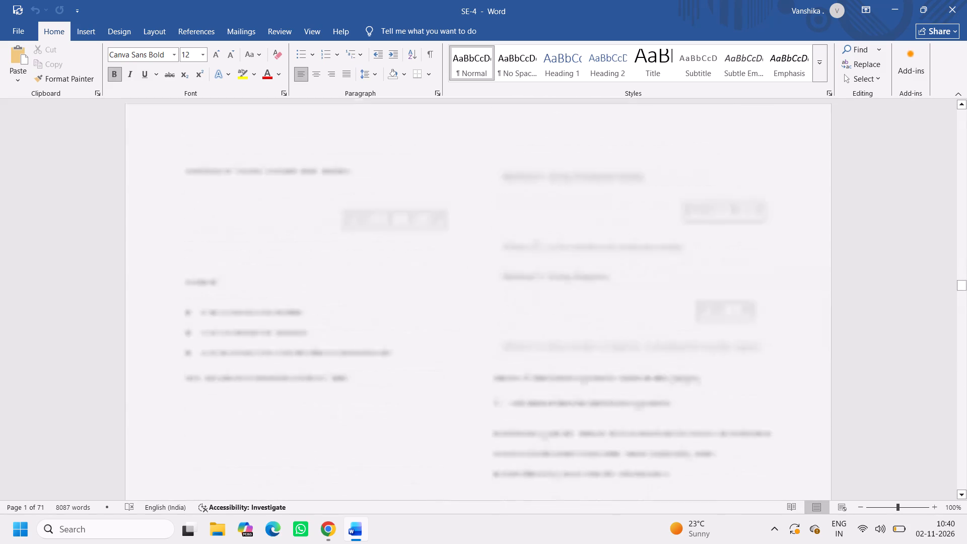
scroll(615, 180, up, 1)
scroll(615, 180, down, 3)
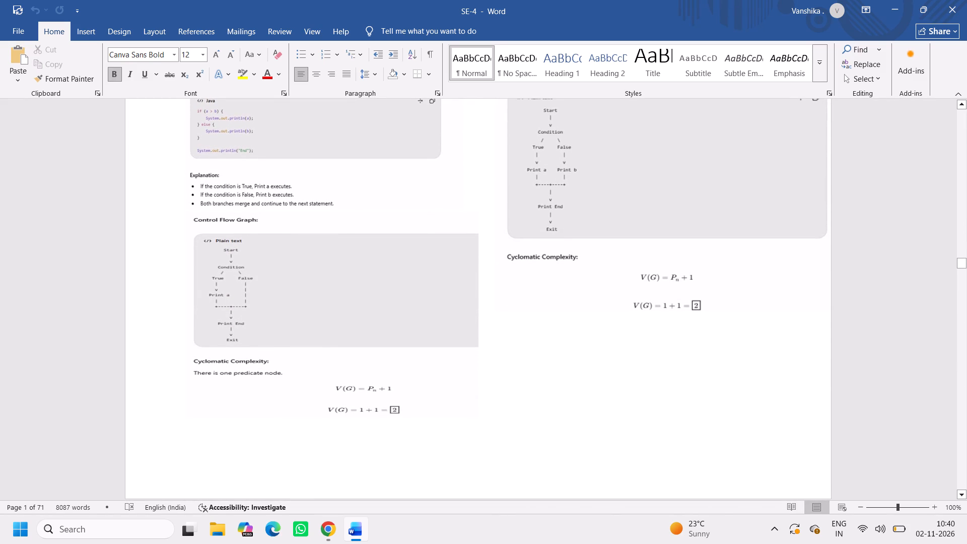
scroll(663, 265, up, 1)
click(646, 287)
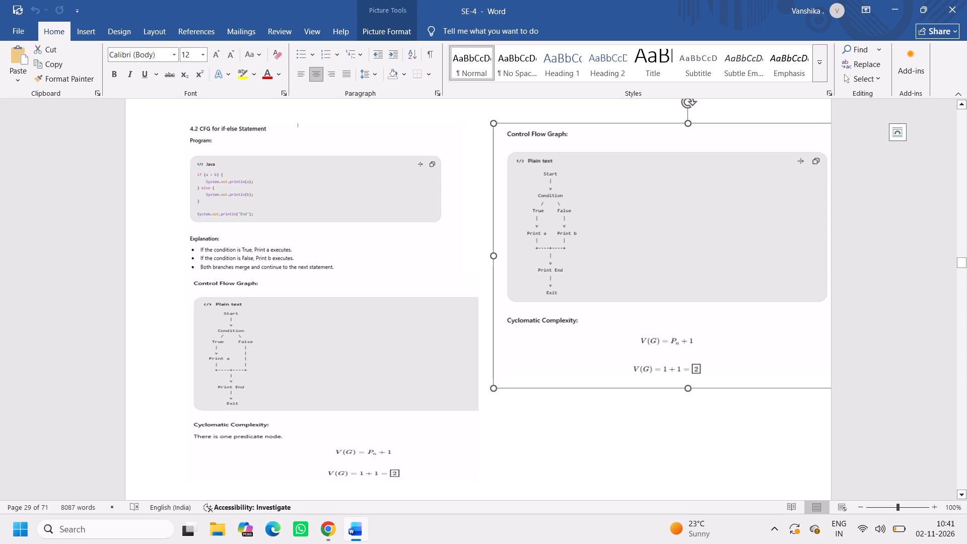
key(BackSpace)
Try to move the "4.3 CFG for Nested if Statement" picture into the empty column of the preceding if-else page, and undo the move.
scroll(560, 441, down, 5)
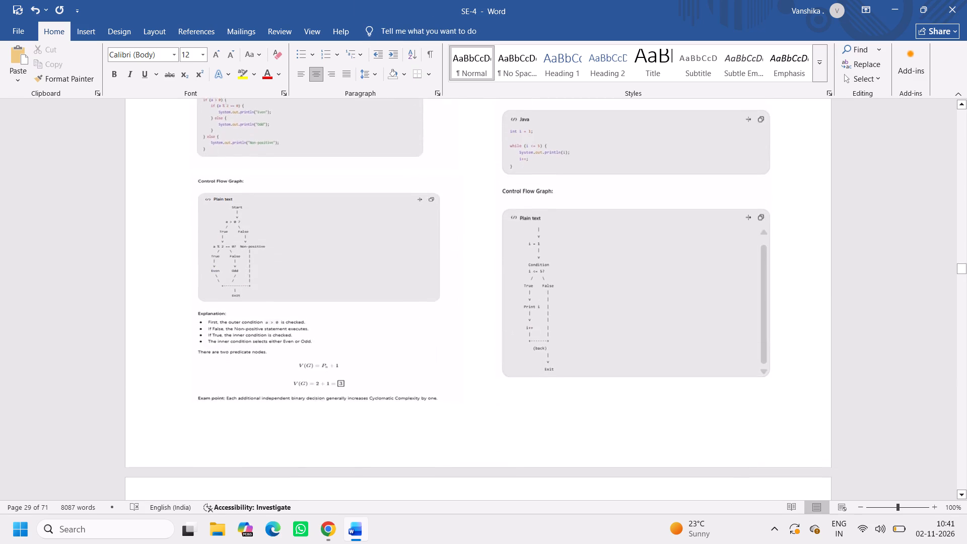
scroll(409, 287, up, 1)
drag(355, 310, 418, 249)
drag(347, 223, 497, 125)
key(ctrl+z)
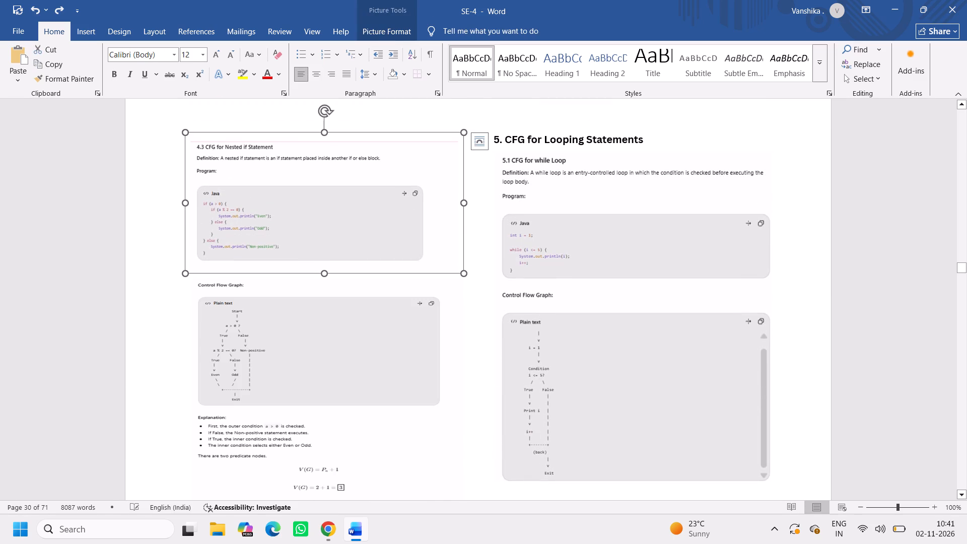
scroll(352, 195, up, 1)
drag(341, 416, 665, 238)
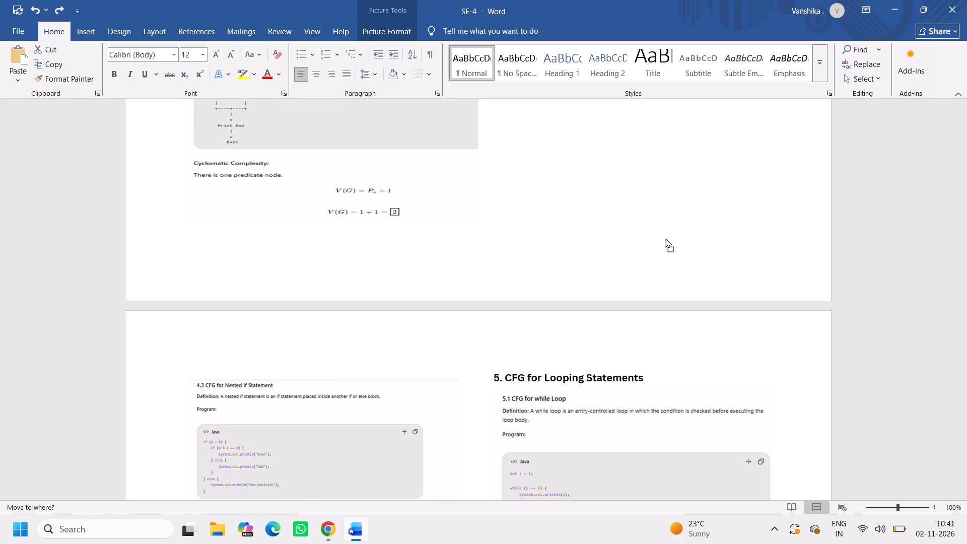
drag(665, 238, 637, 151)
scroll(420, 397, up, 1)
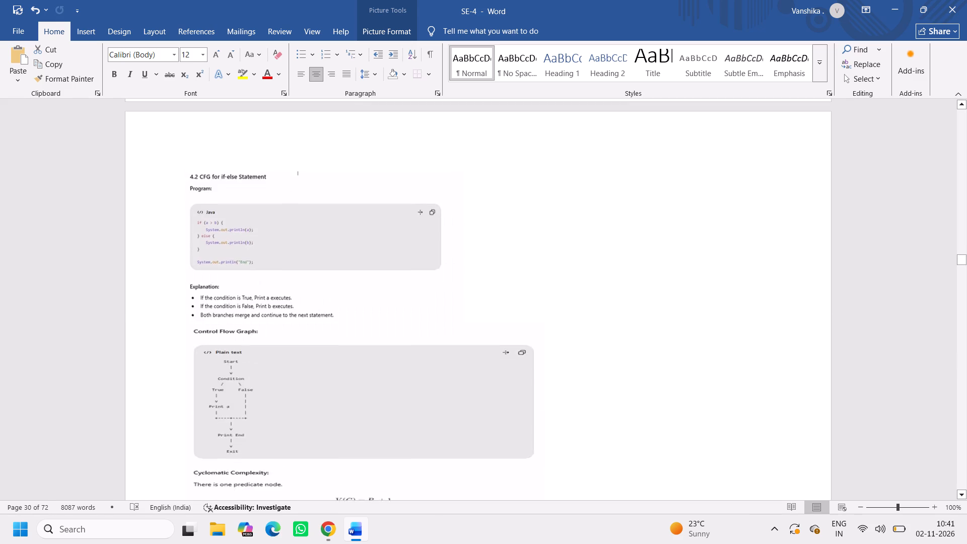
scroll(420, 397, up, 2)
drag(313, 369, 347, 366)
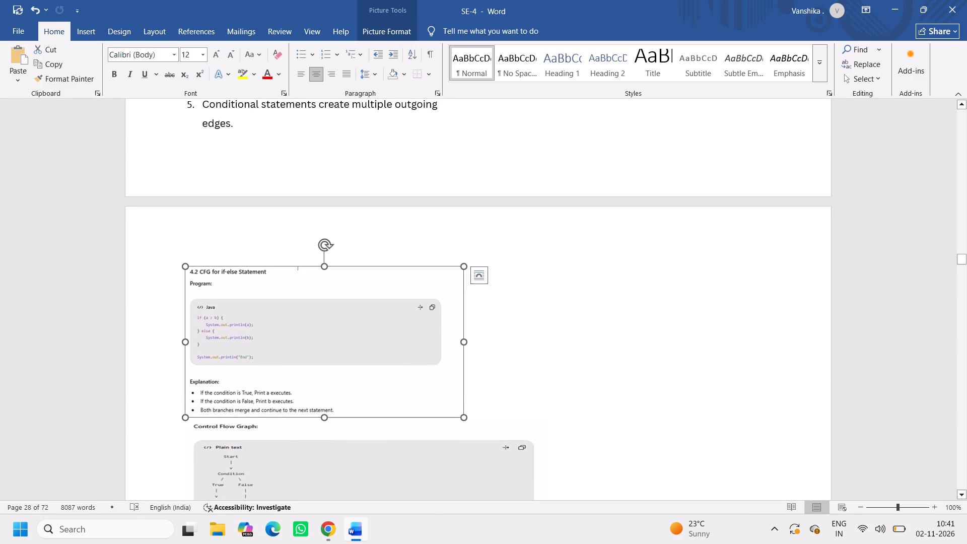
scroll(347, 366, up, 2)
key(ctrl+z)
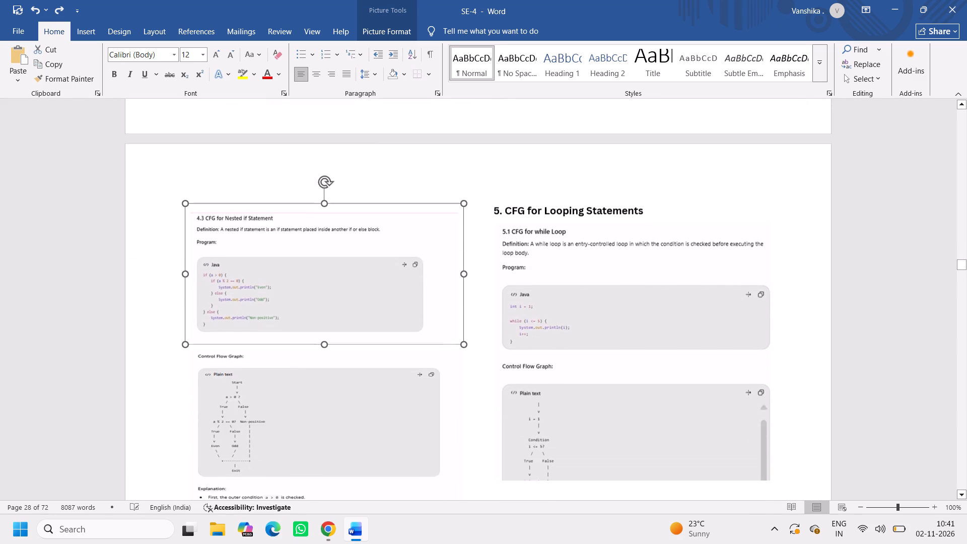
Move the "Difference Between while, do-while and for Loop" table picture into the empty right column beside "5.3 CFG for for Loop".
scroll(530, 351, down, 2)
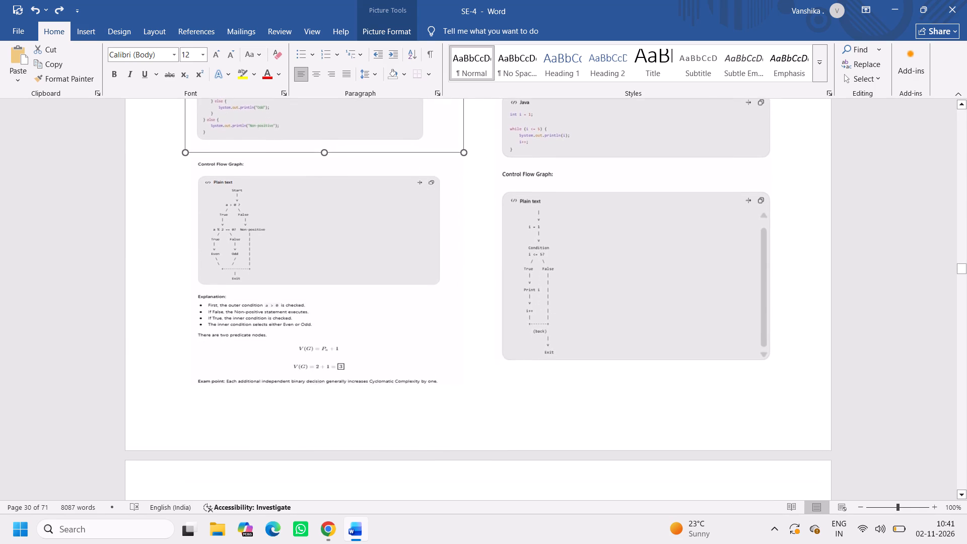
click(598, 369)
scroll(549, 414, down, 3)
scroll(549, 414, up, 1)
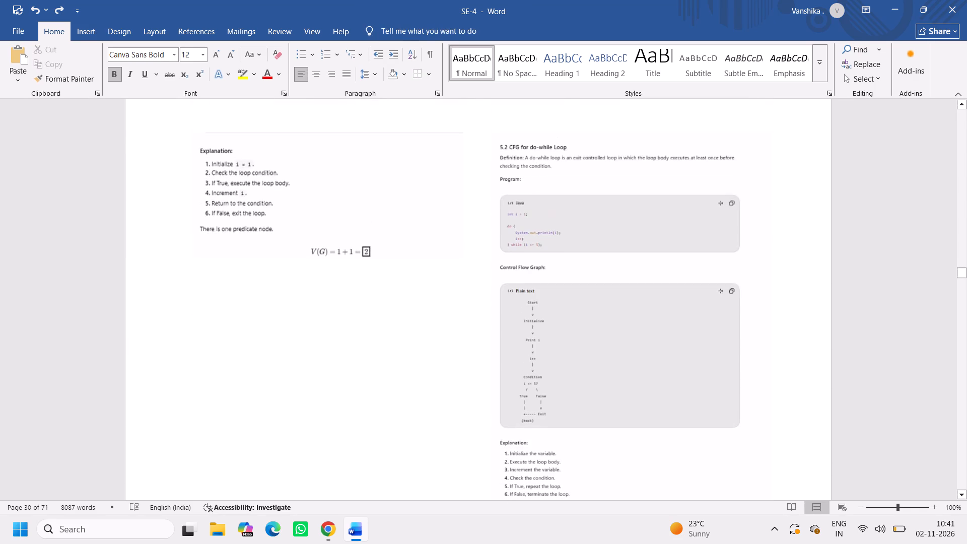
scroll(549, 414, up, 1)
scroll(450, 384, down, 2)
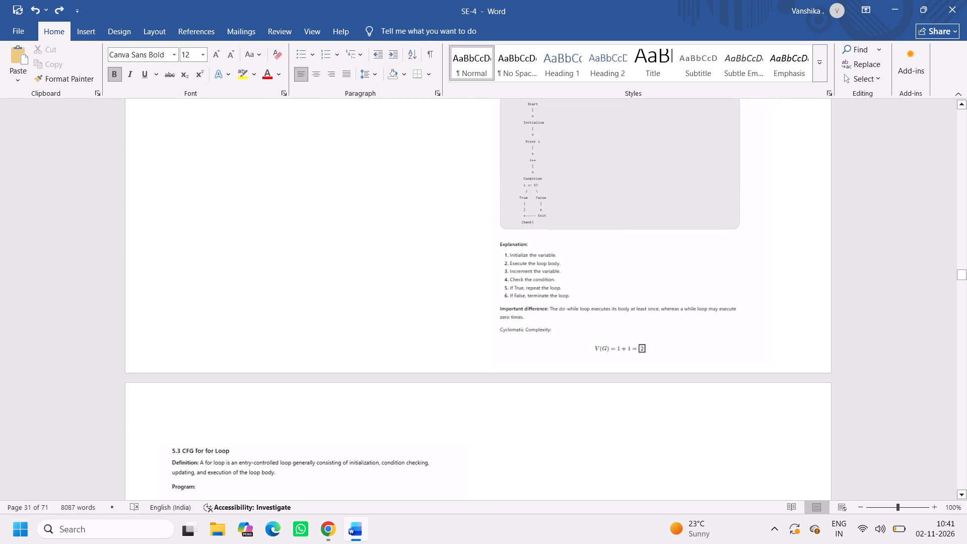
scroll(555, 306, up, 1)
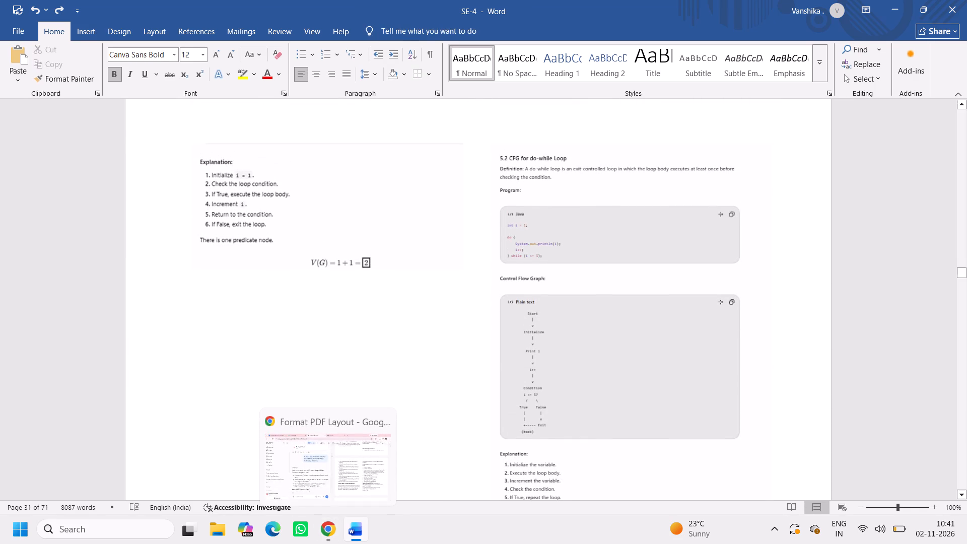
scroll(687, 279, down, 1)
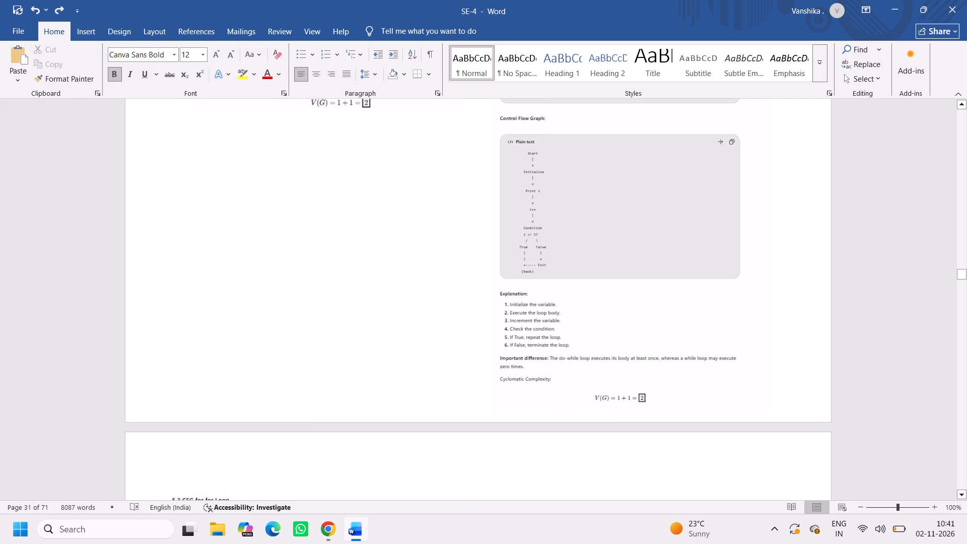
scroll(641, 310, down, 2)
scroll(403, 351, down, 1)
click(317, 387)
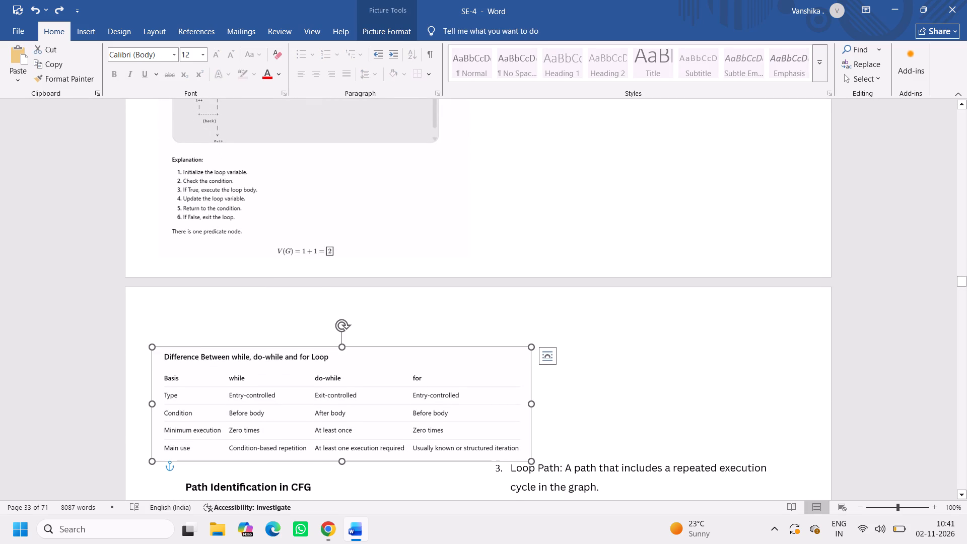
drag(456, 415, 728, 141)
scroll(672, 267, up, 1)
drag(617, 325, 643, 251)
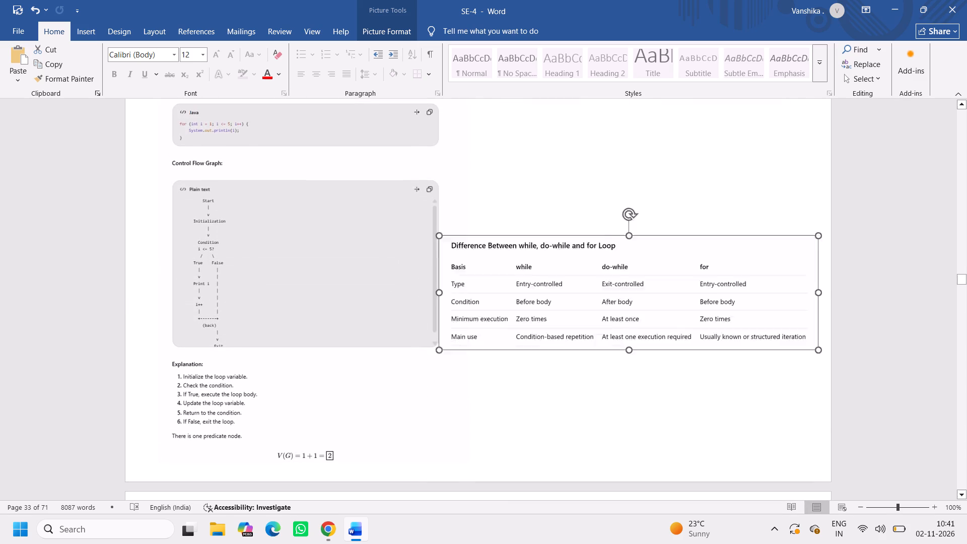
drag(643, 251, 664, 146)
click(556, 171)
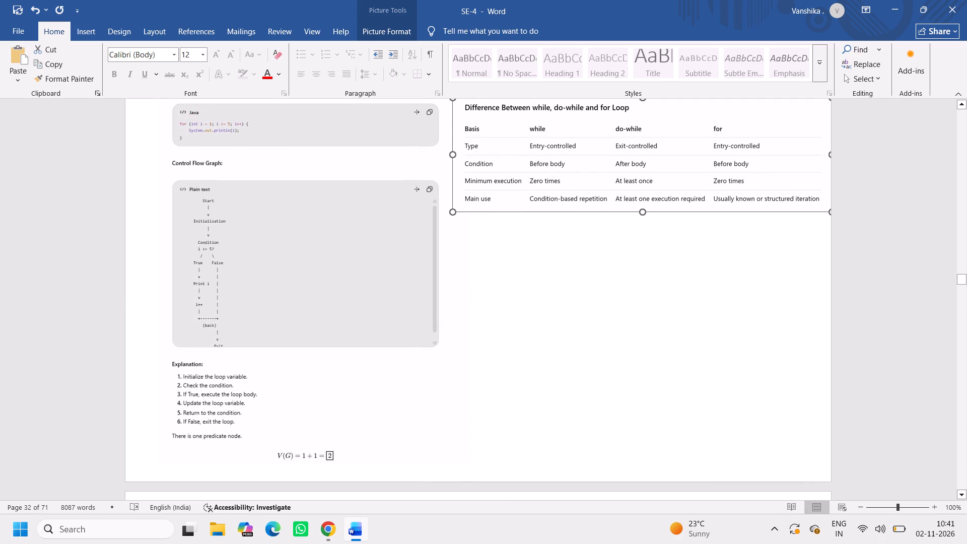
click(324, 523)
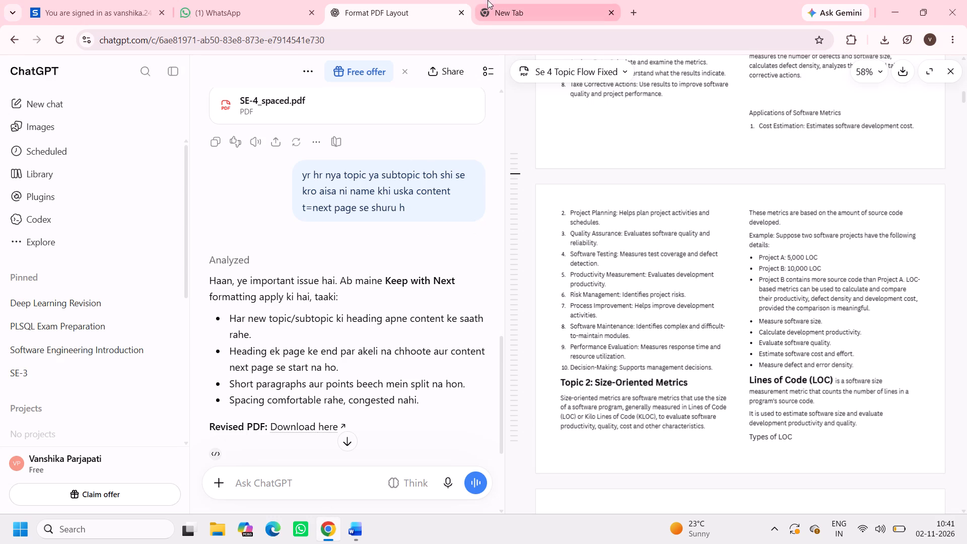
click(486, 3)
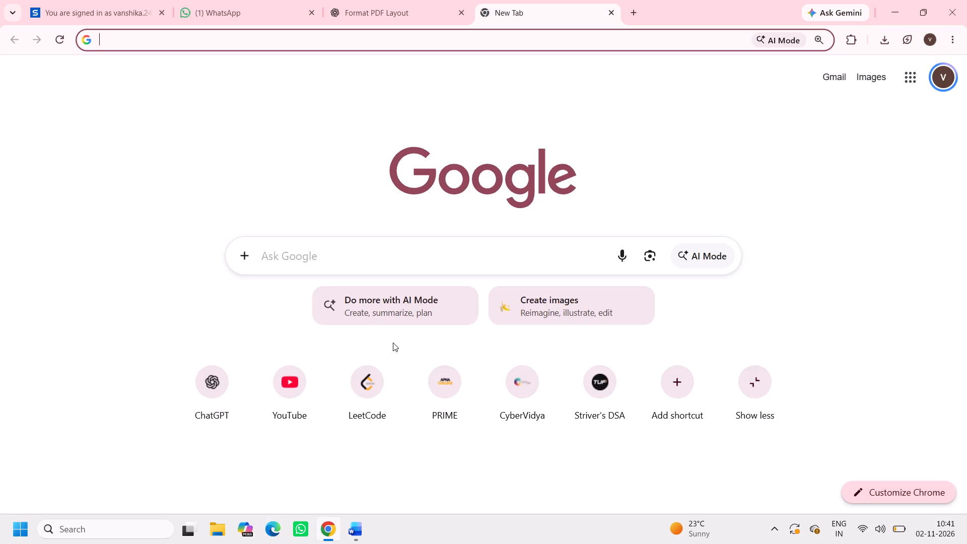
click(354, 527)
Raise the loop comparison table picture level with the "5.3 CFG for for Loop" heading and enlarge it slightly within the right column.
scroll(537, 311, up, 1)
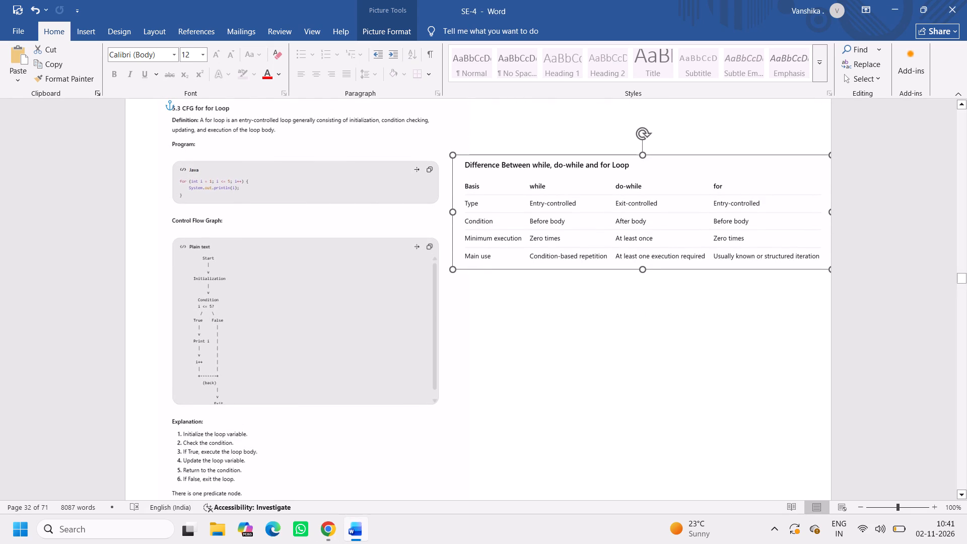
drag(628, 244, 642, 191)
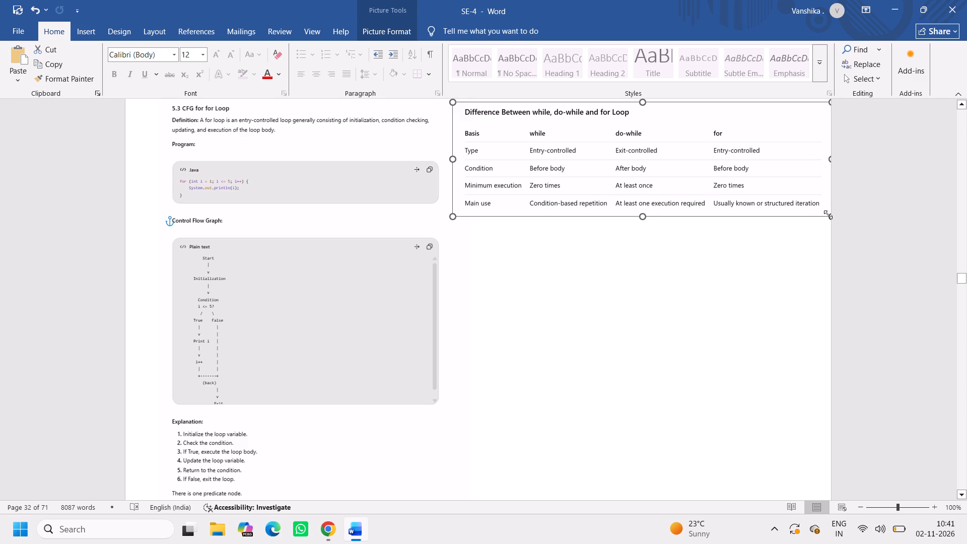
drag(828, 216, 839, 218)
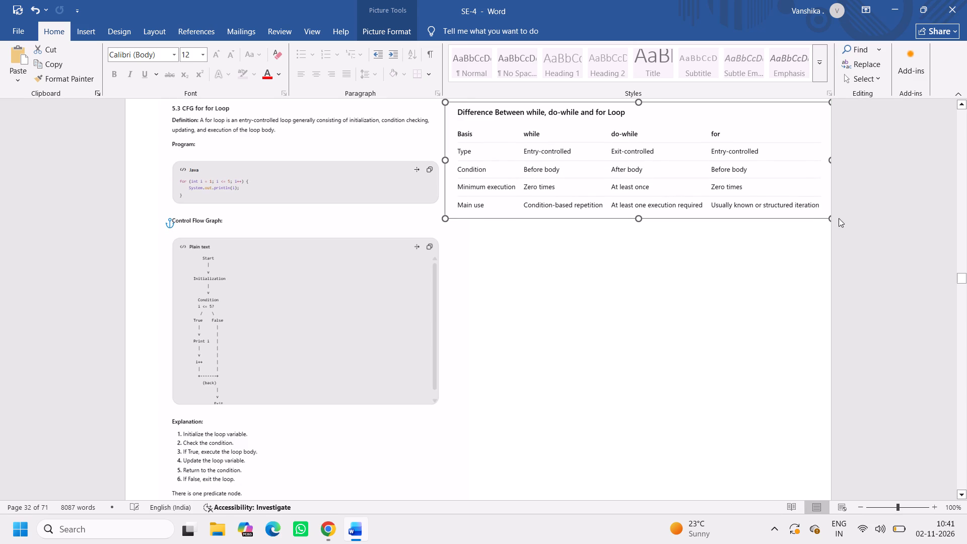
drag(740, 210, 758, 208)
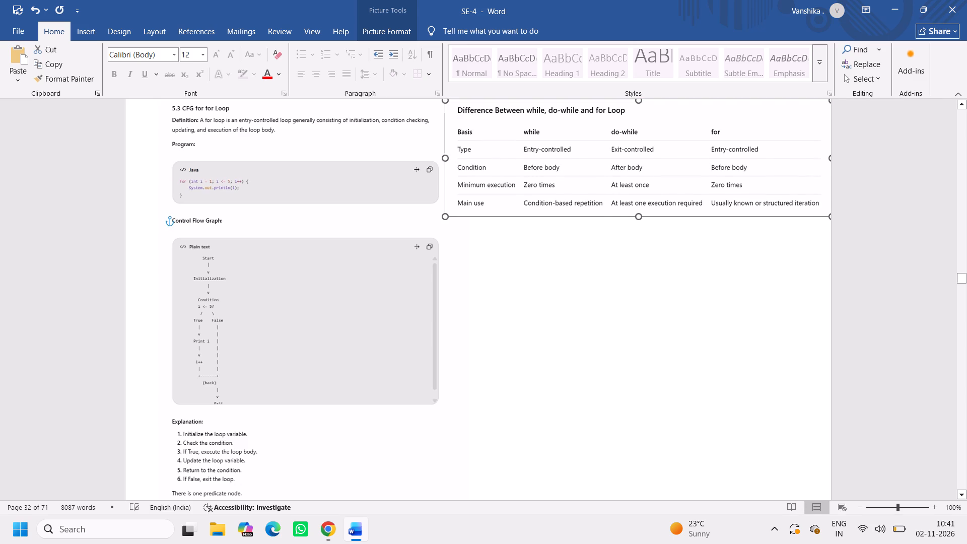
click(744, 259)
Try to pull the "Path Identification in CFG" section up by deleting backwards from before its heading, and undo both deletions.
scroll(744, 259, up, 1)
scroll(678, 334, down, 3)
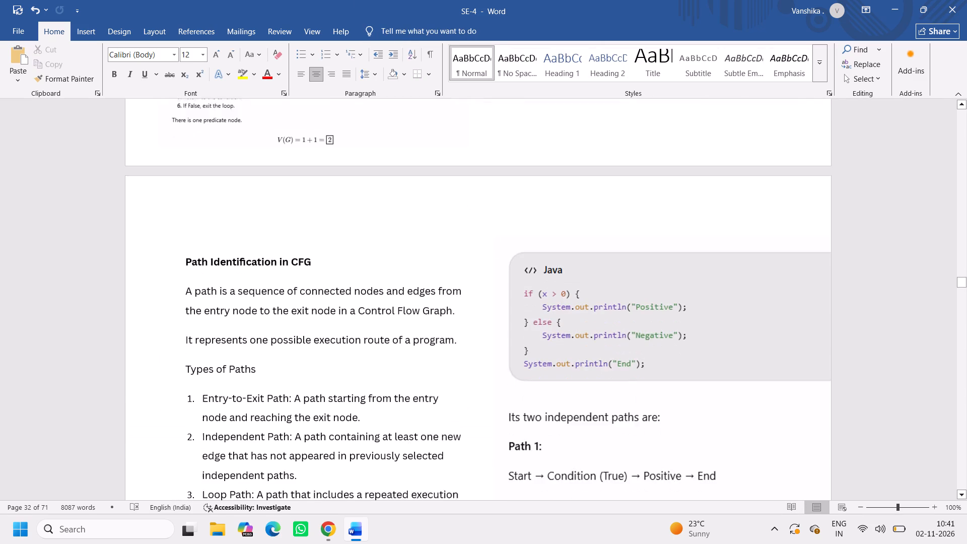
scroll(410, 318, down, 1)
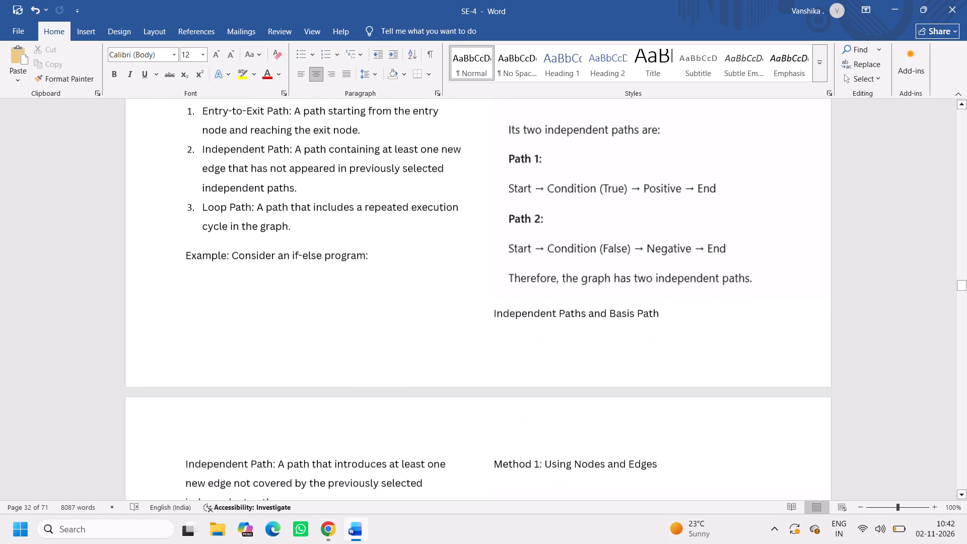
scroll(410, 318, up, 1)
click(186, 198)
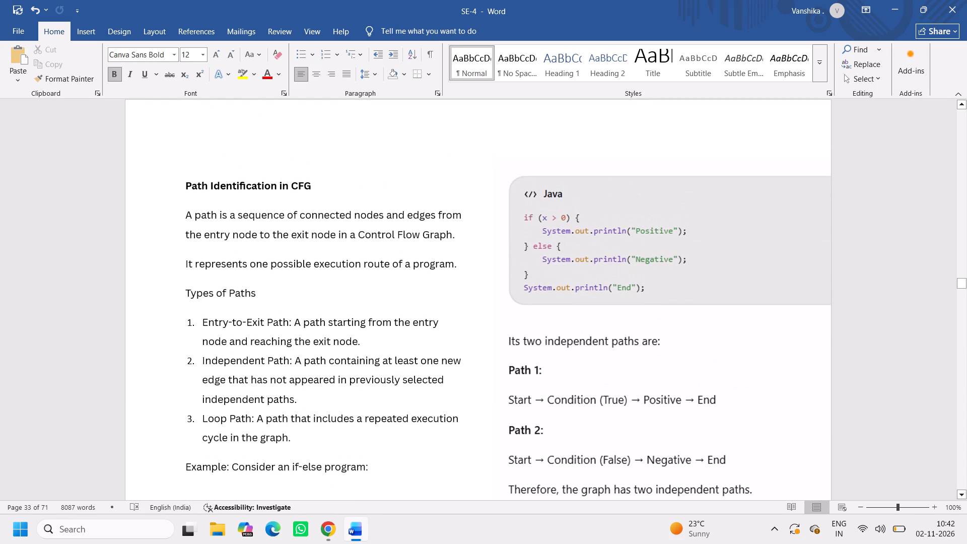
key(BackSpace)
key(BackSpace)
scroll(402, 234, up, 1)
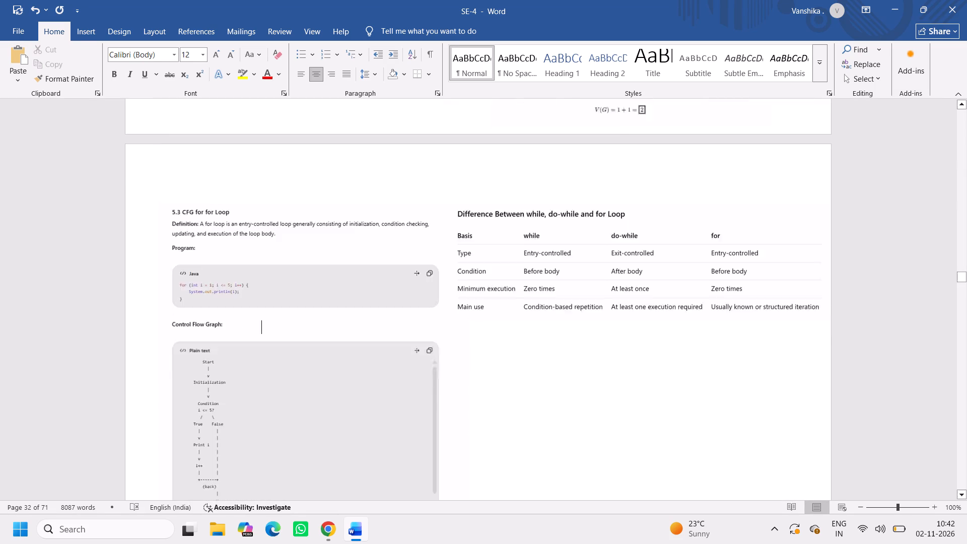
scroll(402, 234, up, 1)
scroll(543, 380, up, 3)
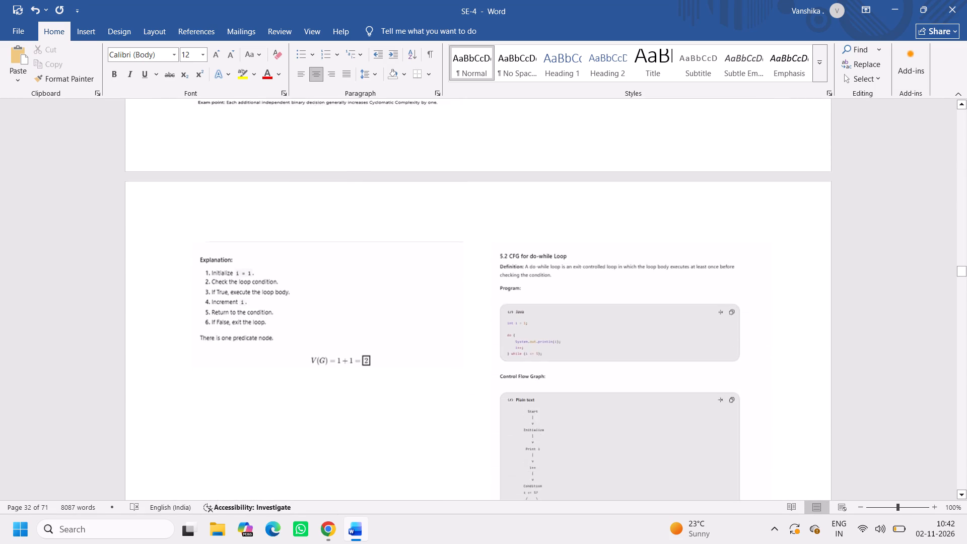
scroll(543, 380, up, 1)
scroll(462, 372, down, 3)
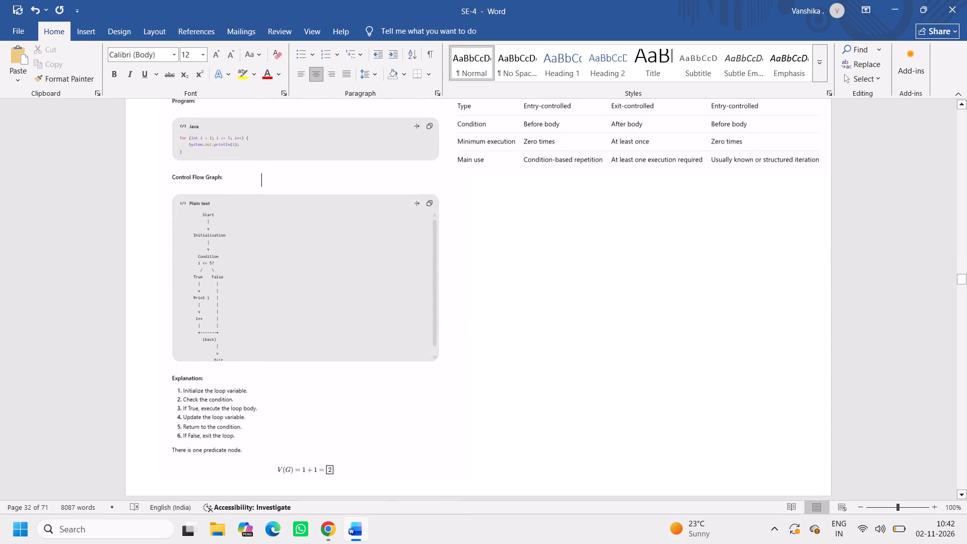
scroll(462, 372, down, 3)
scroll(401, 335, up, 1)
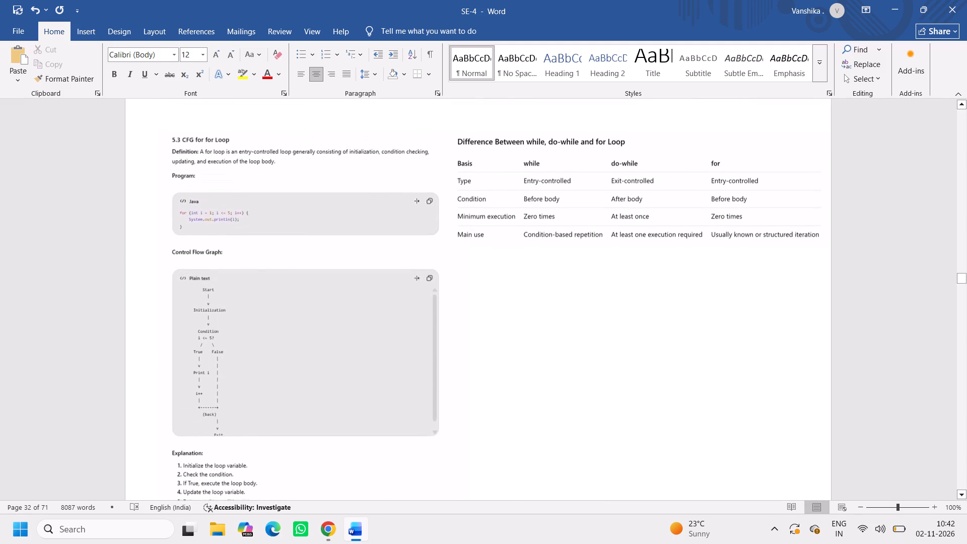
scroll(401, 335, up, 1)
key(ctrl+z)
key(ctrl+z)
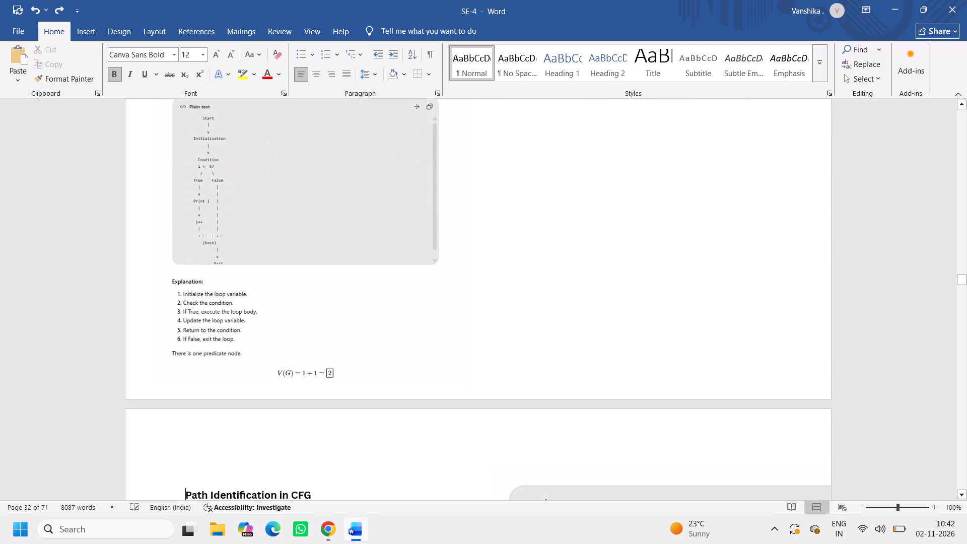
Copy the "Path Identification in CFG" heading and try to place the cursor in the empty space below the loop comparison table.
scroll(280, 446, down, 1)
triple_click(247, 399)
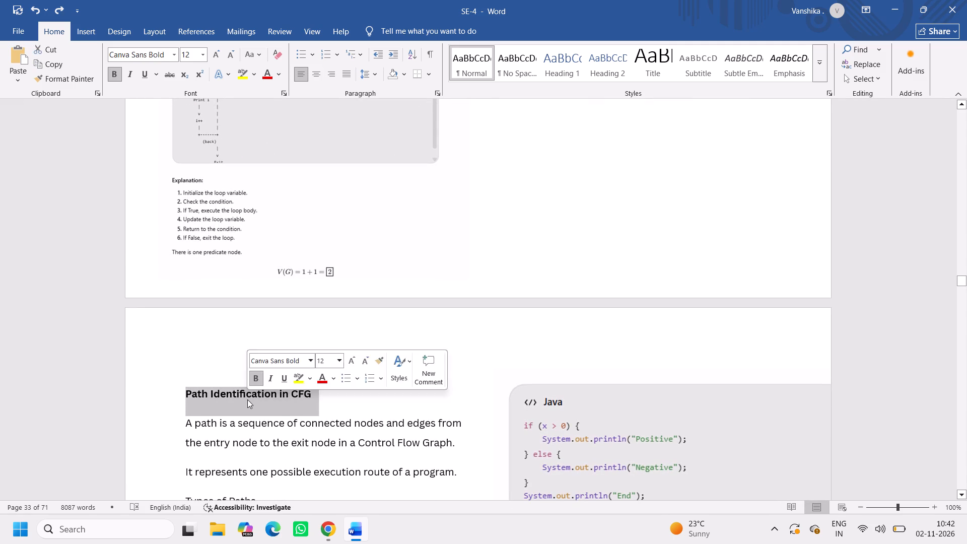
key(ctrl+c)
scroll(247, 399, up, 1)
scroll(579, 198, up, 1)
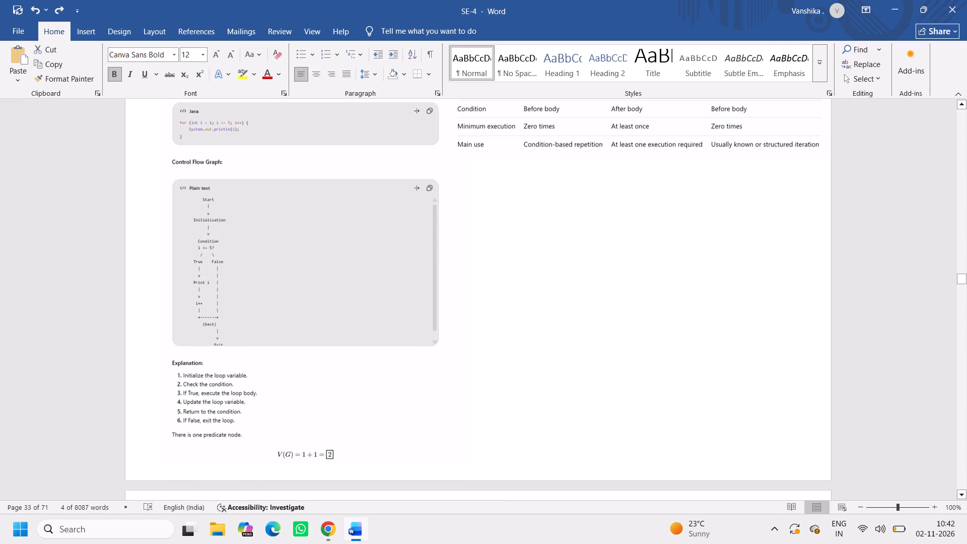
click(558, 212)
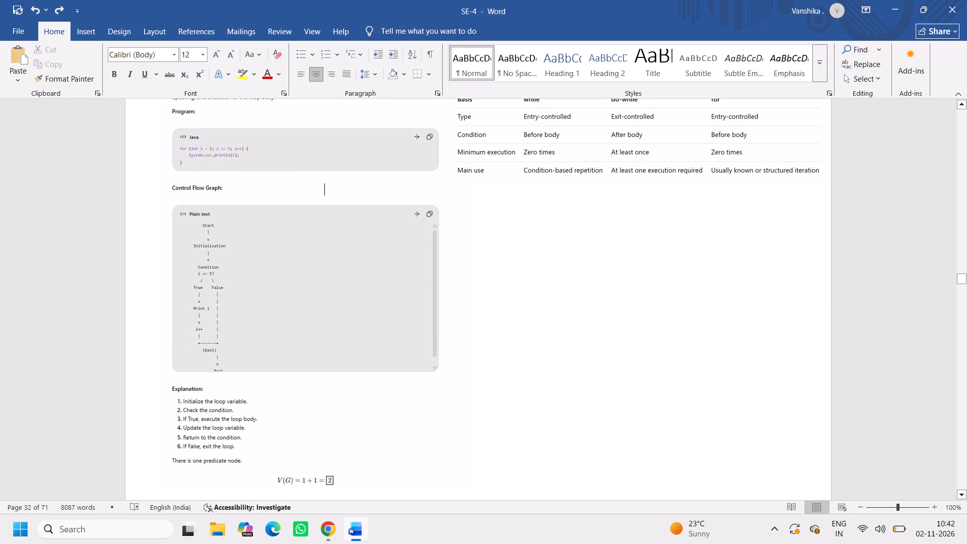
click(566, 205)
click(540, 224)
Examine the "Path Identification in CFG" page, its if-else example picture and the free space on the preceding page.
scroll(508, 346, down, 2)
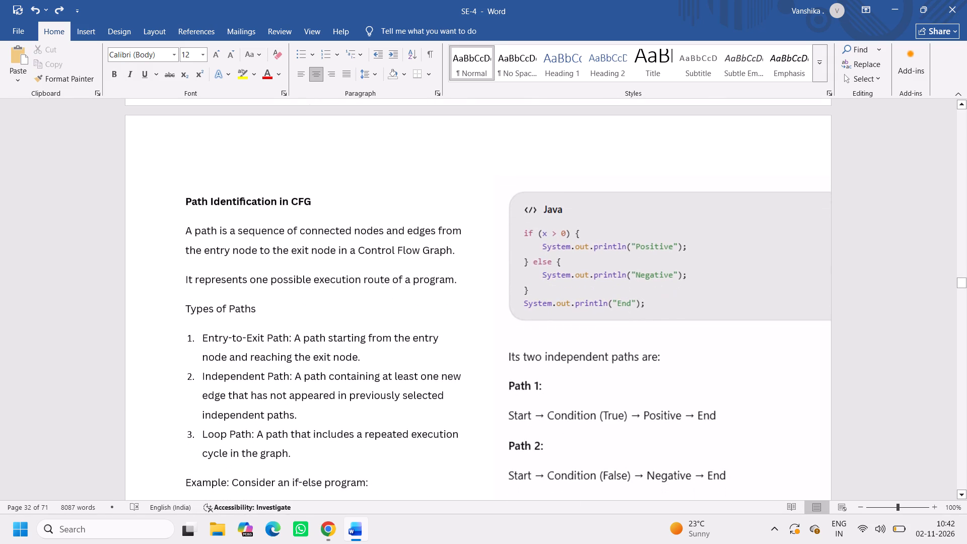
click(184, 227)
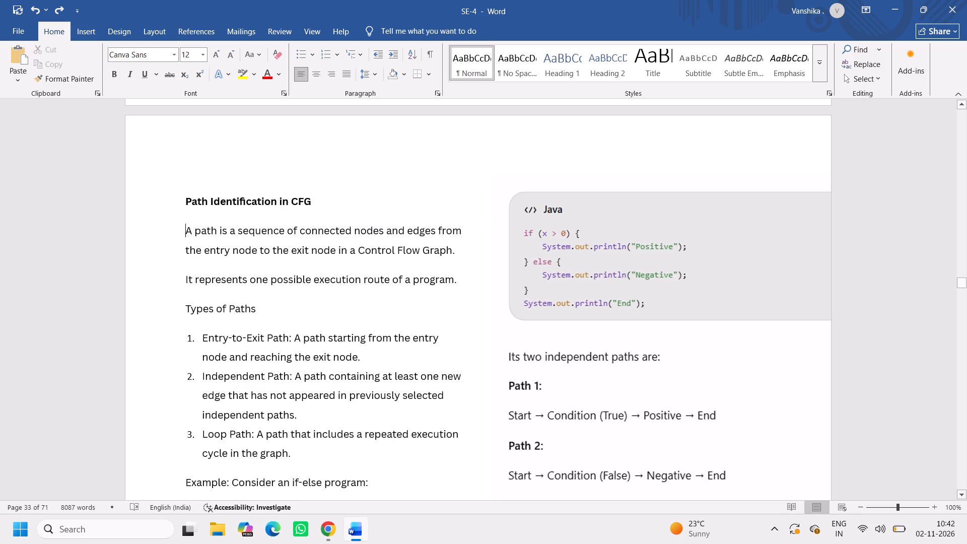
scroll(237, 376, down, 1)
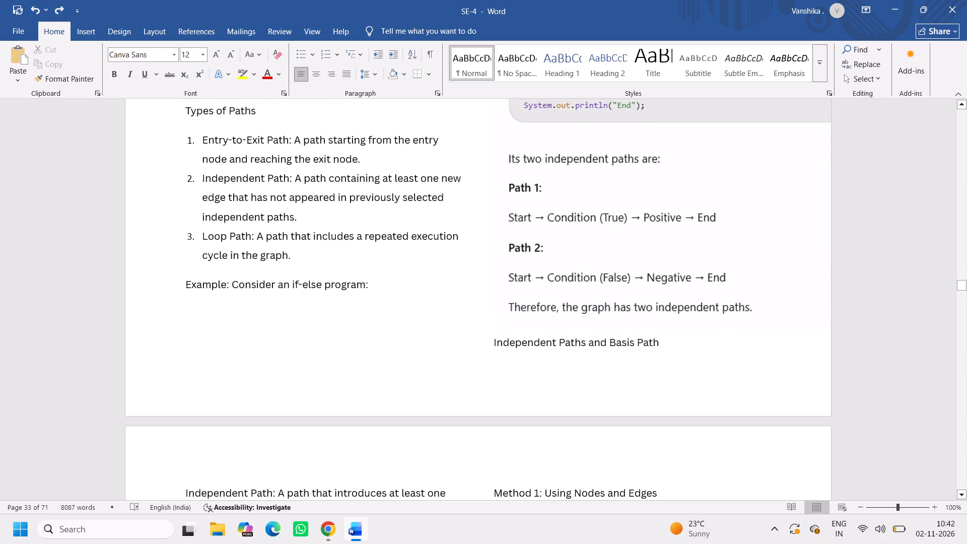
scroll(313, 297, up, 2)
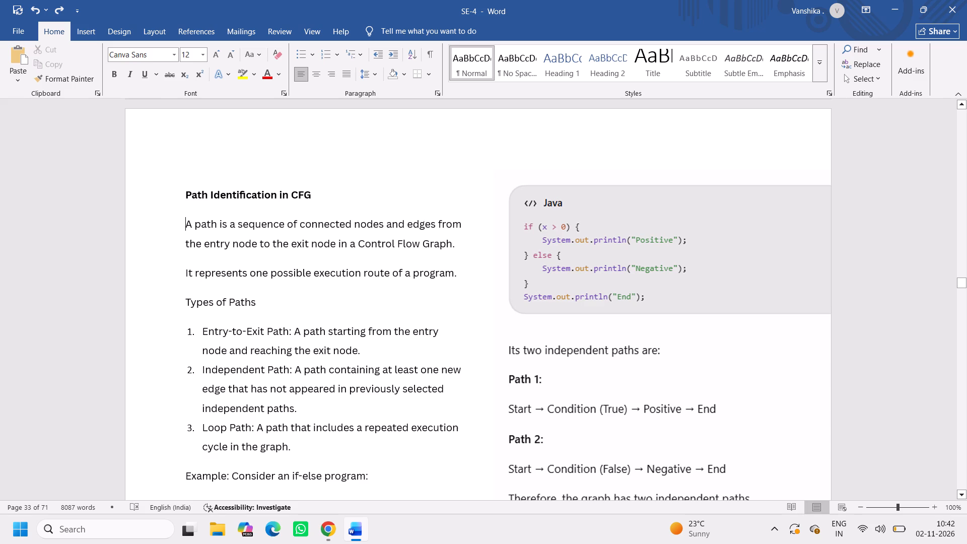
scroll(314, 364, down, 1)
scroll(271, 351, up, 1)
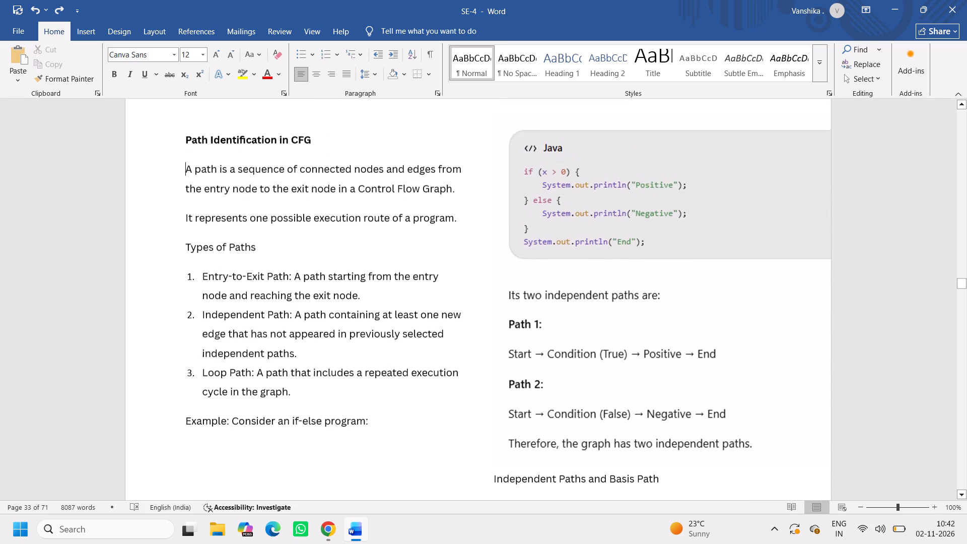
scroll(271, 351, up, 1)
click(582, 285)
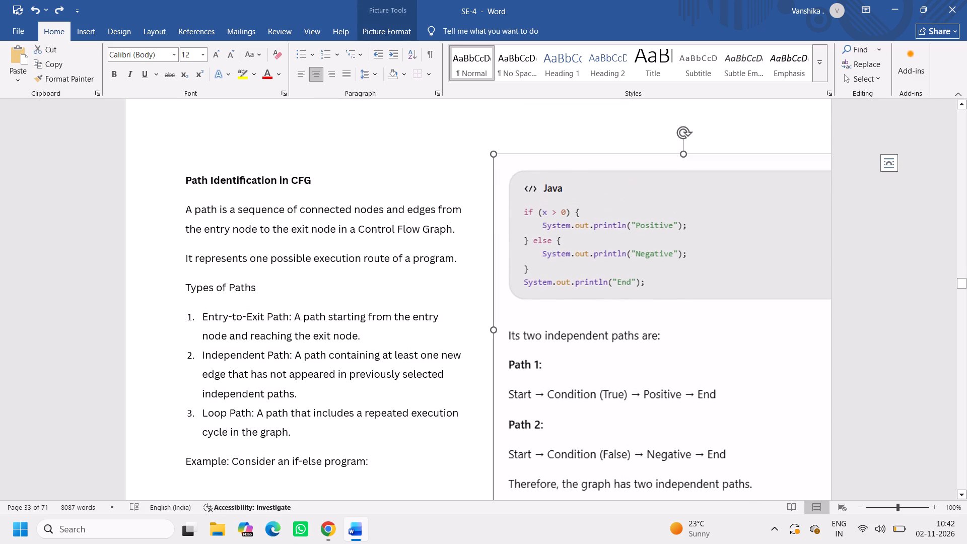
scroll(618, 277, down, 1)
scroll(618, 277, up, 1)
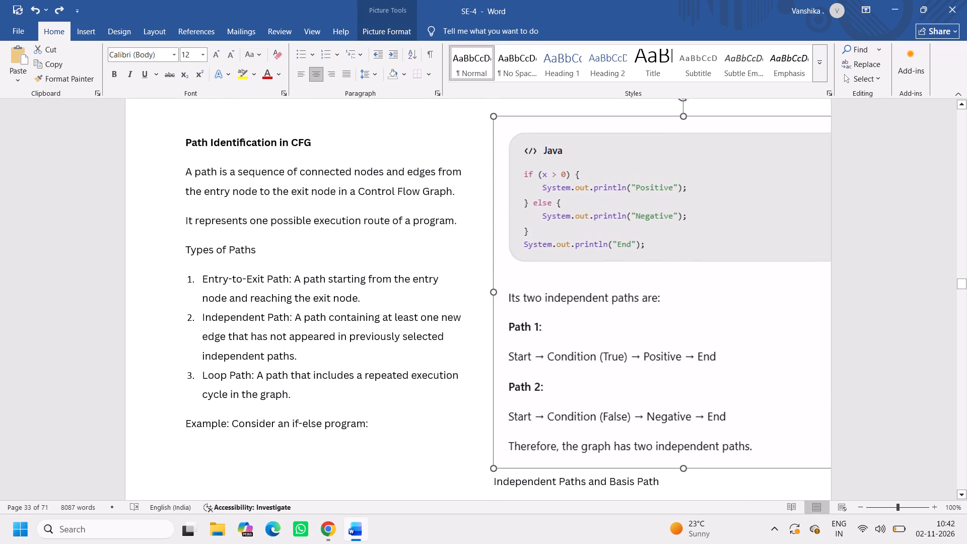
click(481, 417)
click(444, 422)
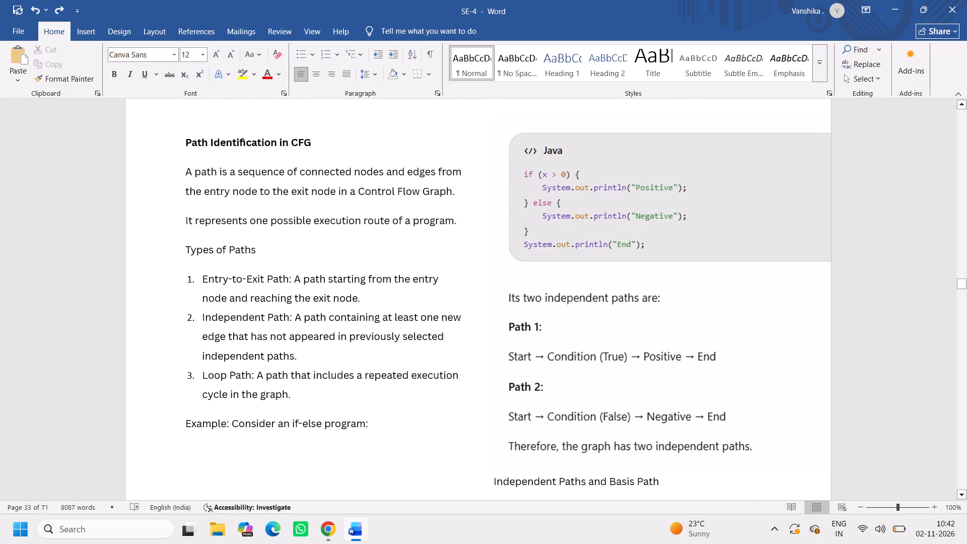
scroll(382, 299, up, 3)
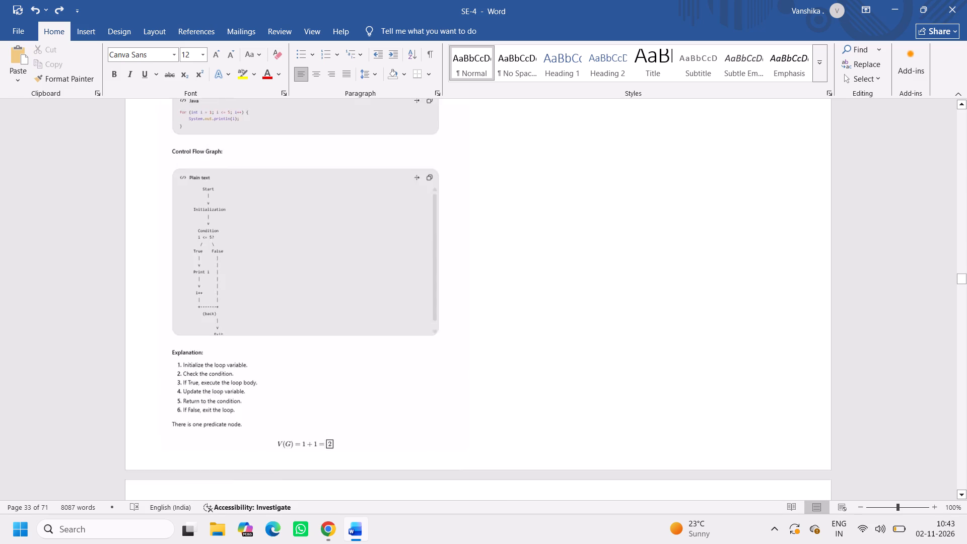
scroll(382, 299, down, 2)
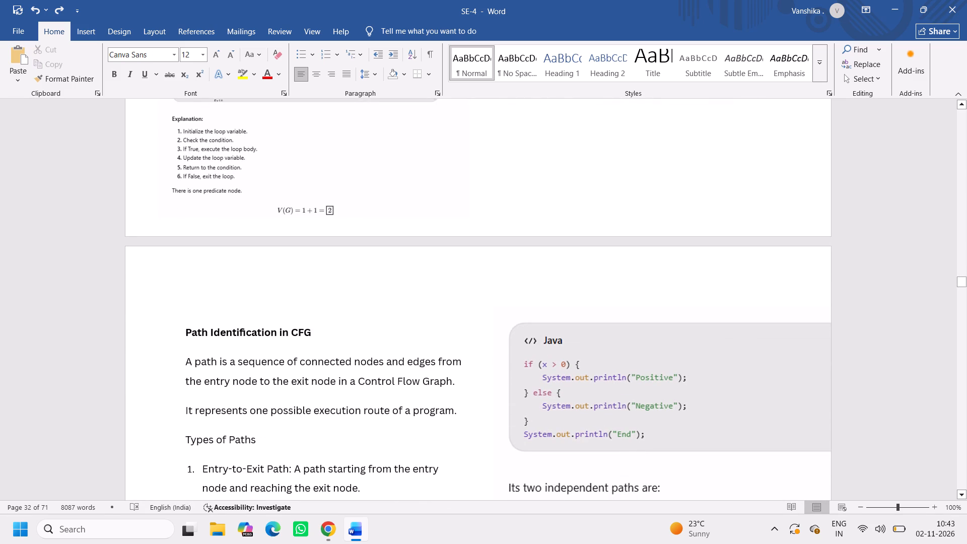
Copy the section text from the "Path Identification in CFG" heading through "Example: Consider an if-else program:".
drag(183, 329, 374, 404)
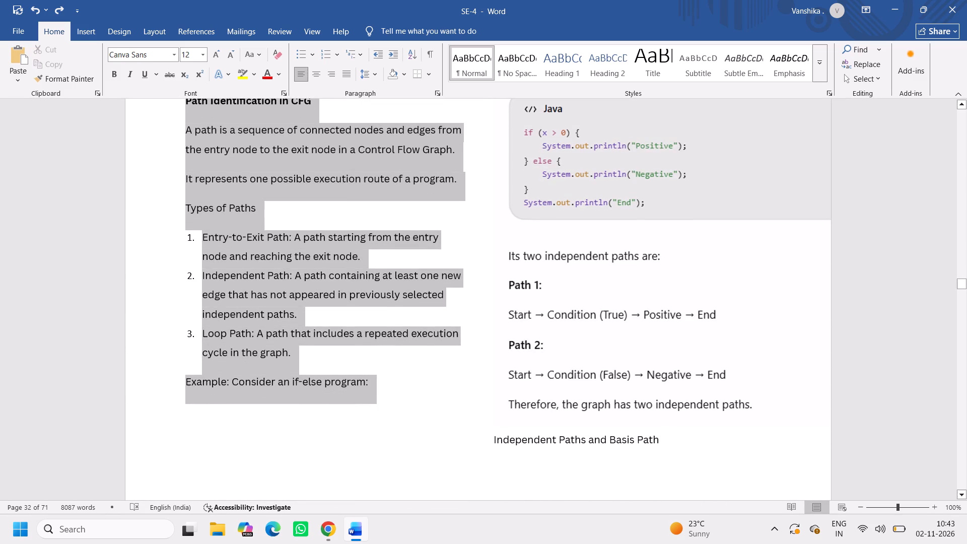
drag(374, 404, 376, 404)
key(ctrl+c)
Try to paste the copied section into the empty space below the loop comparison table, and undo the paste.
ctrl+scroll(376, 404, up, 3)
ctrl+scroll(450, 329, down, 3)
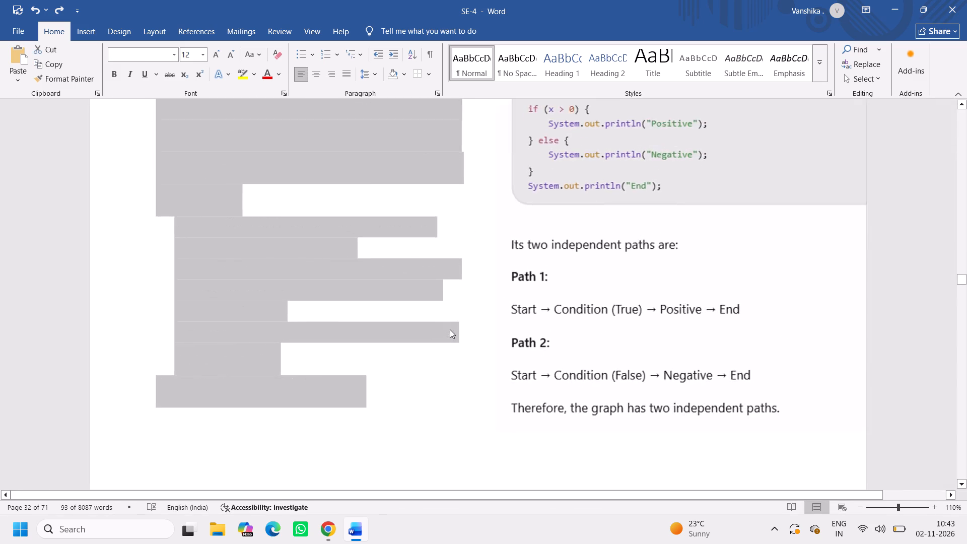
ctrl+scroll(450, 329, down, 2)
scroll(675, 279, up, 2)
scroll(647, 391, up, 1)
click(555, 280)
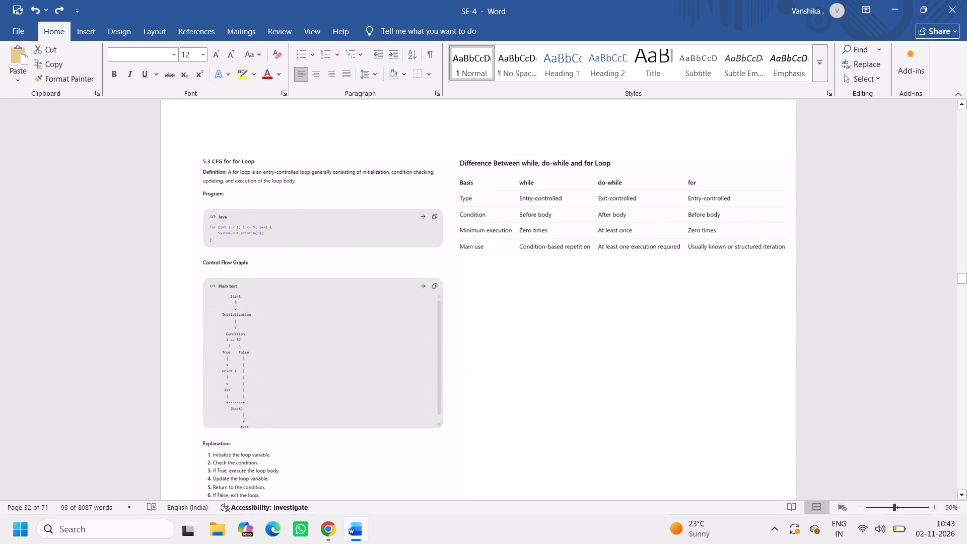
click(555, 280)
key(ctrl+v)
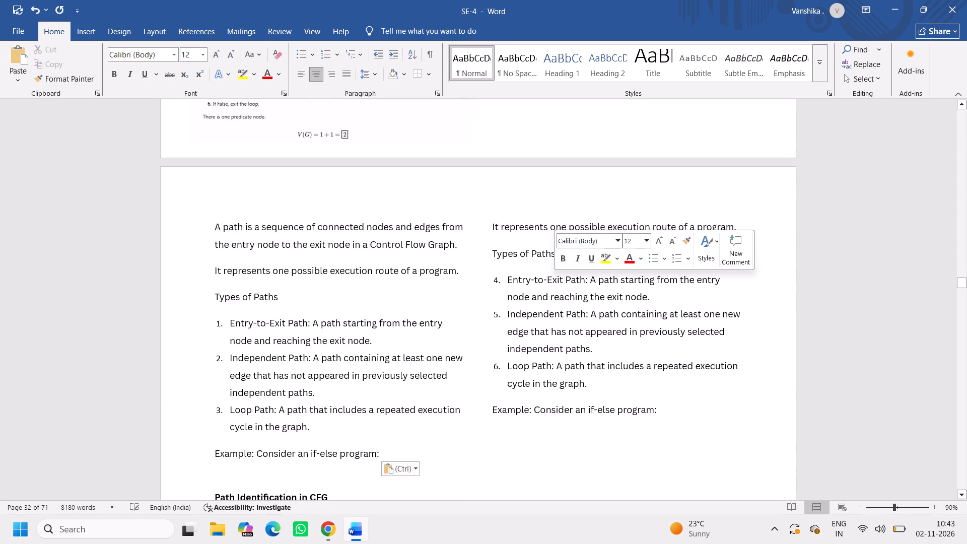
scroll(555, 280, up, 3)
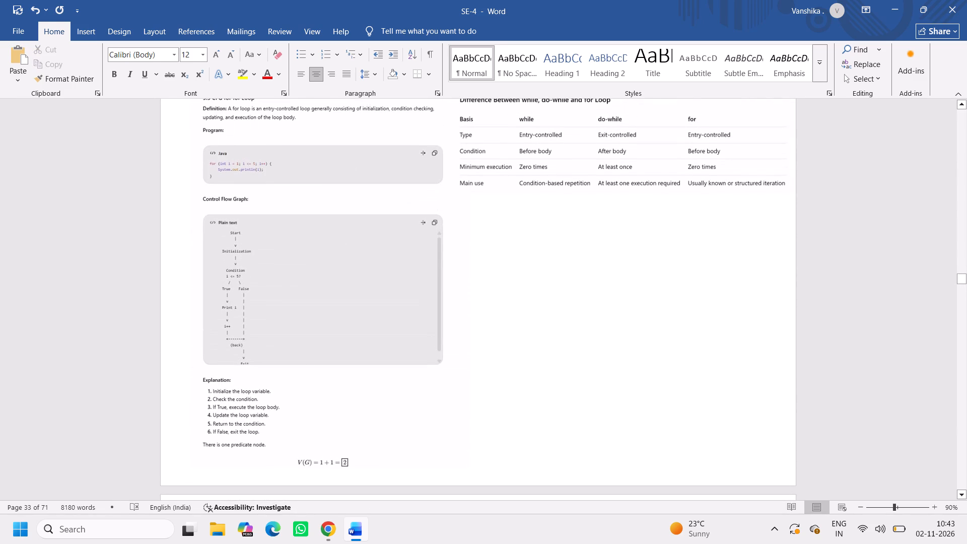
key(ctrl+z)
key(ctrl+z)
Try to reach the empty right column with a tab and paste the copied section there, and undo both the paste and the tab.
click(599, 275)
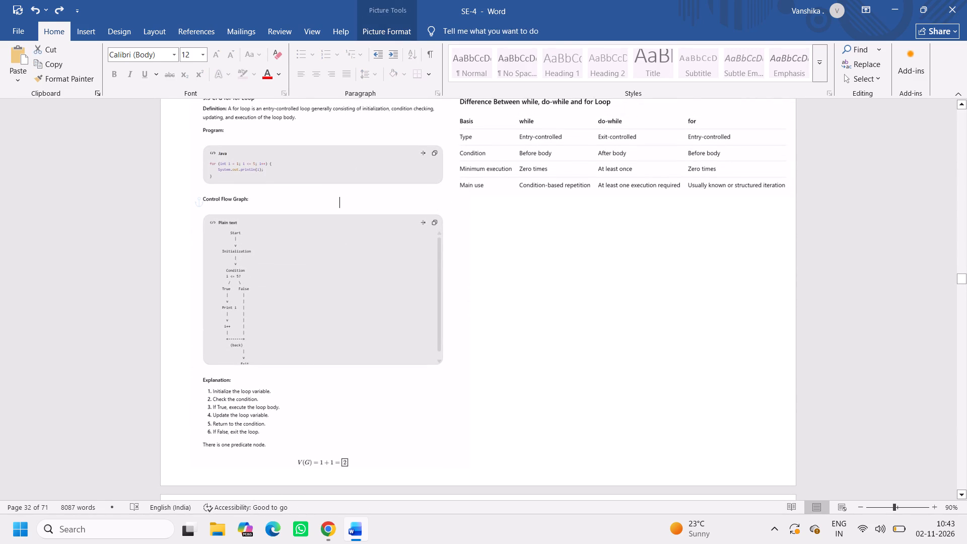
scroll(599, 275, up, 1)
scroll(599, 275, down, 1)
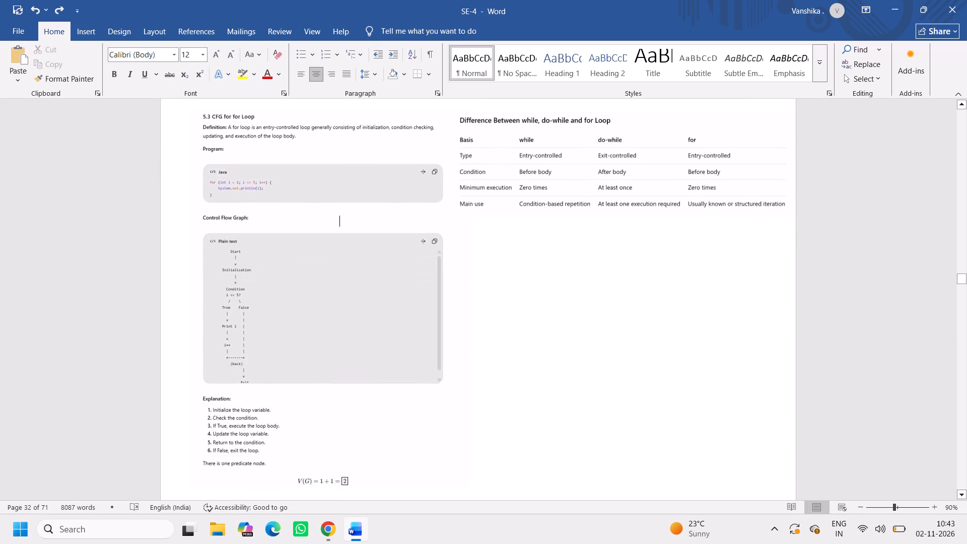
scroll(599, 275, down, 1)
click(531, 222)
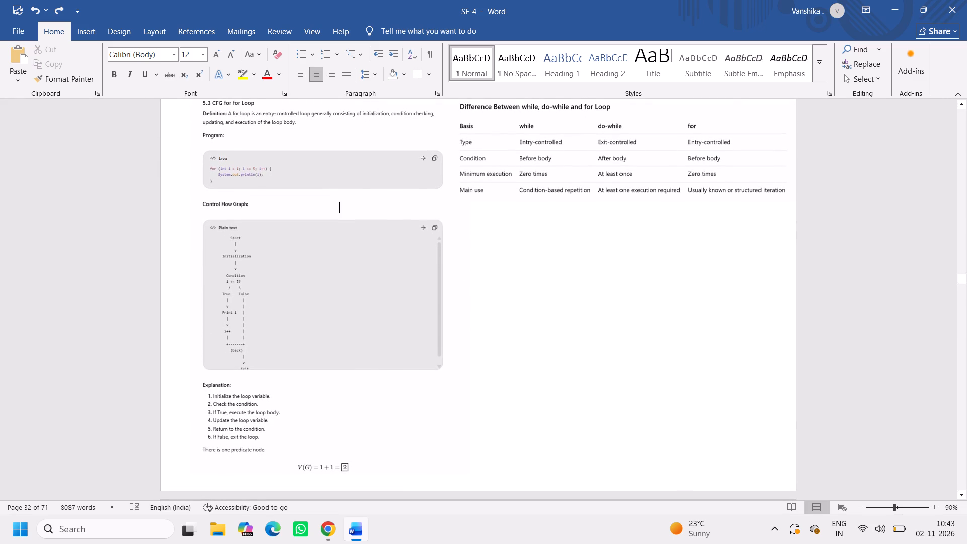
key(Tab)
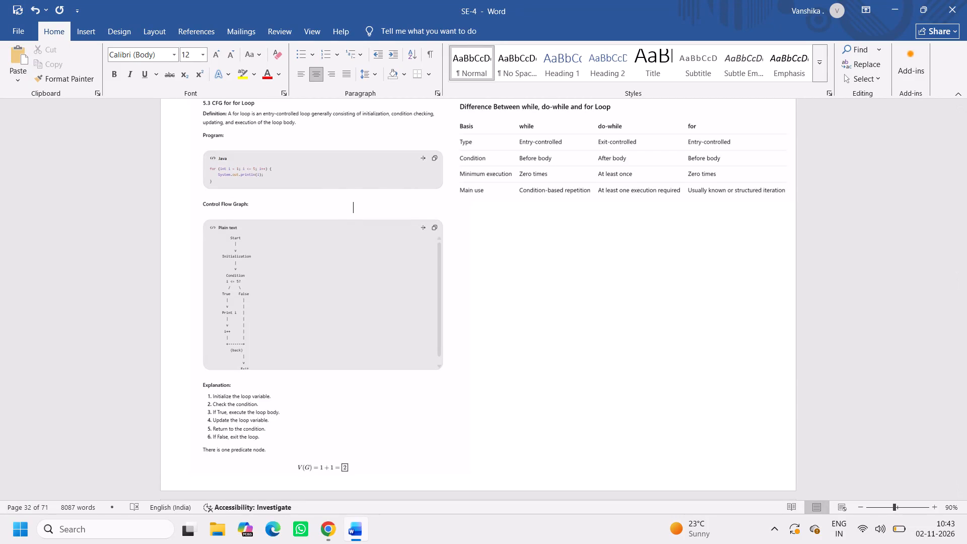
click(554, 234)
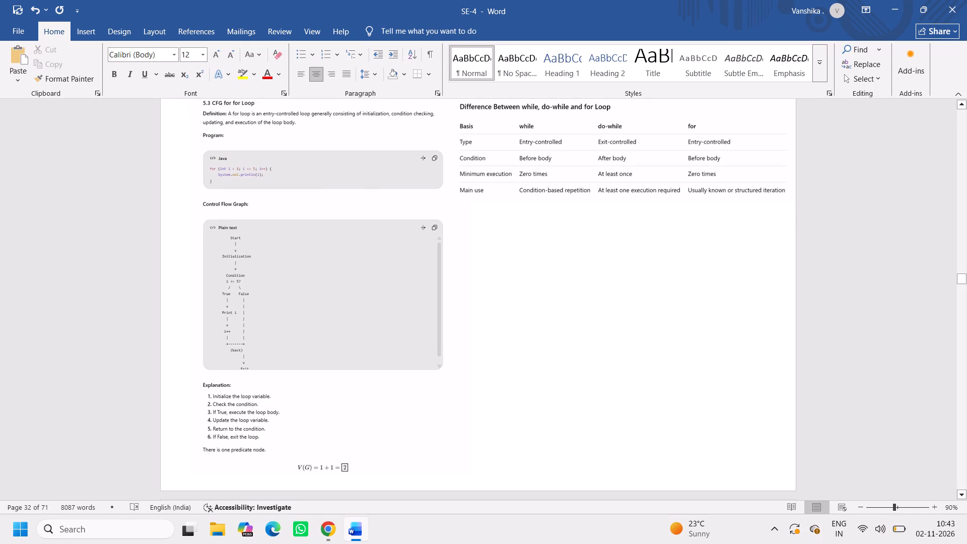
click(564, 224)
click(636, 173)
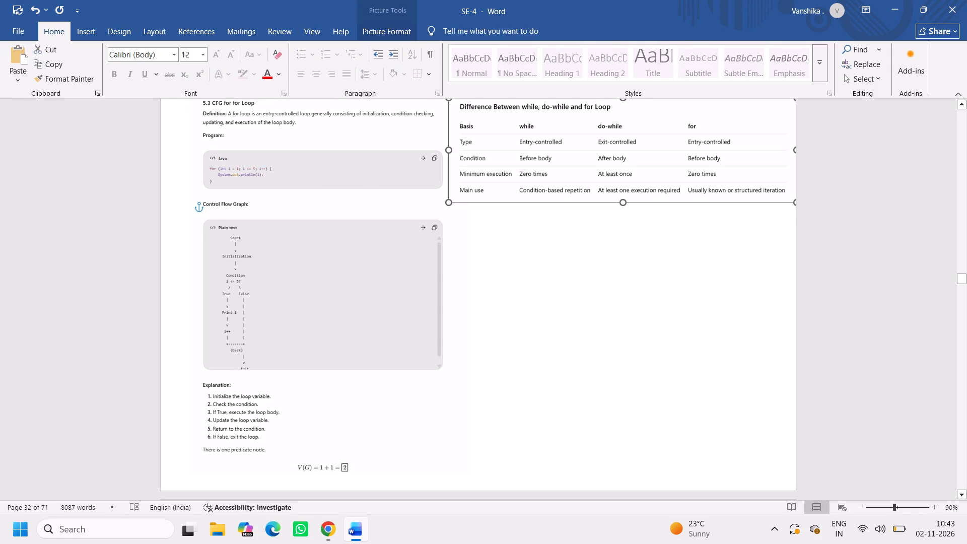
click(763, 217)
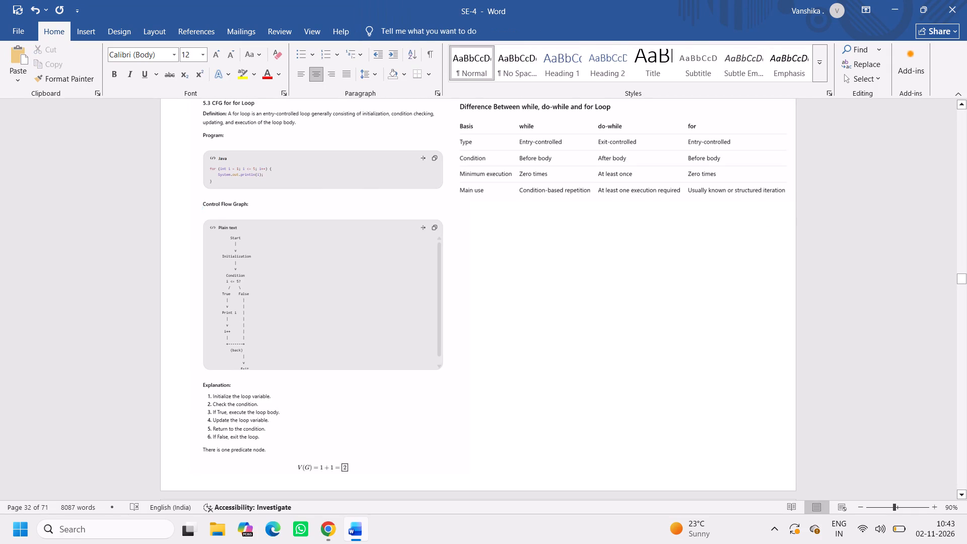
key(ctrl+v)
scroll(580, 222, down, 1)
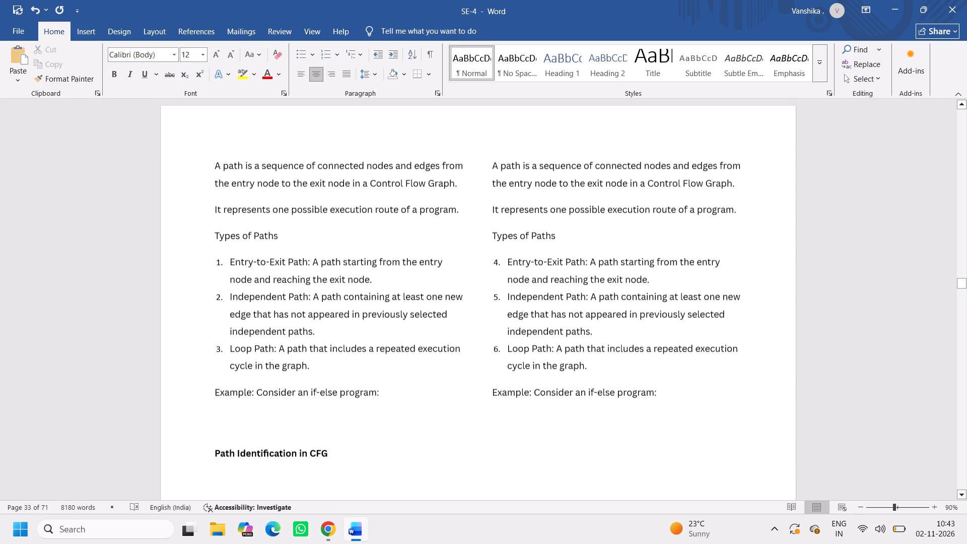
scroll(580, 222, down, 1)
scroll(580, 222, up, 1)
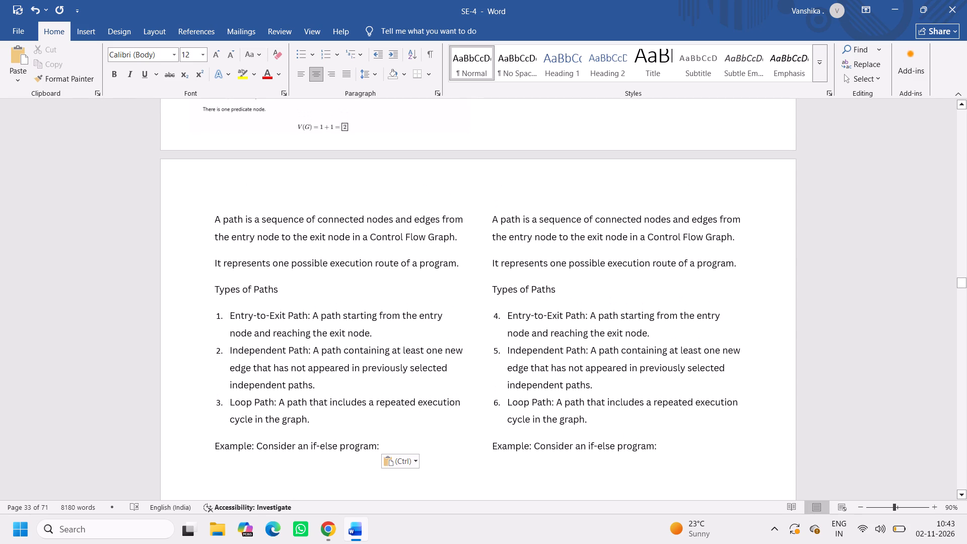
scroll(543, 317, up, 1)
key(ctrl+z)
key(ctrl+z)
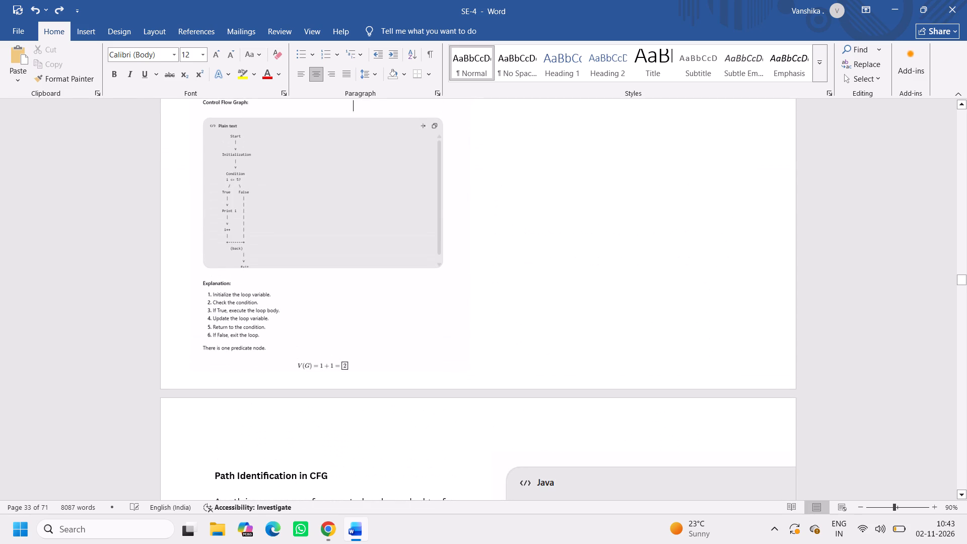
Move the "Difference Between while, do-while and for Loop" table picture down beside the for-loop Control Flow Graph.
scroll(543, 317, up, 1)
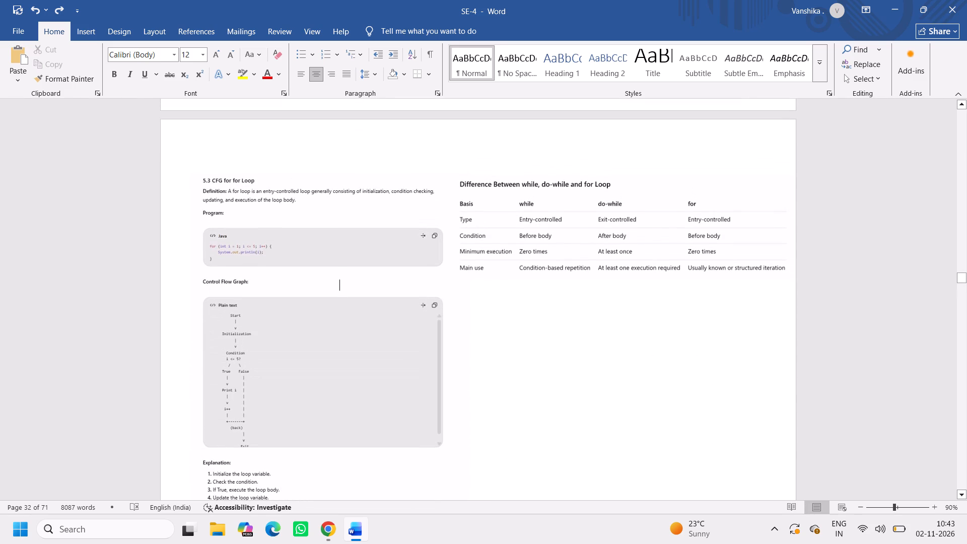
click(544, 270)
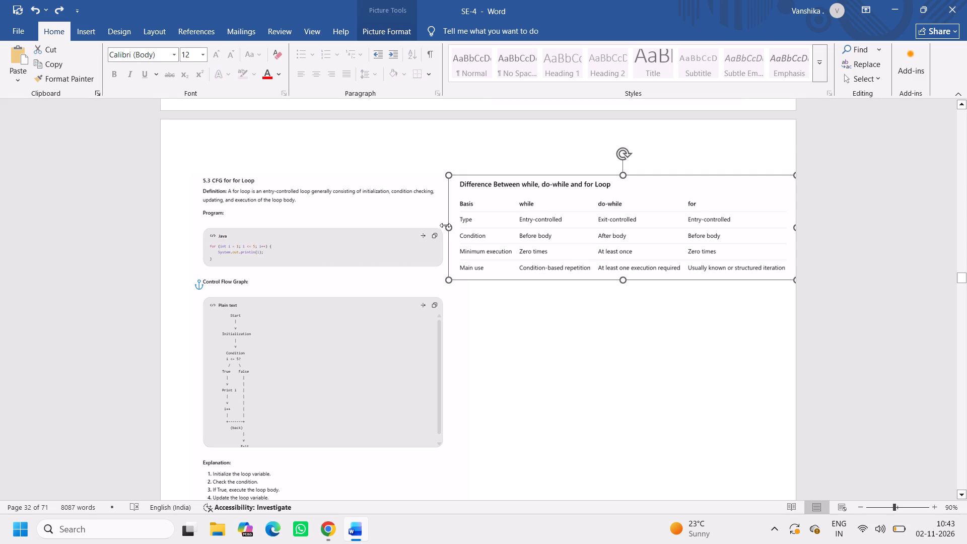
drag(567, 234, 609, 336)
Paste the copied "Path Identification in CFG" section into the space freed above the loop comparison table.
click(532, 193)
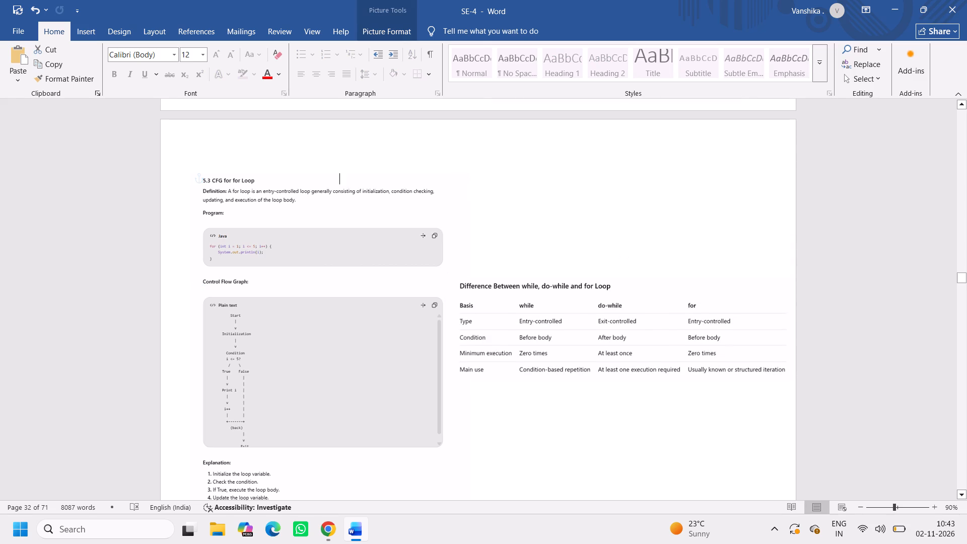
key(ctrl+v)
scroll(532, 193, up, 1)
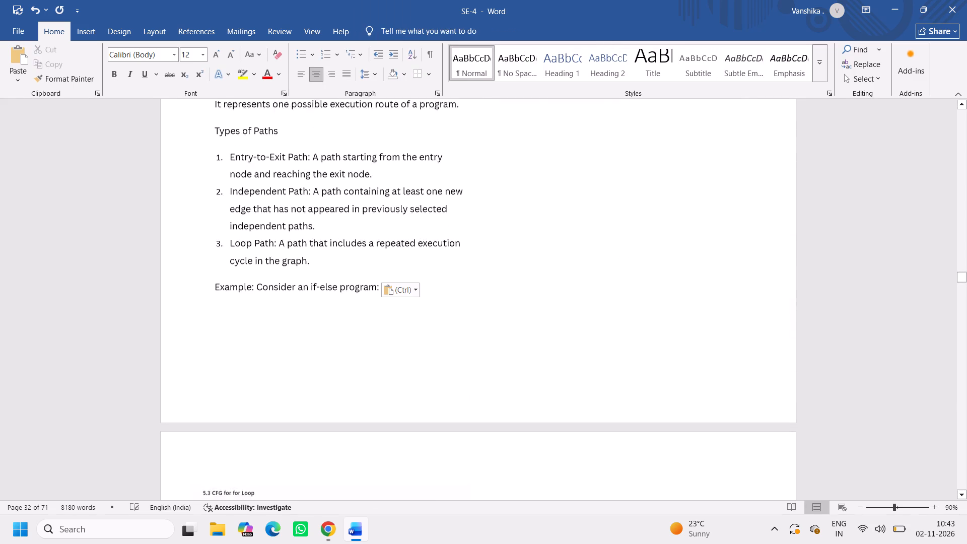
Undo the last paste of the "Path Identification in CFG" section.
scroll(532, 193, up, 1)
key(ctrl+z)
scroll(532, 193, up, 1)
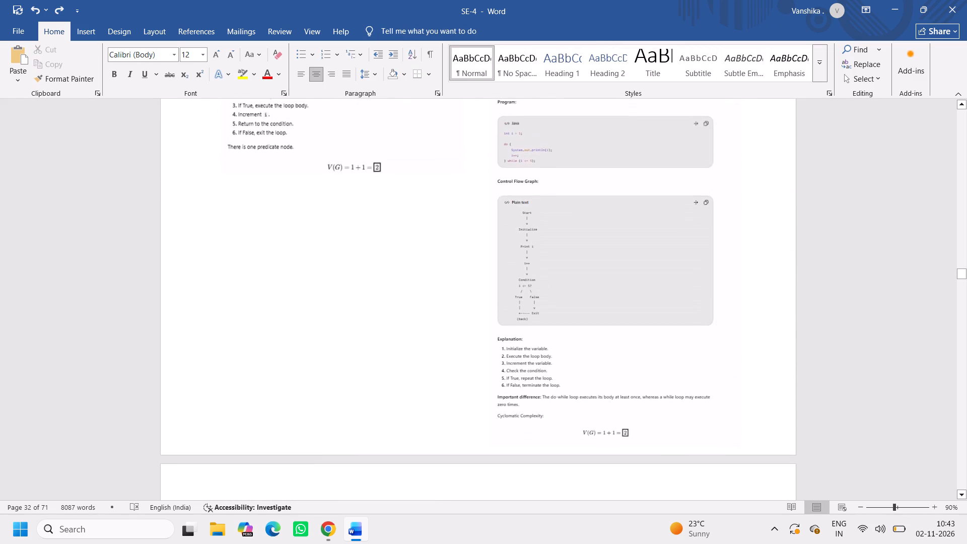
Move the "Difference Between while, do-while and for Loop" table picture up, closer to level with the for-loop program box.
scroll(547, 243, down, 2)
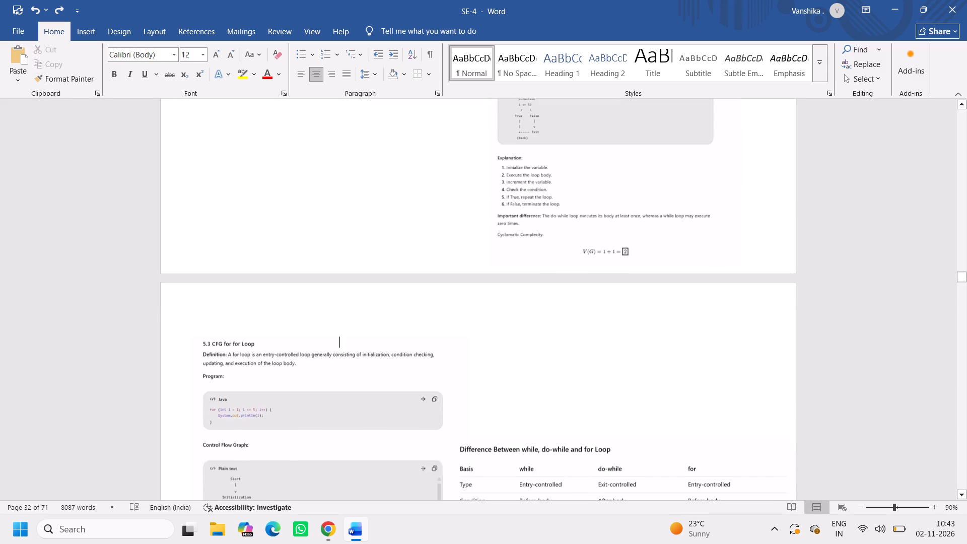
scroll(547, 243, down, 1)
drag(547, 248, 573, 211)
click(569, 350)
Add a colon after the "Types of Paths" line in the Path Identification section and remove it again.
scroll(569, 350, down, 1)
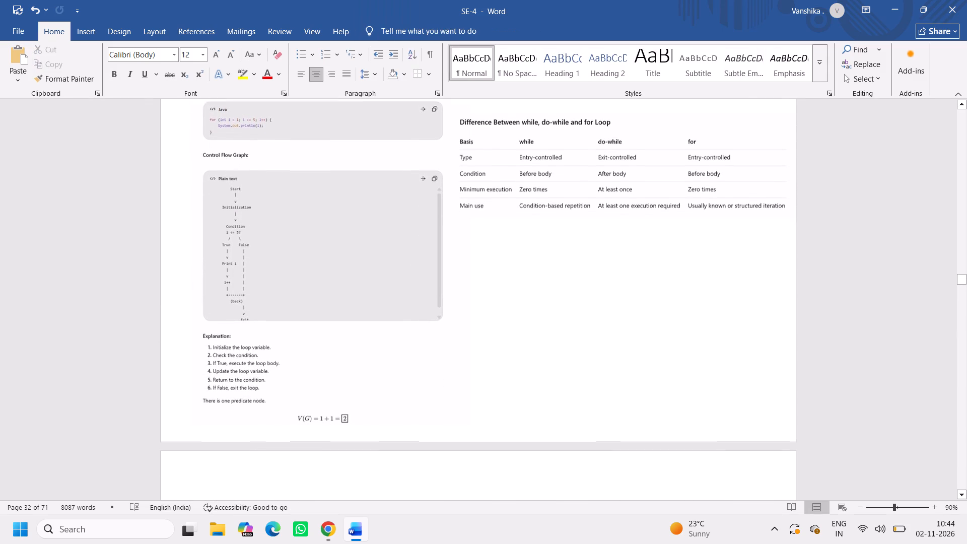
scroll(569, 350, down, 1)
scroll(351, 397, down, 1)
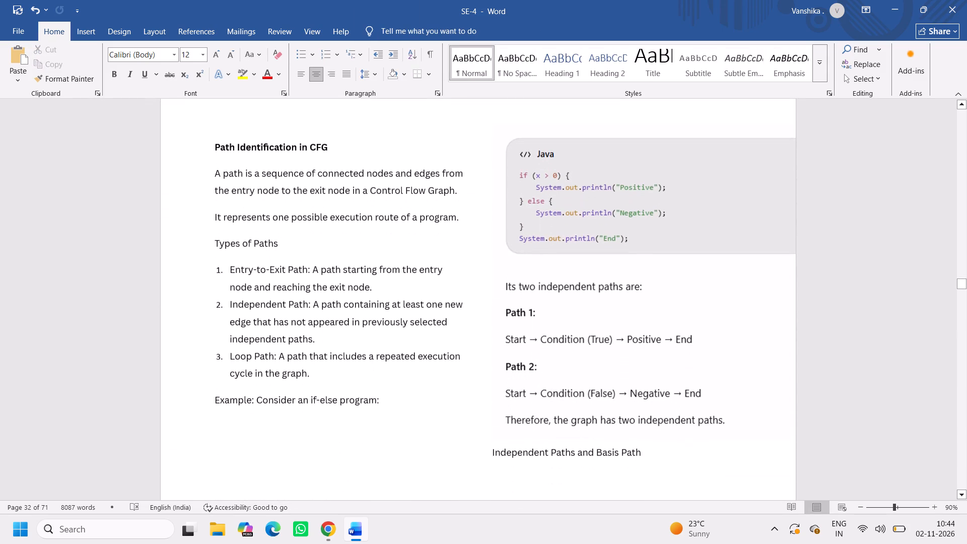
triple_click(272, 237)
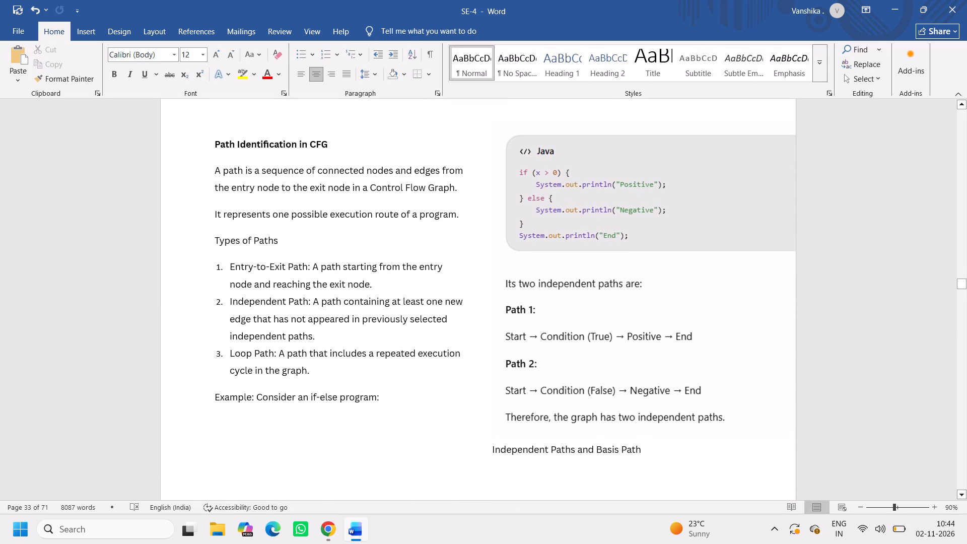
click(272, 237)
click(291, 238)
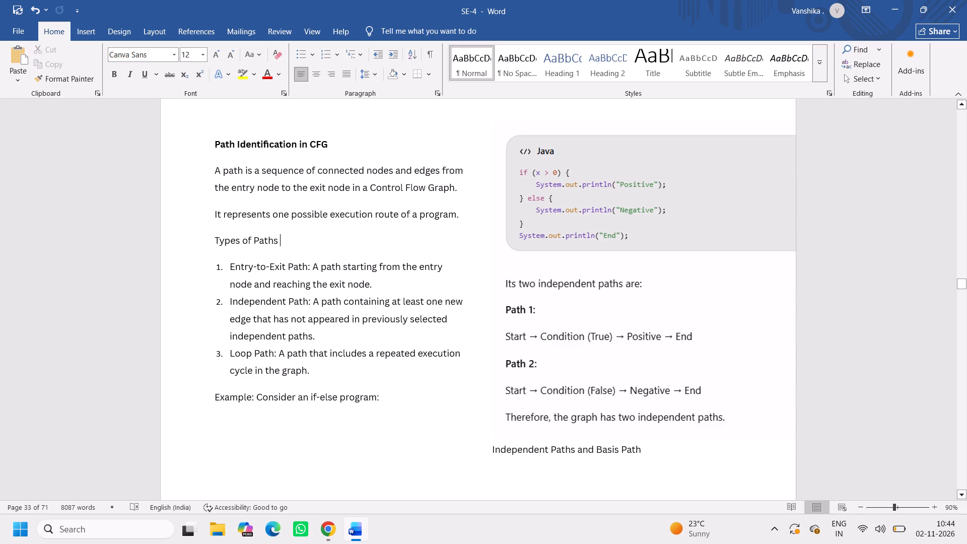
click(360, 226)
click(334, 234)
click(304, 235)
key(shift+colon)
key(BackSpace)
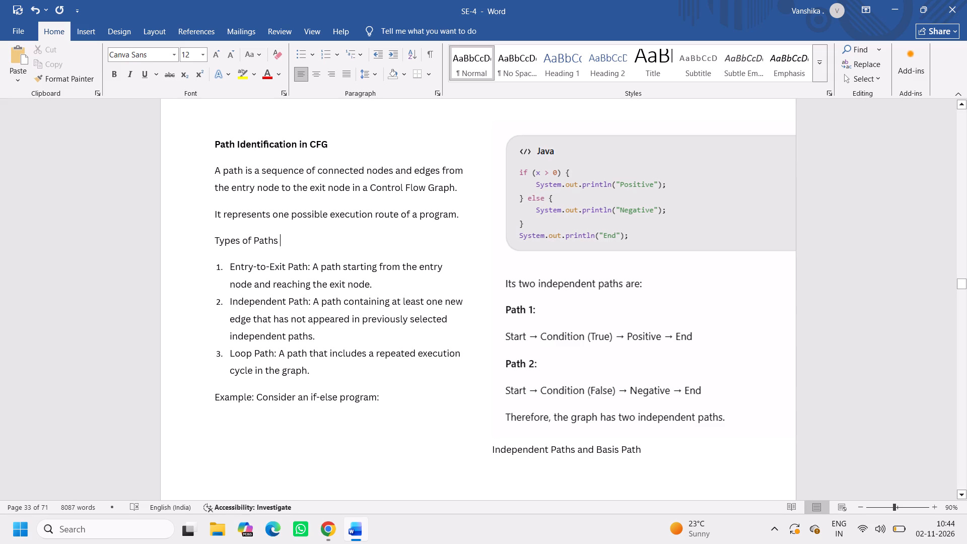
Shrink the if-else example picture with the two independent paths so that it fits within the right text column.
click(615, 161)
scroll(560, 225, up, 1)
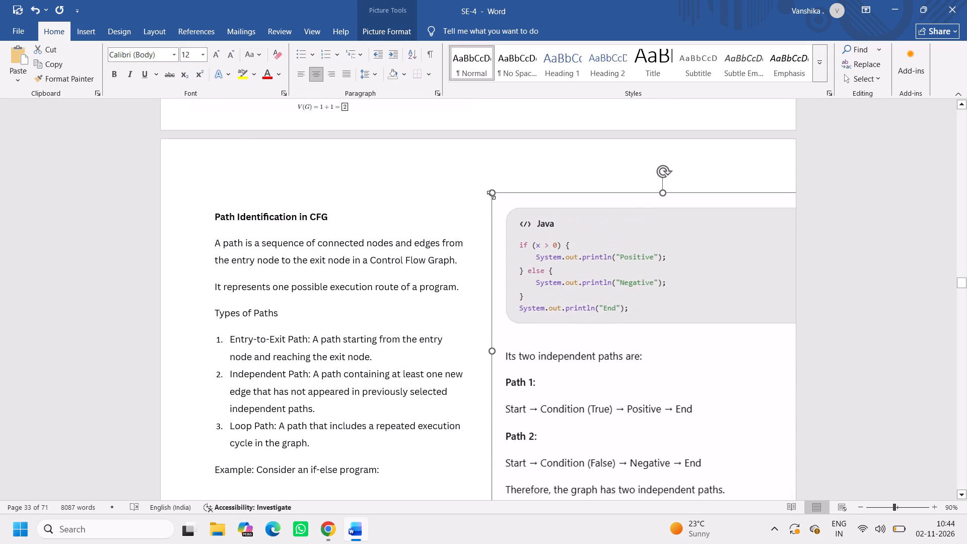
drag(491, 195, 569, 249)
scroll(661, 339, down, 1)
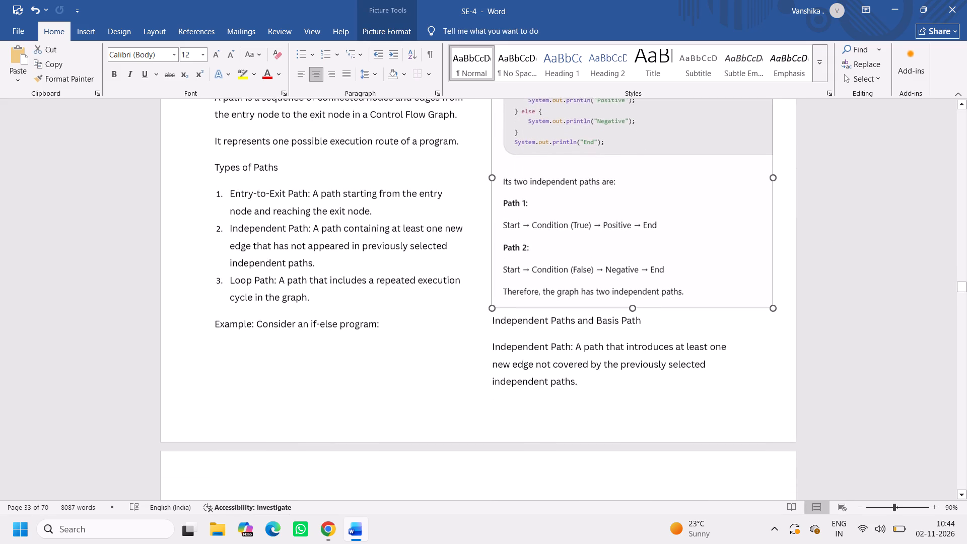
scroll(612, 338, down, 2)
scroll(612, 338, up, 2)
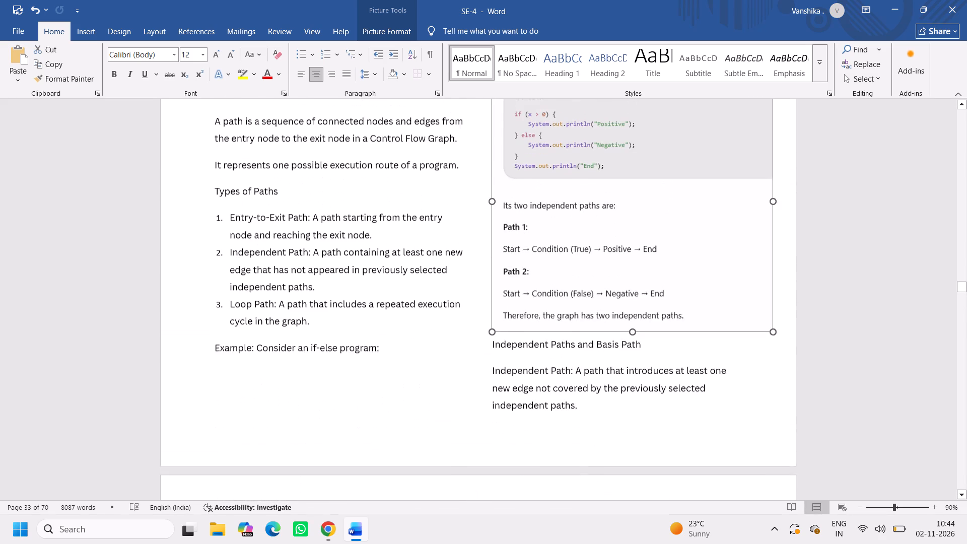
scroll(612, 338, up, 2)
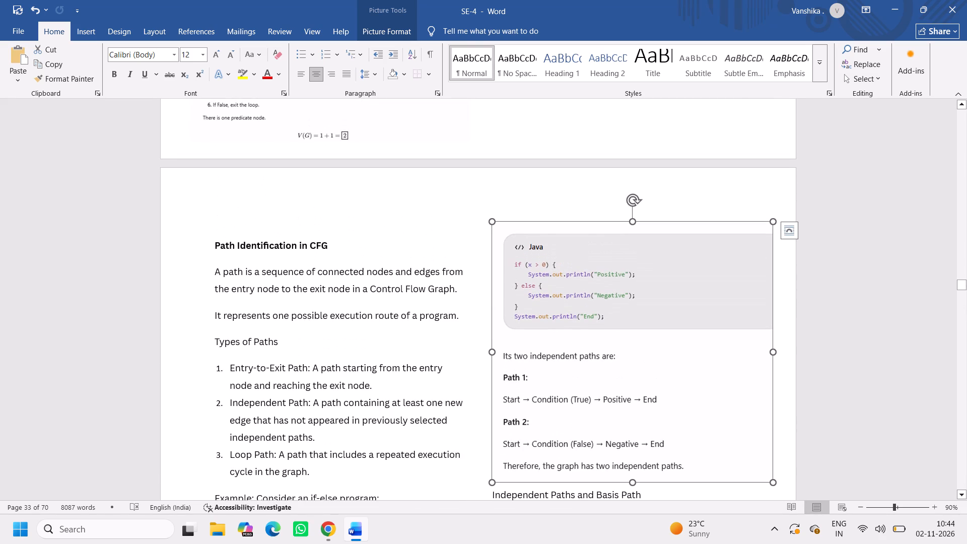
drag(495, 219, 552, 266)
scroll(649, 339, down, 2)
click(637, 347)
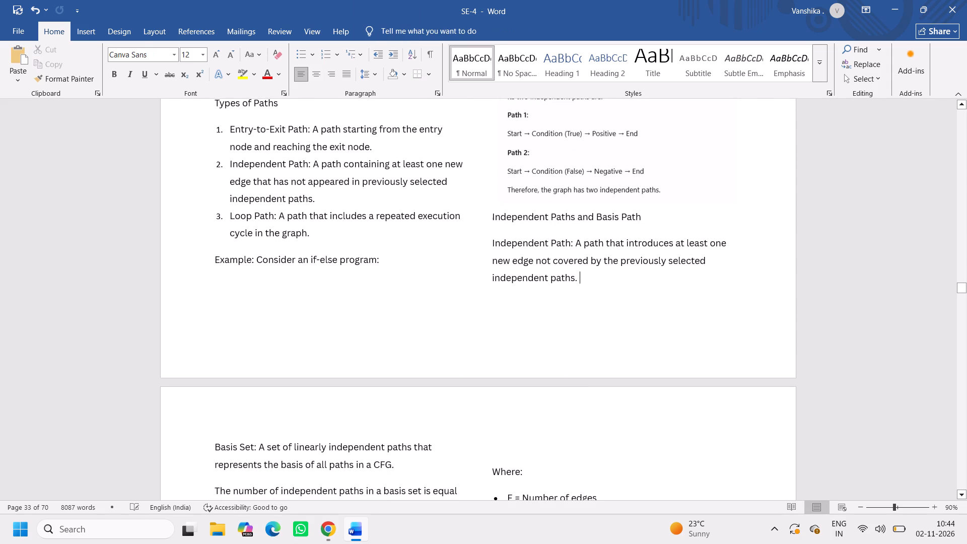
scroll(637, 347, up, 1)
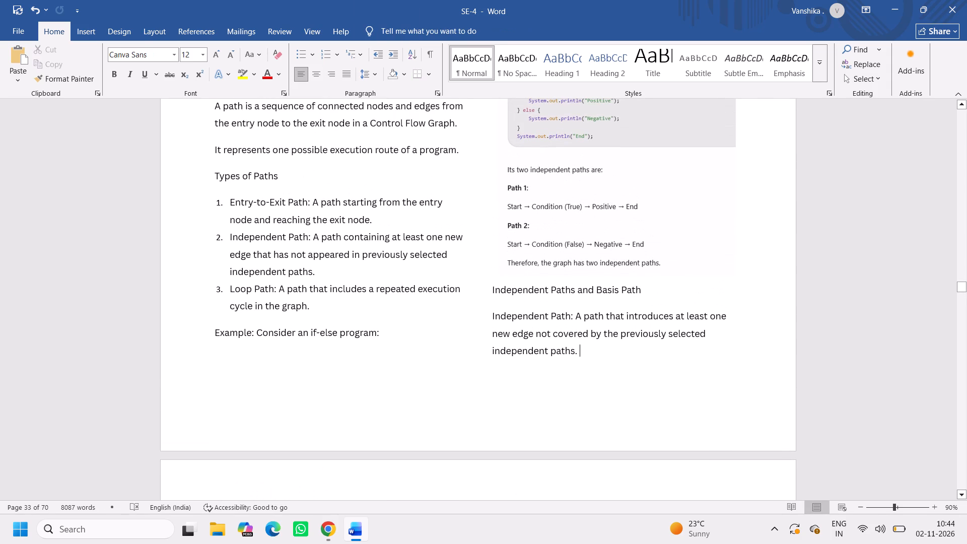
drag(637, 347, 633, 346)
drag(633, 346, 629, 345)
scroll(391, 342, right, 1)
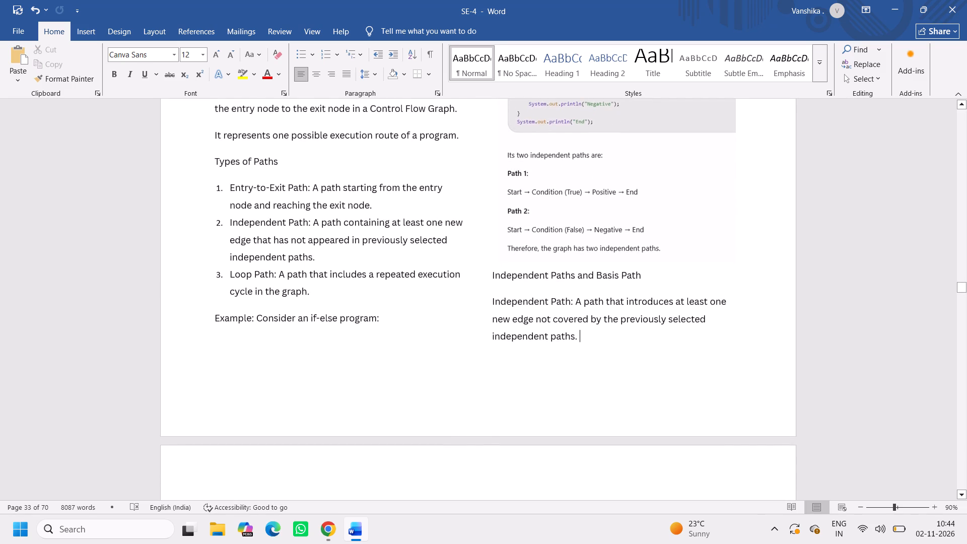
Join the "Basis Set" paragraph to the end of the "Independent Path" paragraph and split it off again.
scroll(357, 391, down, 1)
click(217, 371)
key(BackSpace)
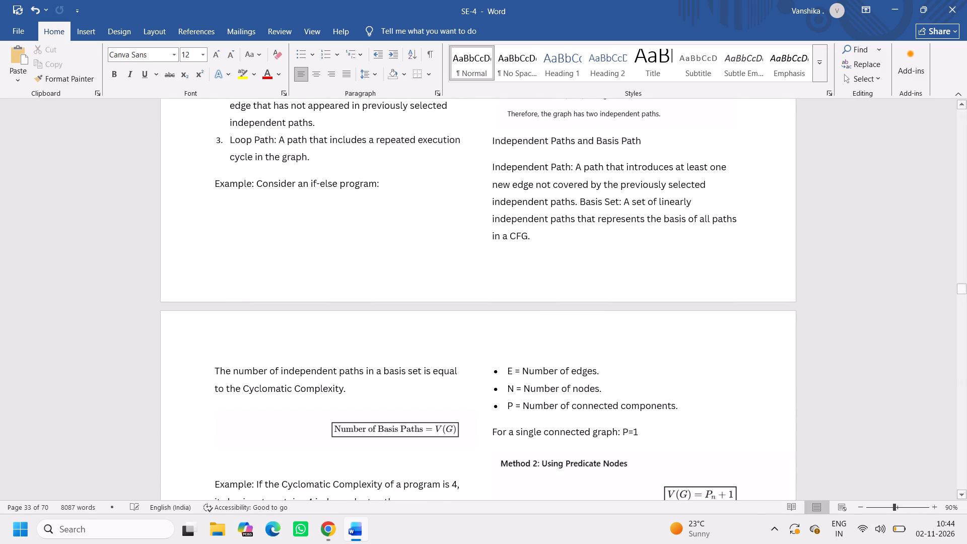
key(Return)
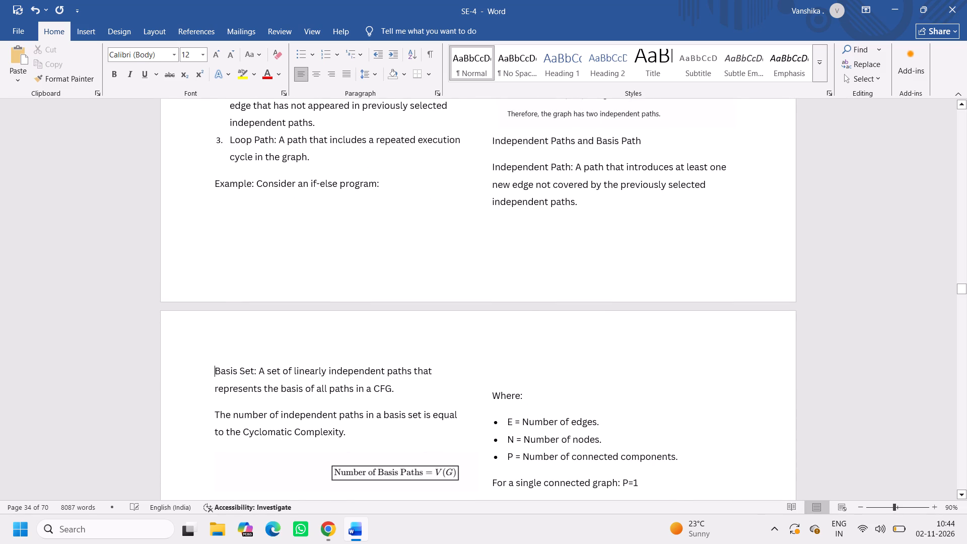
Stretch the if-else example picture slightly taller, keeping its width.
scroll(531, 170, up, 2)
click(611, 236)
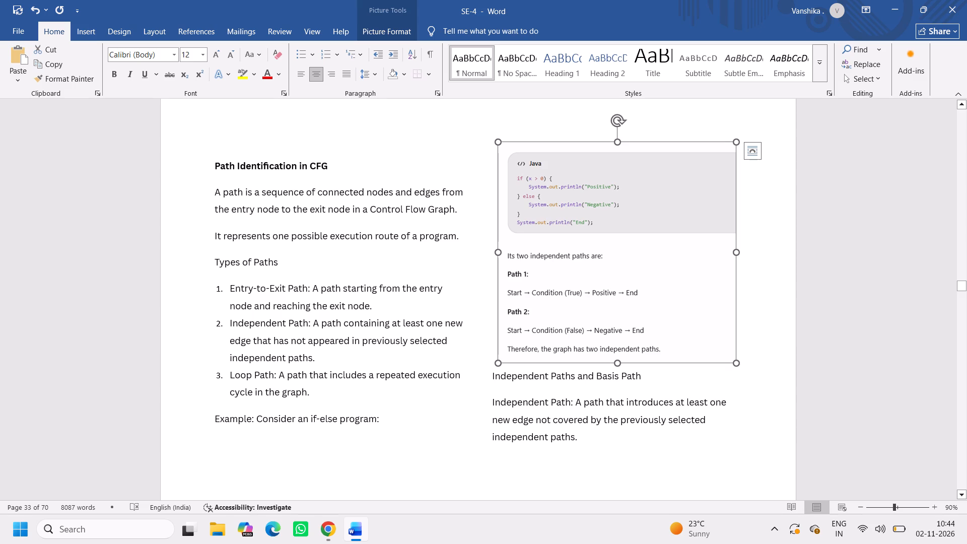
drag(615, 366, 618, 381)
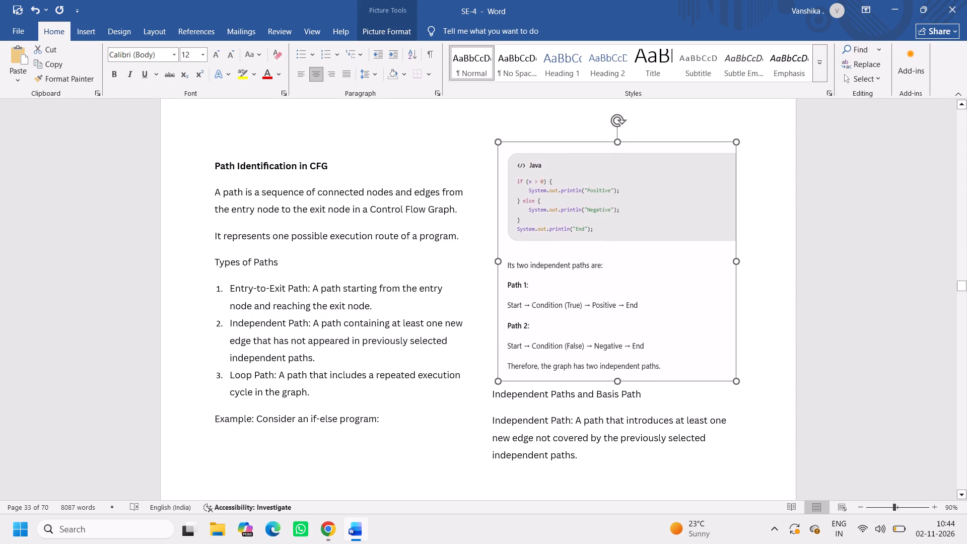
drag(618, 381, 618, 380)
click(667, 427)
Resize the "Number of Basis Paths = V(G)" formula picture to a narrower width in the left text column.
scroll(667, 427, down, 2)
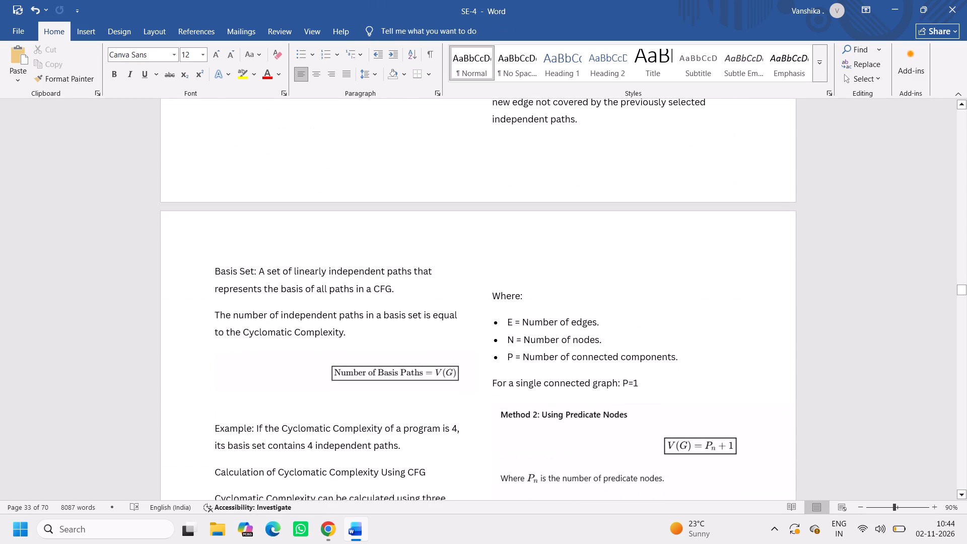
click(403, 371)
drag(216, 370, 374, 345)
drag(431, 371, 543, 372)
click(589, 422)
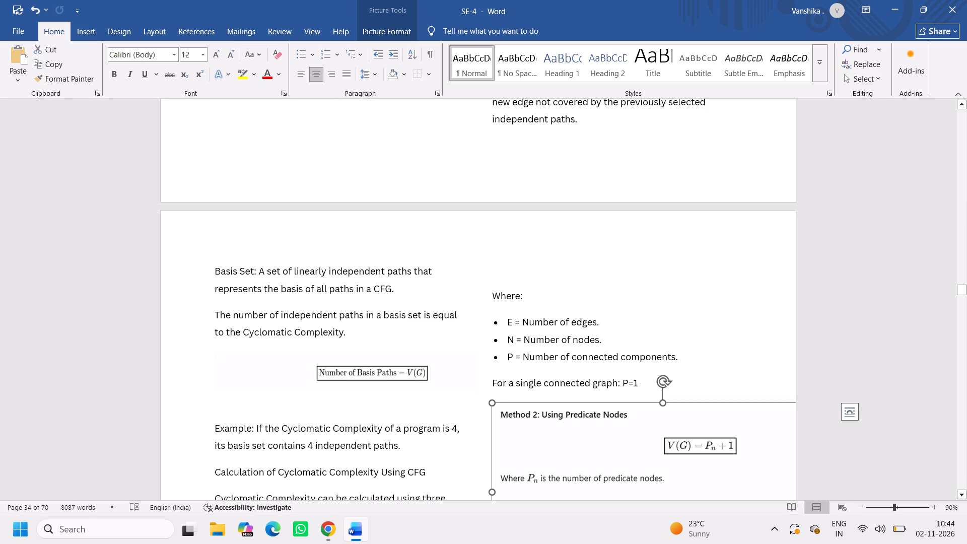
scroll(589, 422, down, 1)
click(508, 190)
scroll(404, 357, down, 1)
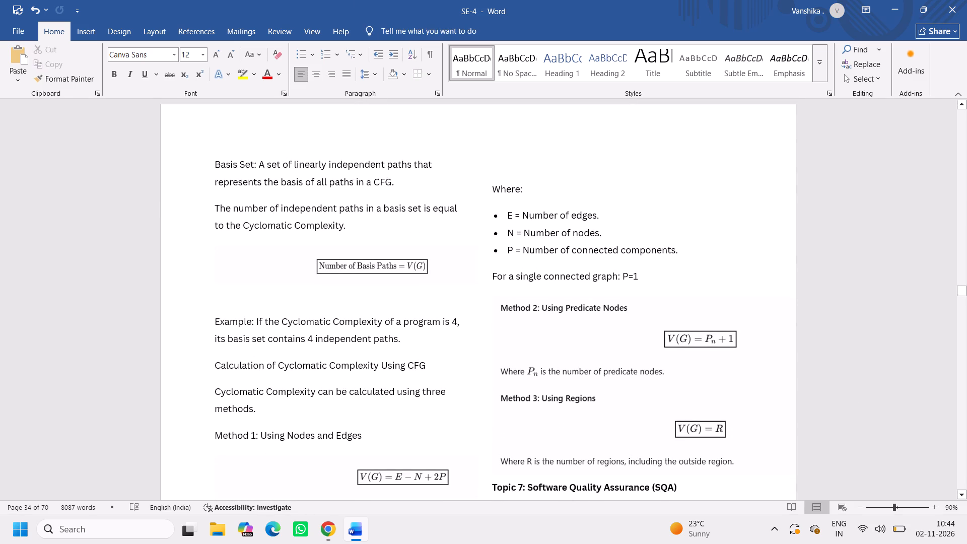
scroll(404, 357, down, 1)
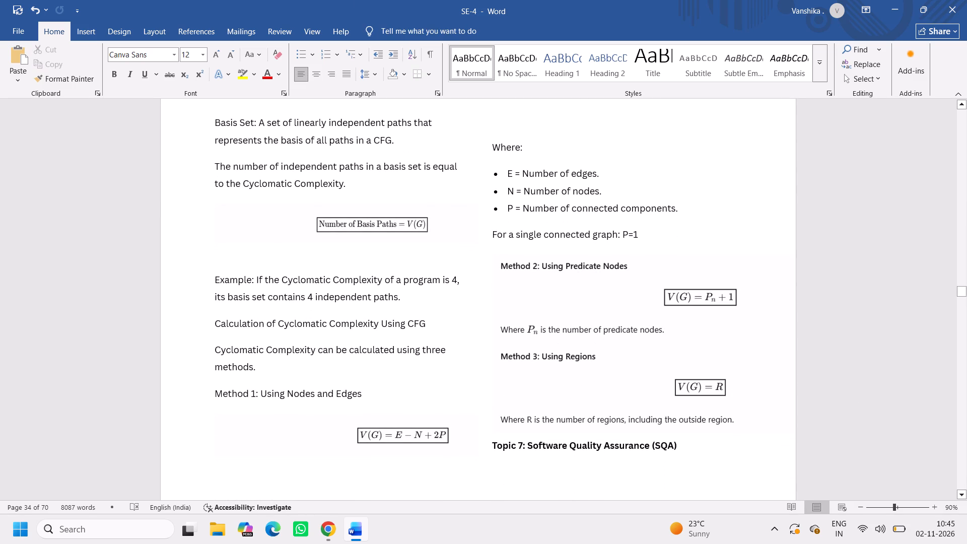
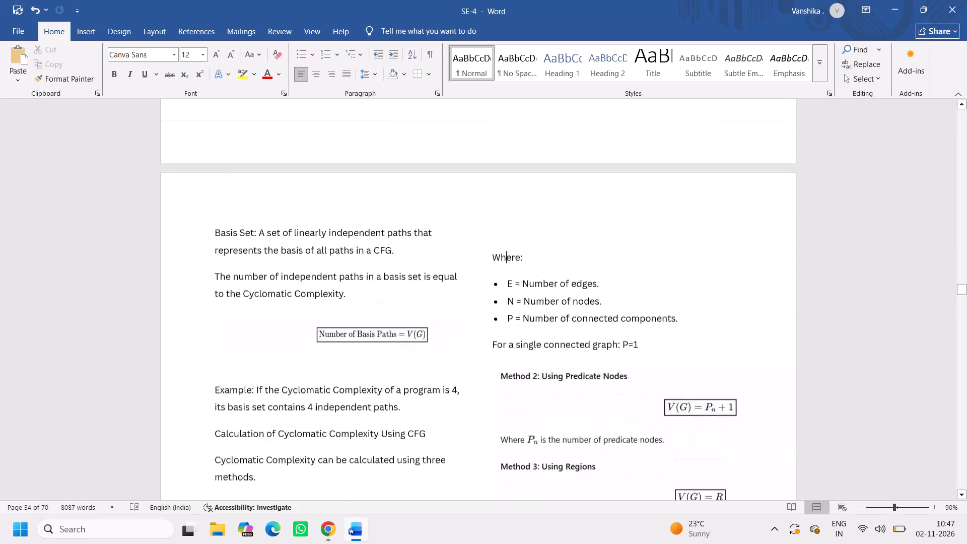
Narrow the "V(G) = E − N + 2P" formula picture under Method 1 so that it fits the left text column.
scroll(326, 359, down, 2)
click(368, 392)
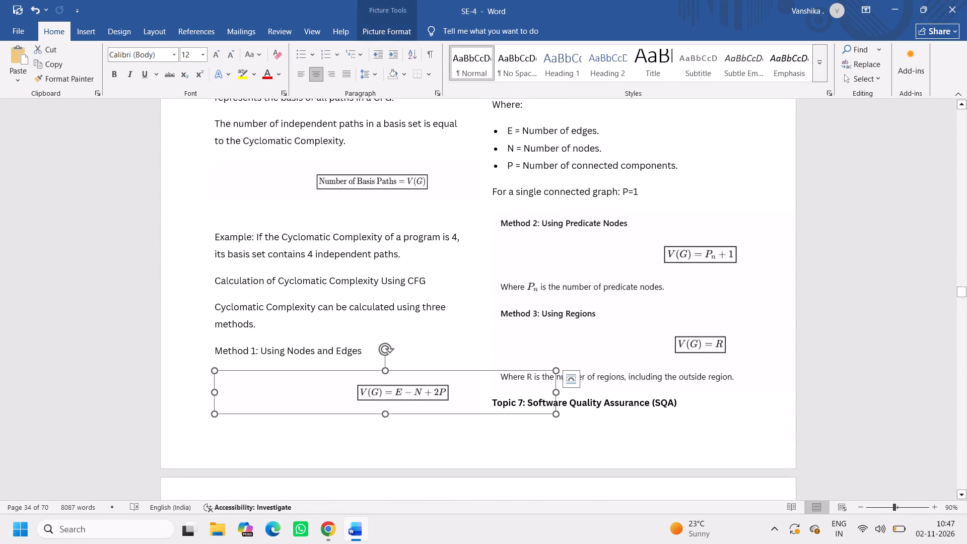
drag(215, 390, 270, 388)
click(300, 329)
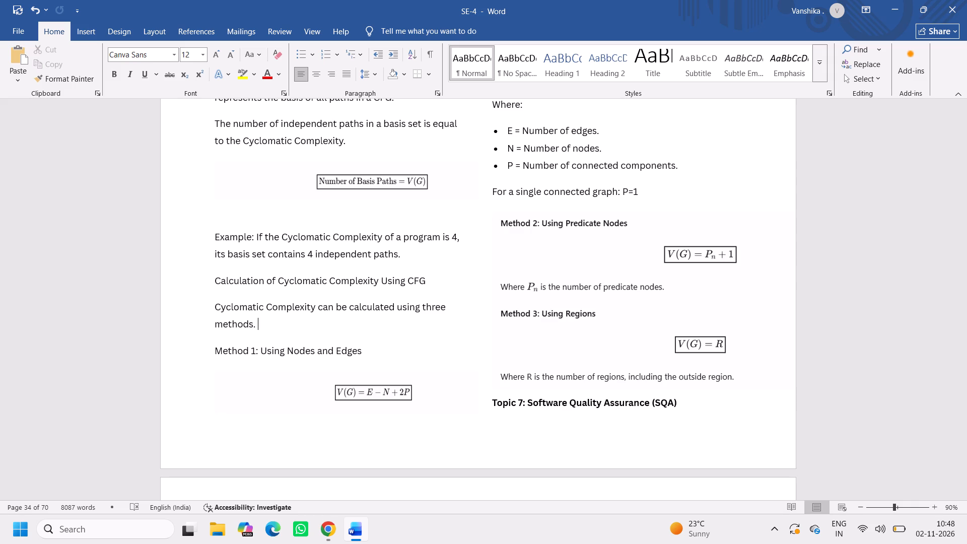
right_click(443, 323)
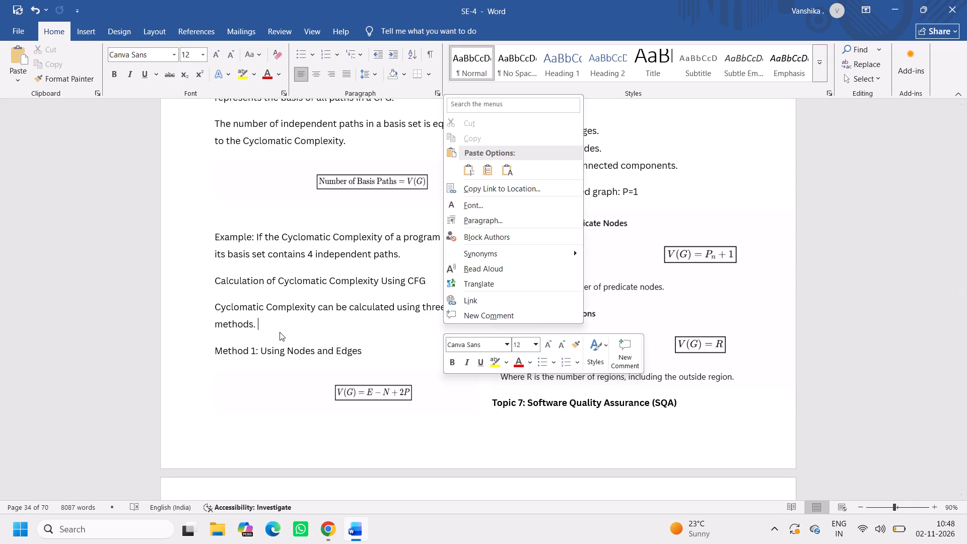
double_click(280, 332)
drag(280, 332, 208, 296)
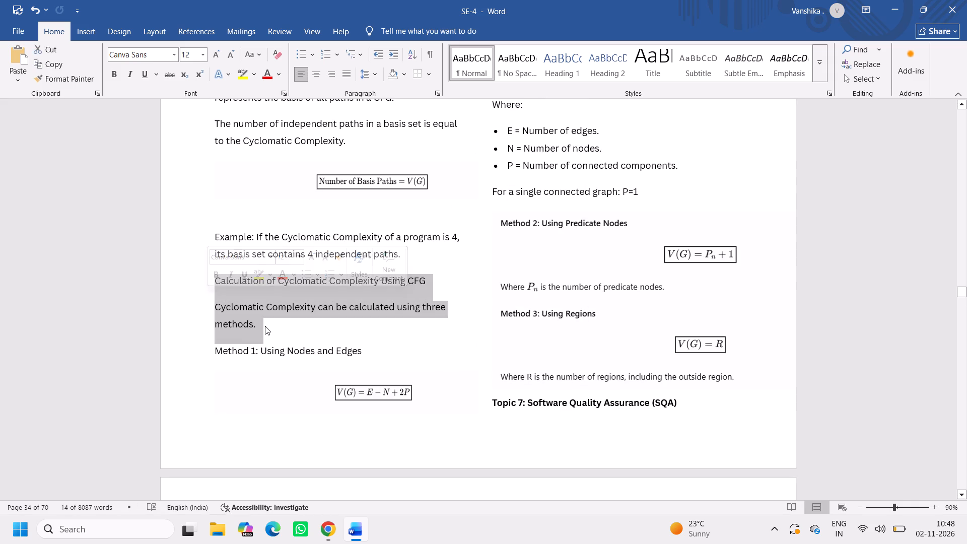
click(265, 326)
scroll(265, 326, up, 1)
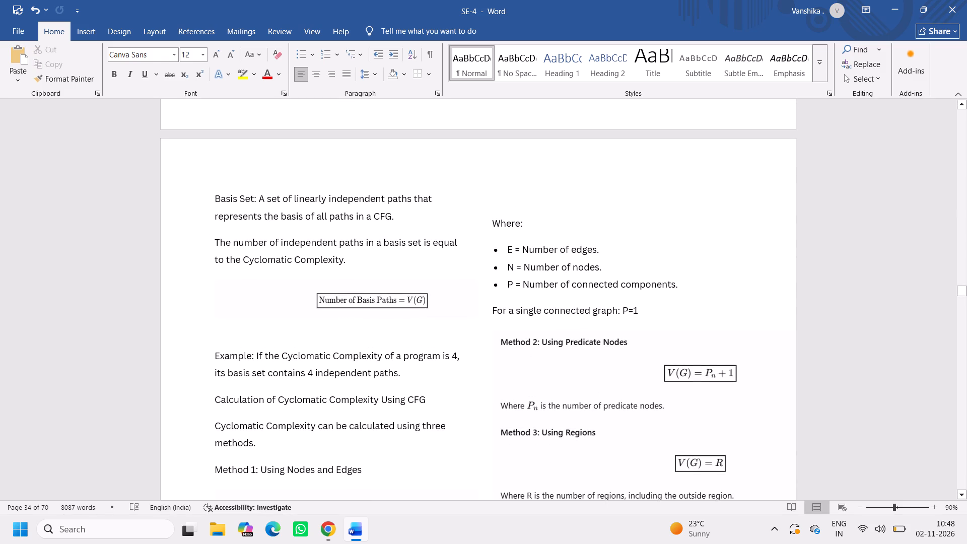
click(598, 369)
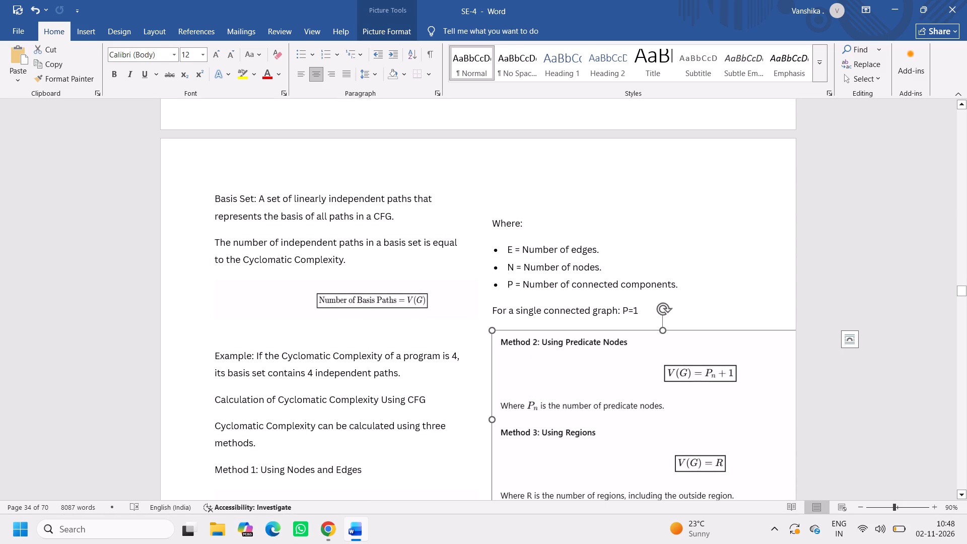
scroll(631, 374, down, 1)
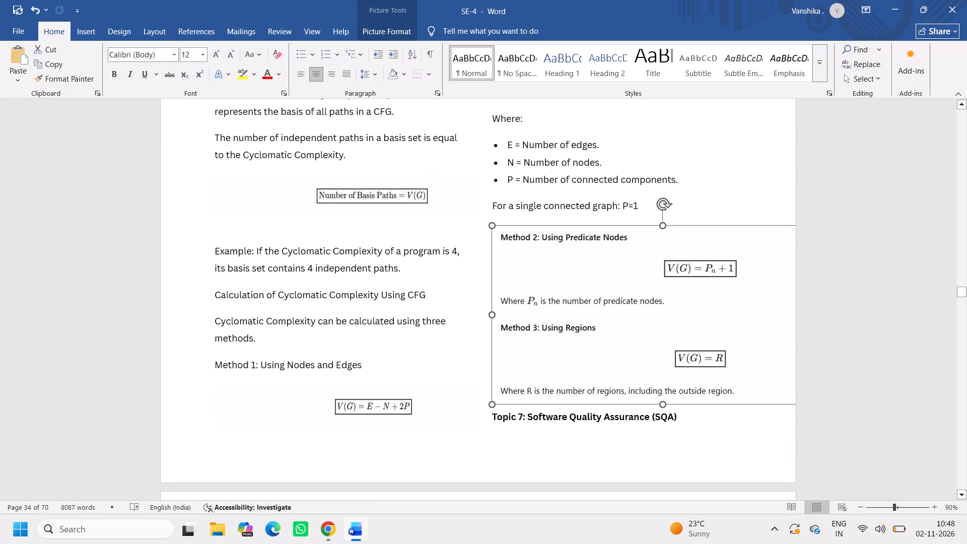
Push the "Topic 7: Software Quality Assurance (SQA)" heading onto the next page by adding a paragraph break before it.
click(492, 416)
key(Return)
Delete the numbered subheading "Introduction to Software Quality" below the Topic 7 heading.
scroll(390, 434, down, 1)
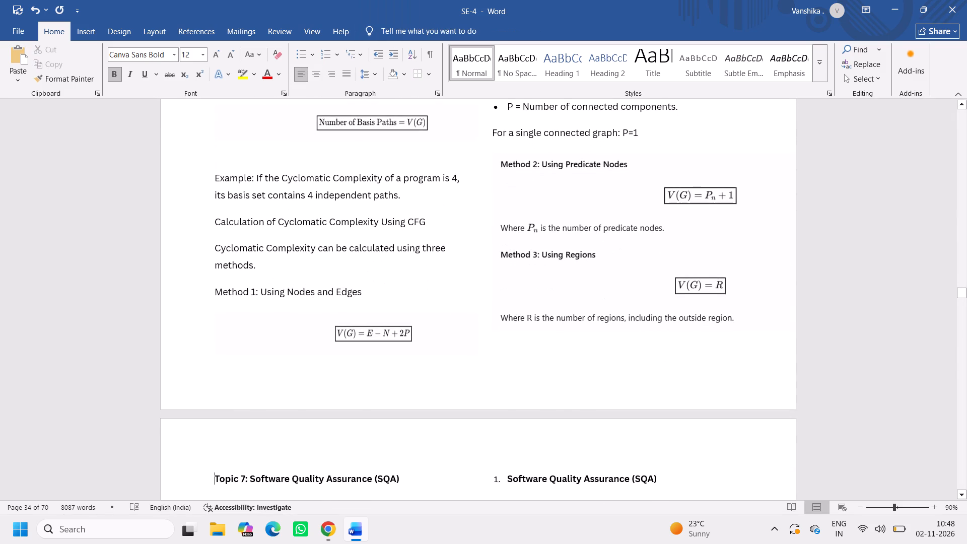
scroll(390, 434, down, 1)
triple_click(303, 296)
click(303, 296)
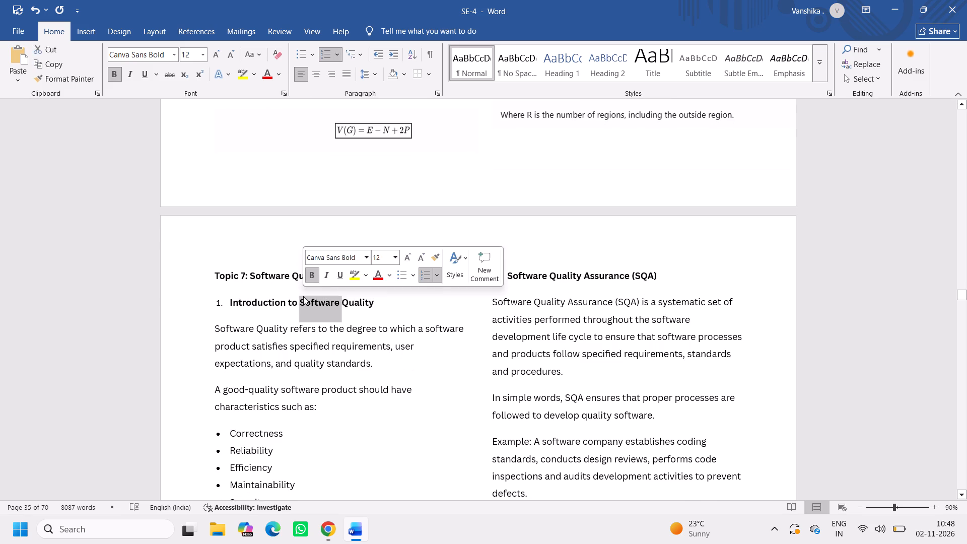
key(BackSpace)
key(BackSpace)
triple_click(306, 297)
key(BackSpace)
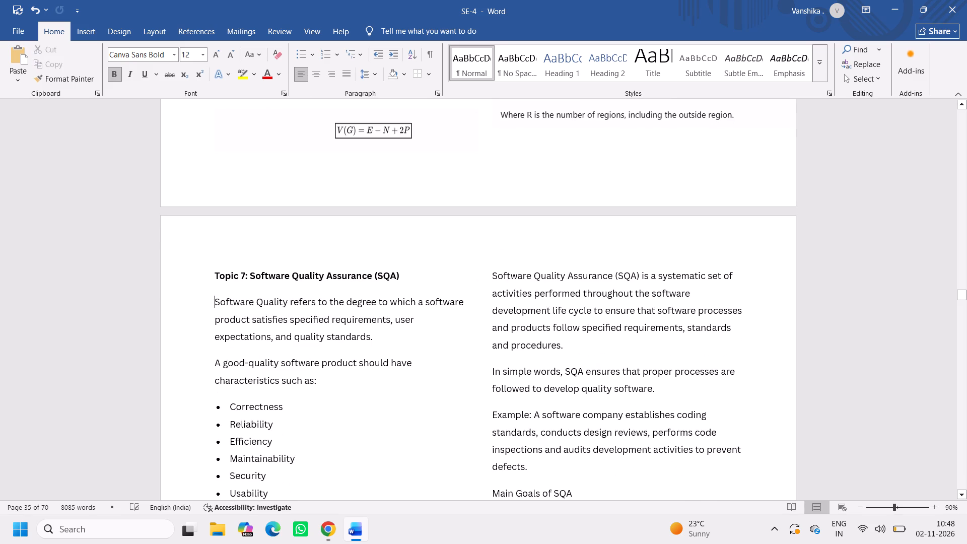
Join the "A good-quality software product" paragraph to the end of the "Software Quality refers to" paragraph.
scroll(328, 373, down, 1)
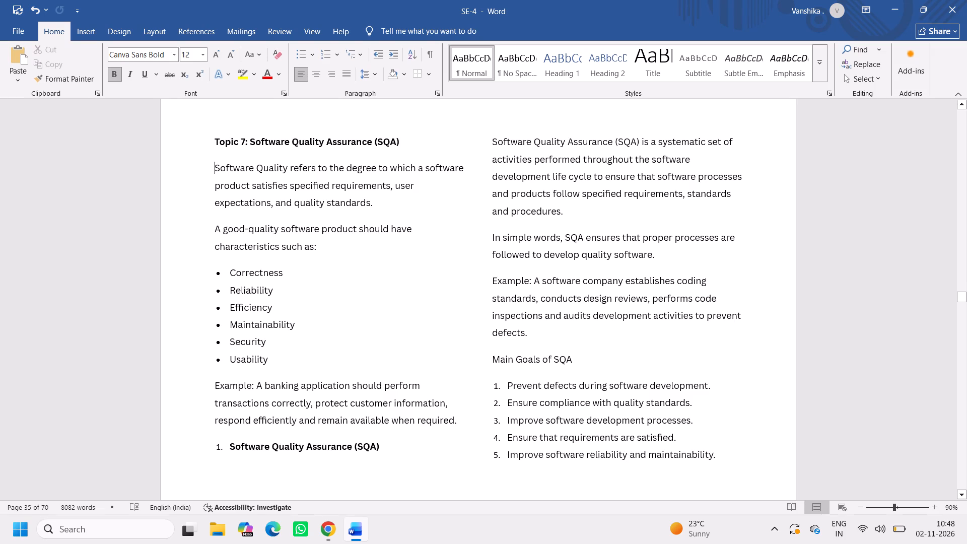
click(213, 227)
key(BackSpace)
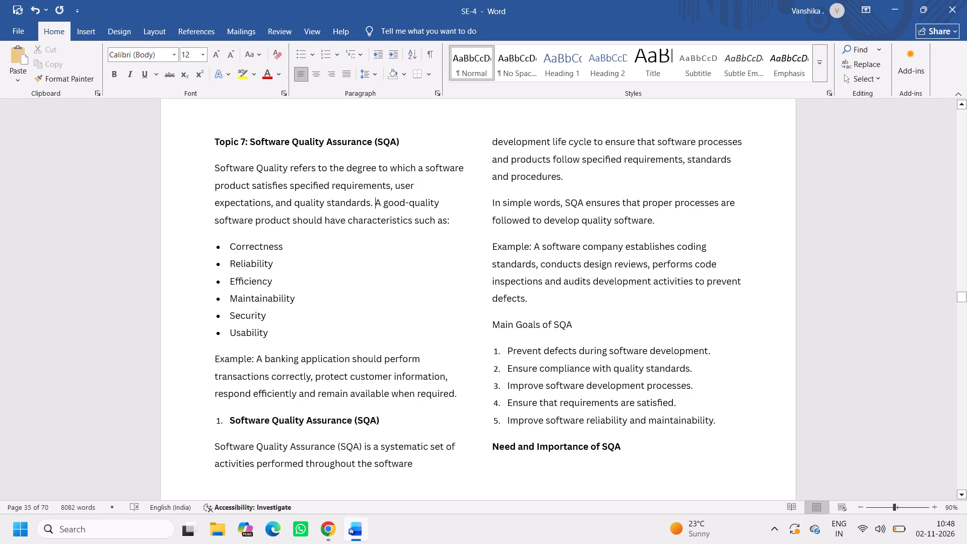
Push the "Need and Importance of SQA" heading onto the next page by adding a paragraph break before it.
scroll(561, 314, down, 1)
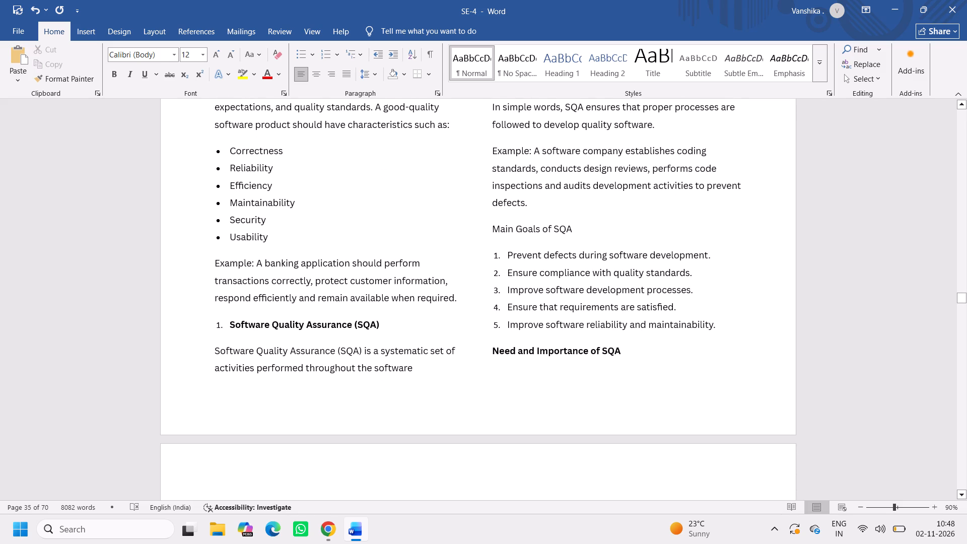
click(490, 349)
key(Return)
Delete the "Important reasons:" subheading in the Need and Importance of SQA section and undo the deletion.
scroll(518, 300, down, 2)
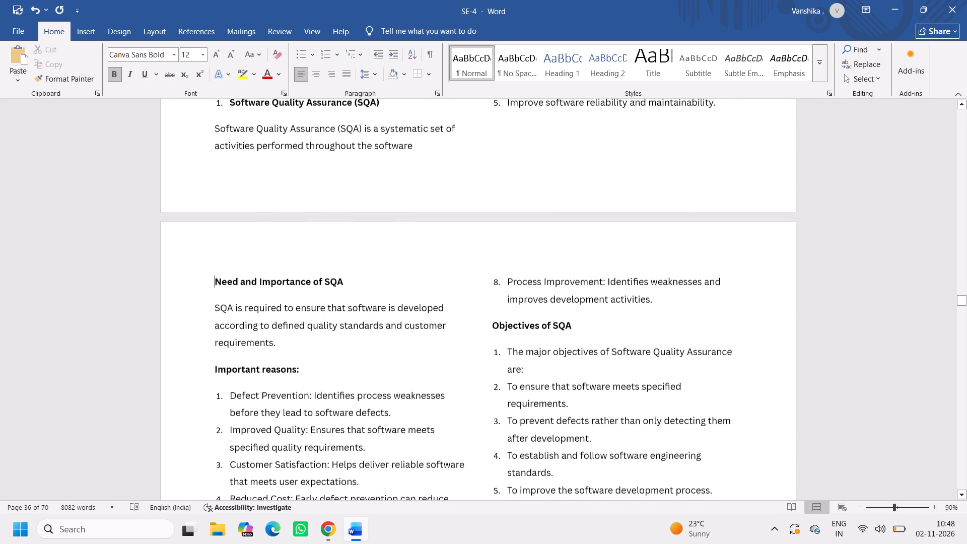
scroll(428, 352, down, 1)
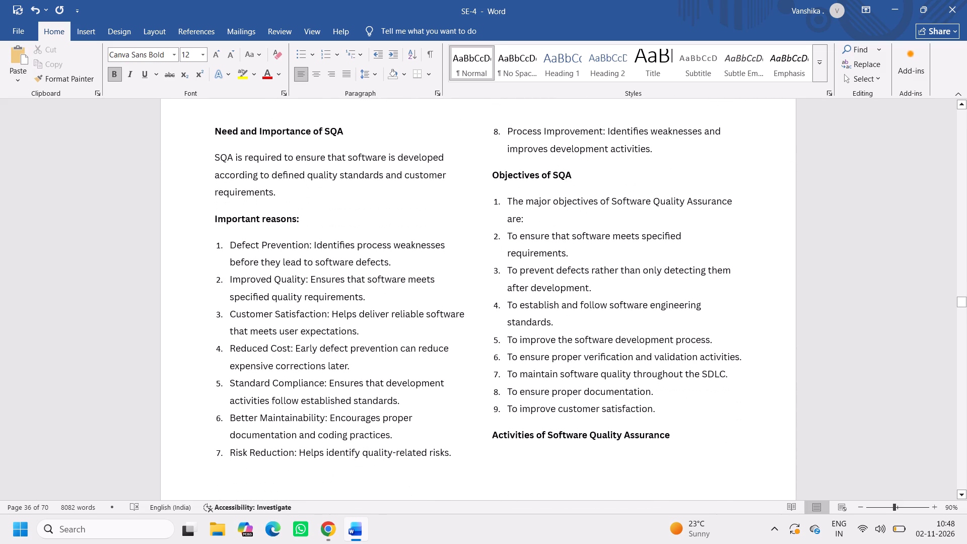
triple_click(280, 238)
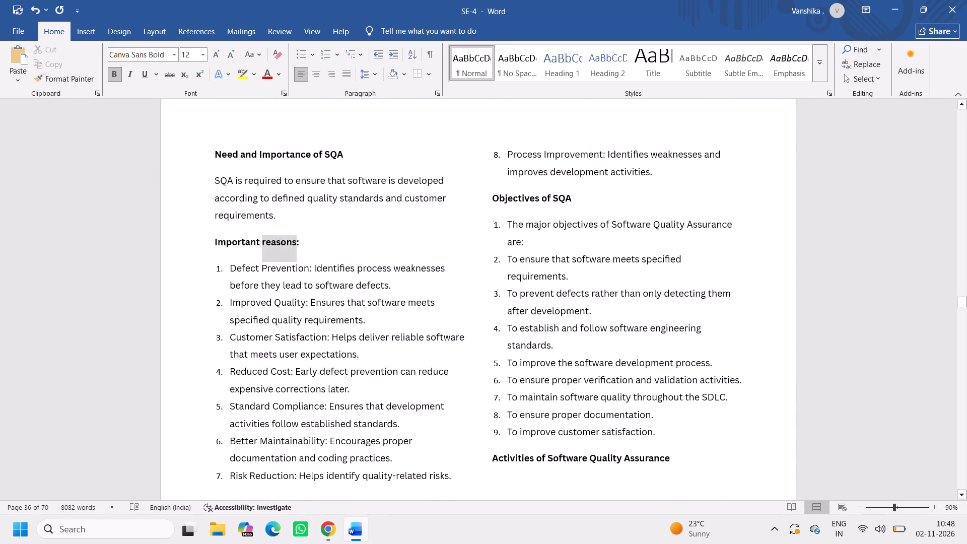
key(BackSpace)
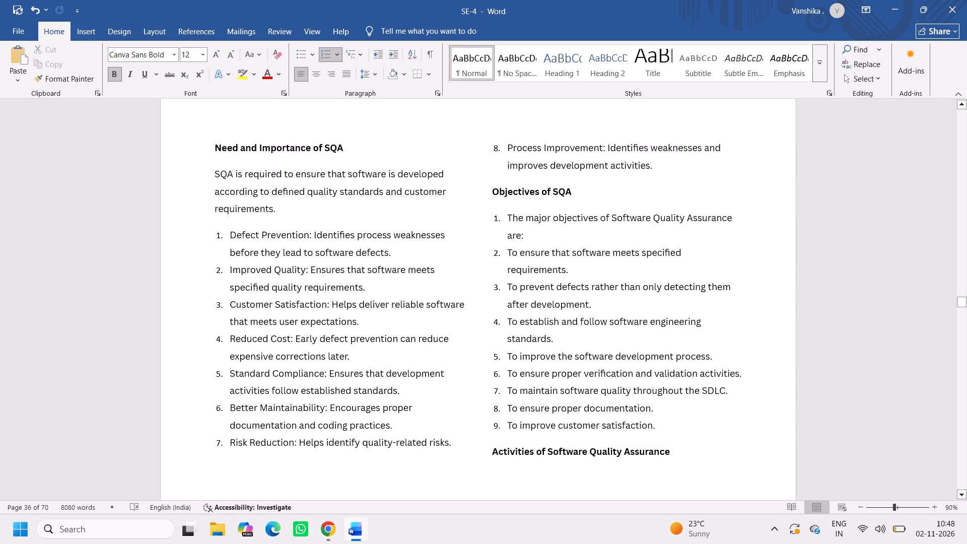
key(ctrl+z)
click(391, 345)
Push the "Activities of Software Quality Assurance" heading onto the next page by adding a paragraph break before it.
scroll(391, 345, up, 1)
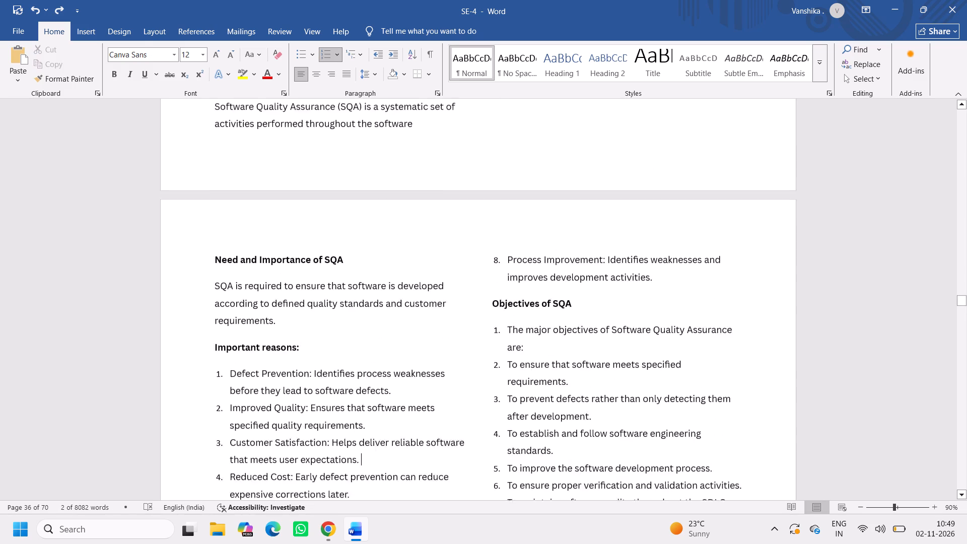
scroll(391, 345, up, 3)
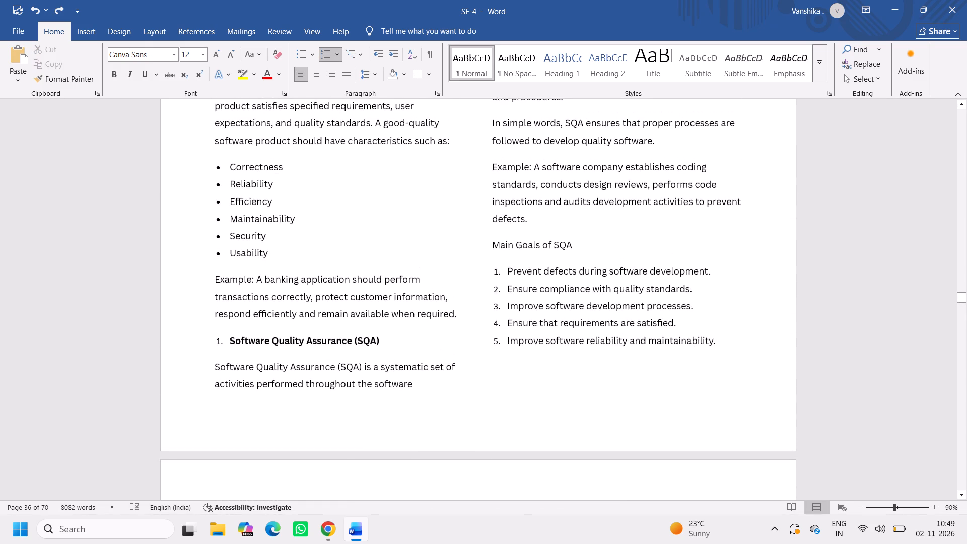
scroll(391, 345, down, 3)
scroll(511, 405, down, 1)
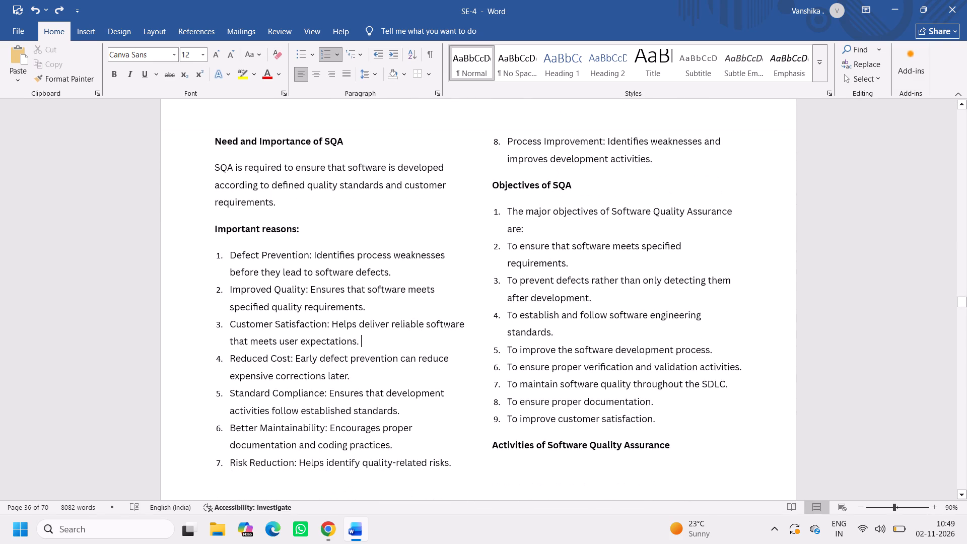
scroll(511, 405, down, 1)
click(492, 363)
key(Return)
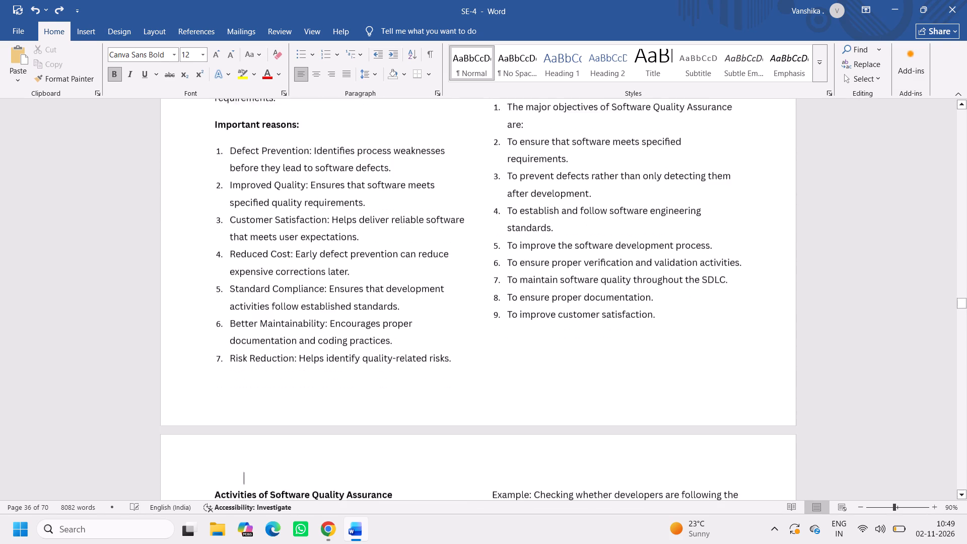
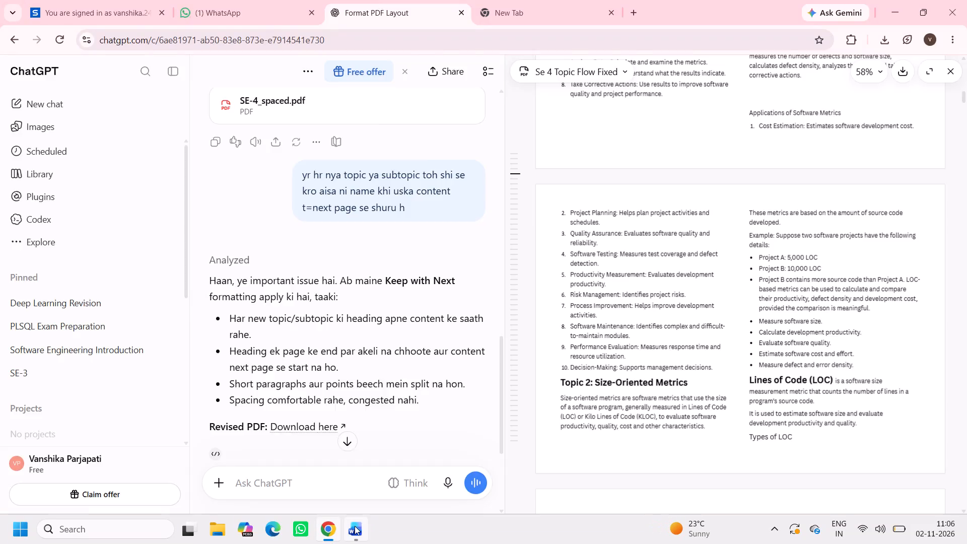
Switch to Word and delete the "Important reasons:" subheading under Need and Importance of SQA, undoing the excess deletion that unnumbers the Defect Prevention item.
click(354, 523)
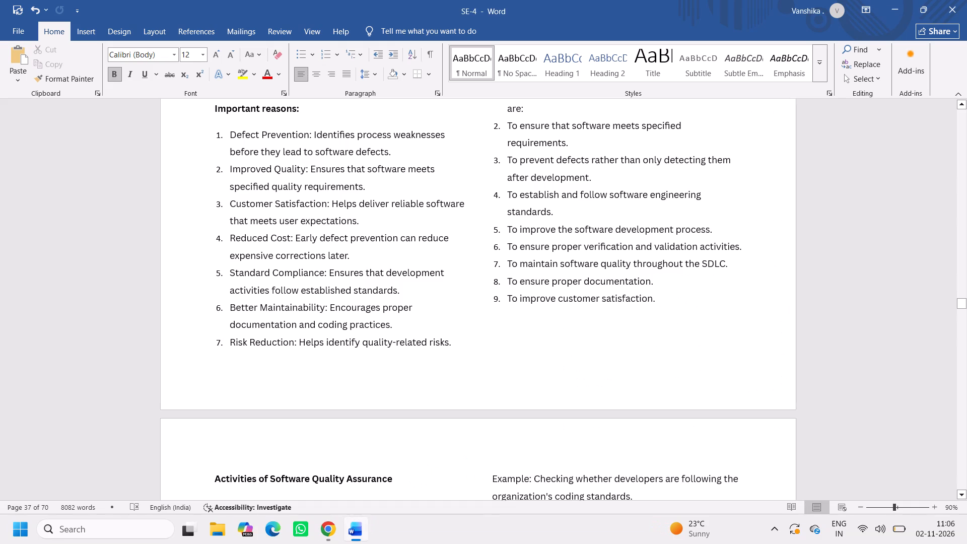
scroll(478, 345, down, 1)
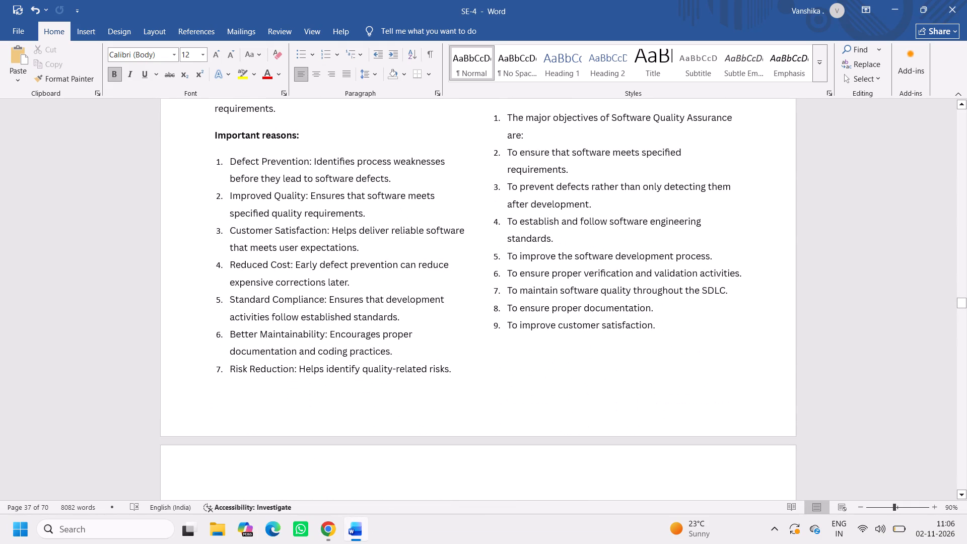
scroll(493, 275, up, 1)
triple_click(306, 273)
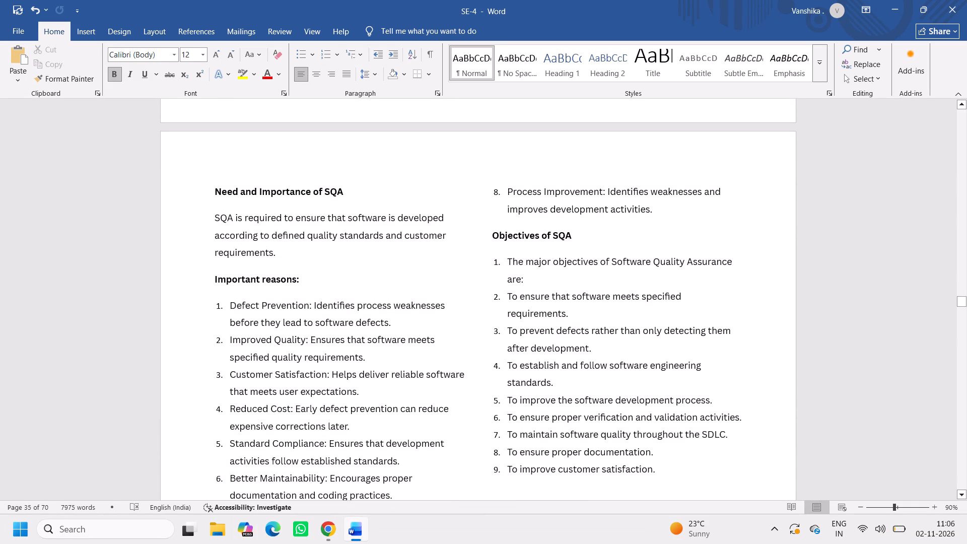
key(Return)
key(BackSpace)
key(BackSpace)
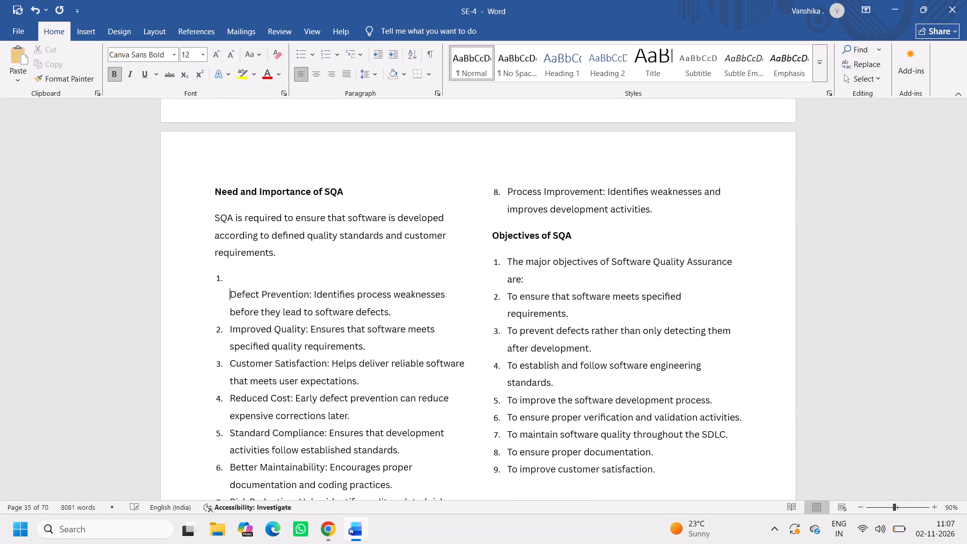
key(BackSpace)
key(BackSpace)
key(BackSpace)
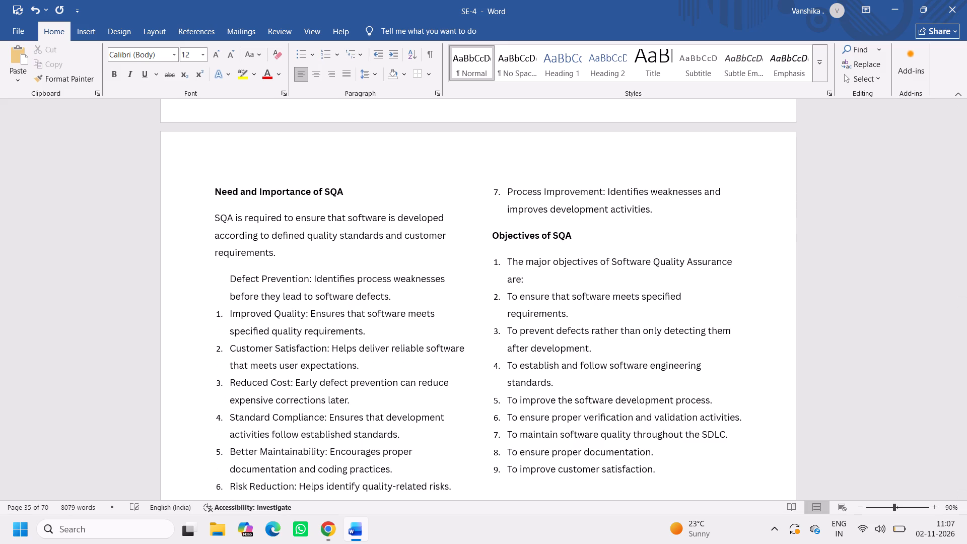
key(ctrl+z)
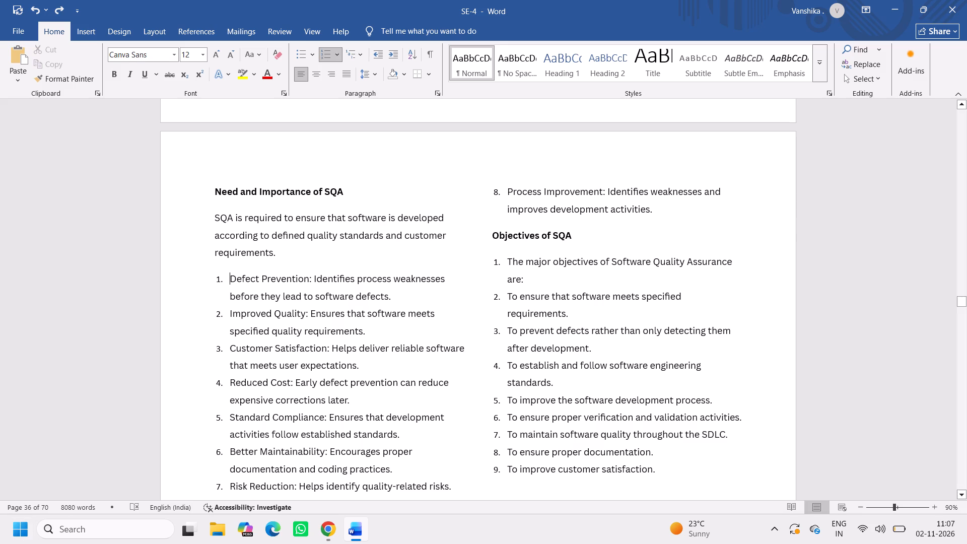
Launch the Kuro app from the recent searches.
click(82, 526)
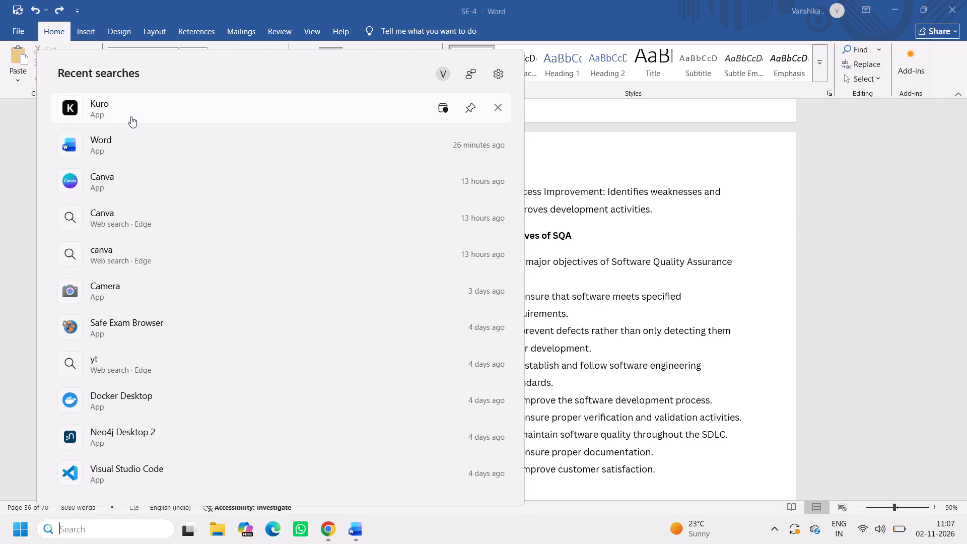
click(131, 116)
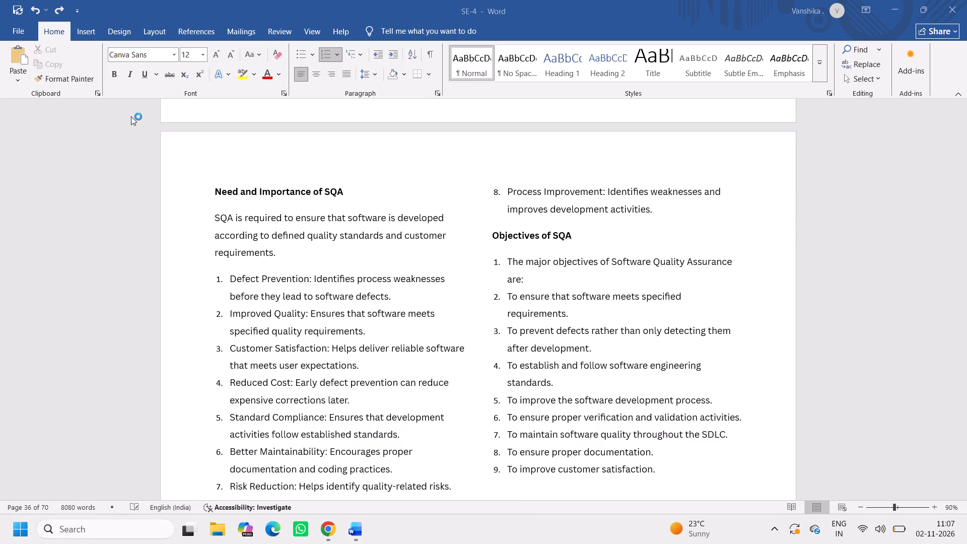
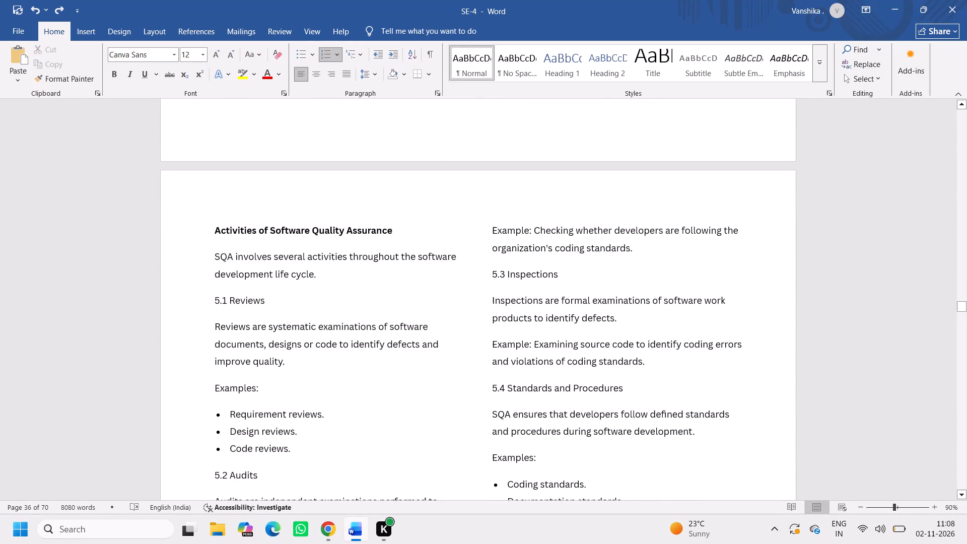
Undo the recent edits under Need and Importance of SQA back to before the "Important reasons:" subheading was deleted.
scroll(321, 300, up, 3)
click(352, 273)
key(ctrl+z)
key(ctrl+z)
key(ctrl+z)
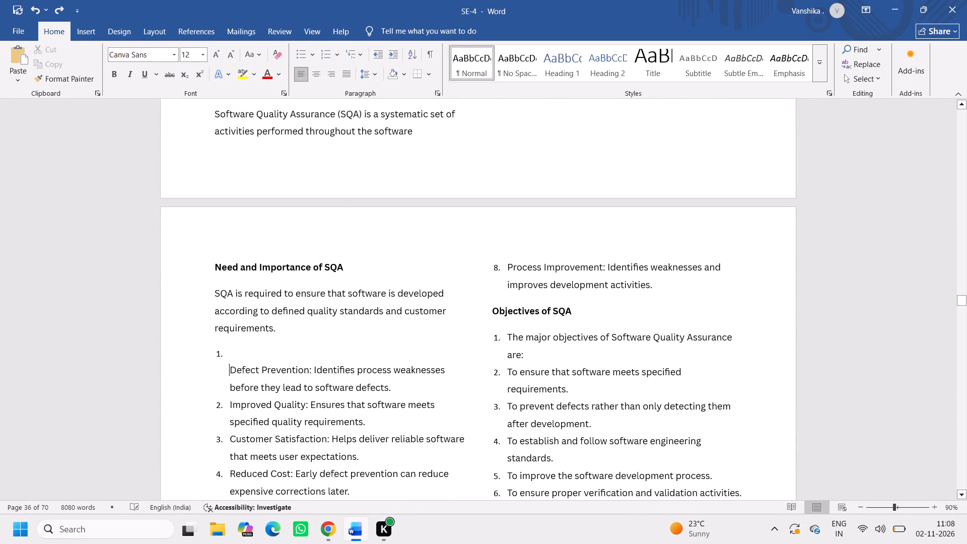
key(ctrl+z)
key(ctrl+z)
key(ctrl+z)
key(ctrl+z)
Add a line break before the "Activities of Software Quality Assurance" heading to push it to the top of the next page.
scroll(379, 329, down, 1)
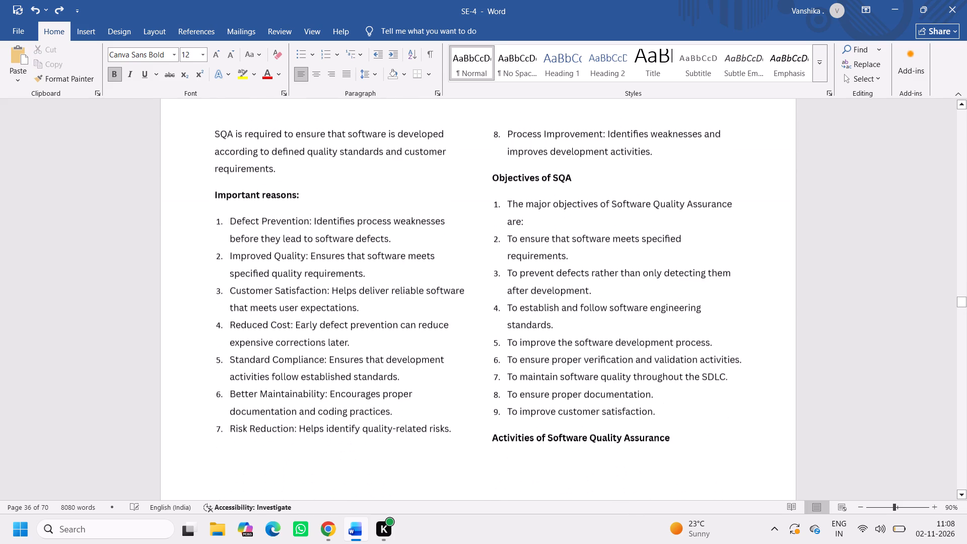
click(488, 436)
key(Return)
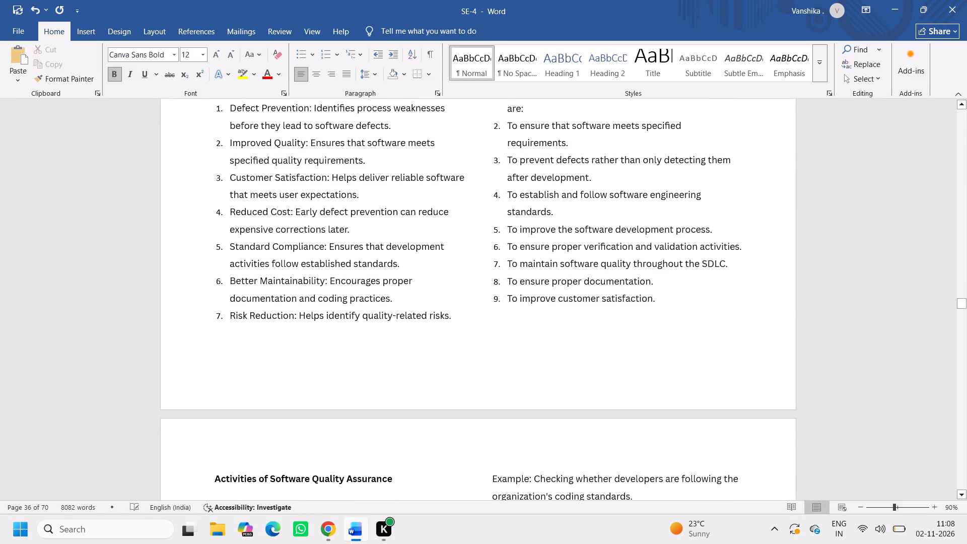
Narrow the SQA versus SQC comparison table picture above "Relationship Between SQA and SQC" until it fits within the page width.
scroll(520, 378, down, 4)
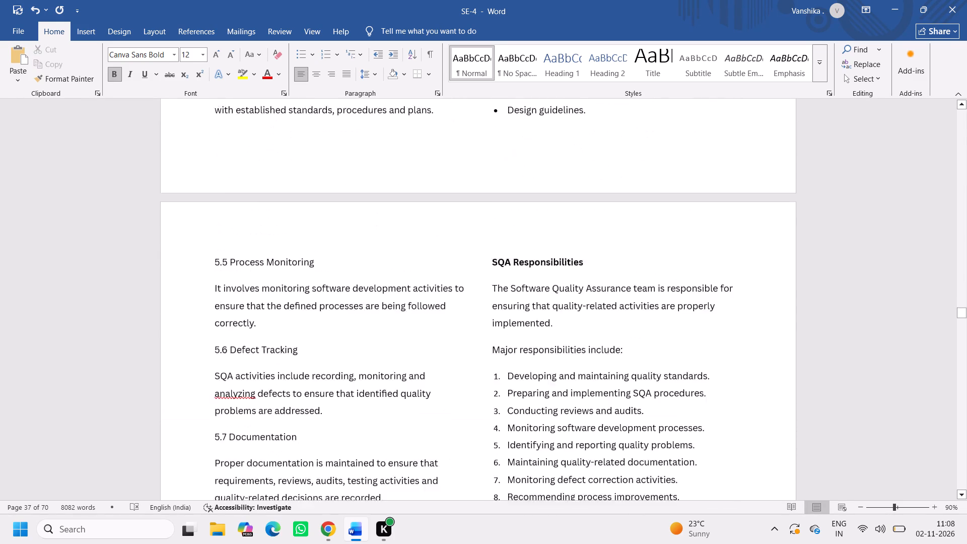
scroll(520, 378, down, 1)
scroll(481, 365, down, 2)
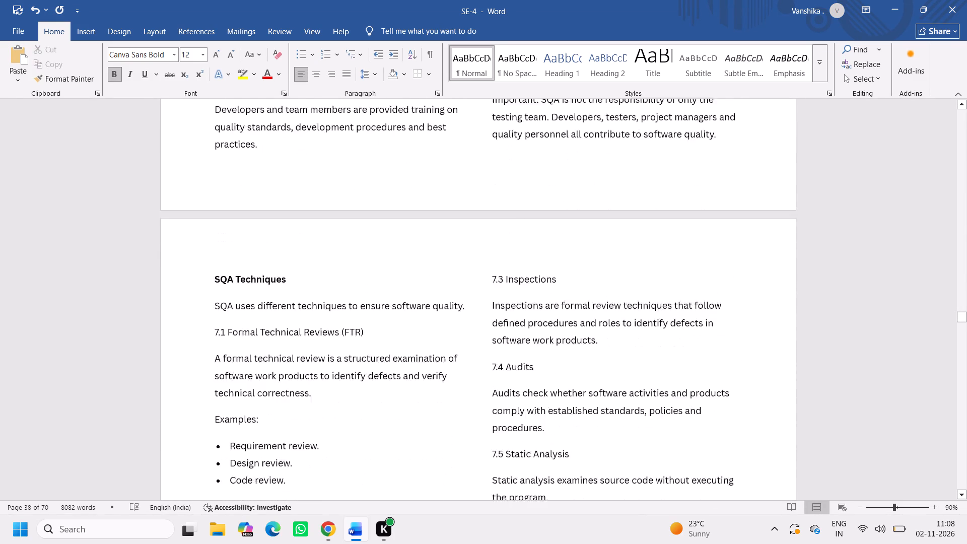
scroll(481, 365, down, 2)
scroll(520, 398, down, 2)
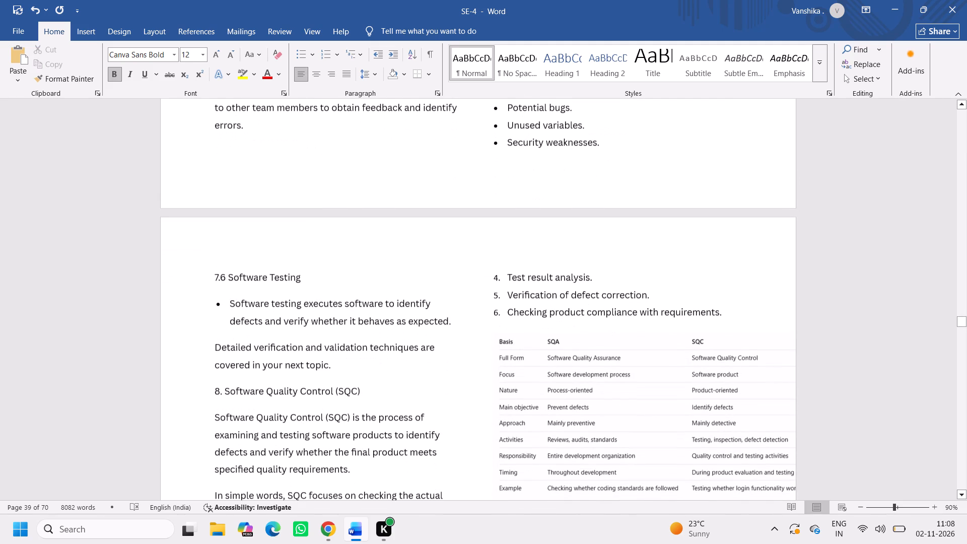
scroll(426, 401, down, 2)
click(552, 284)
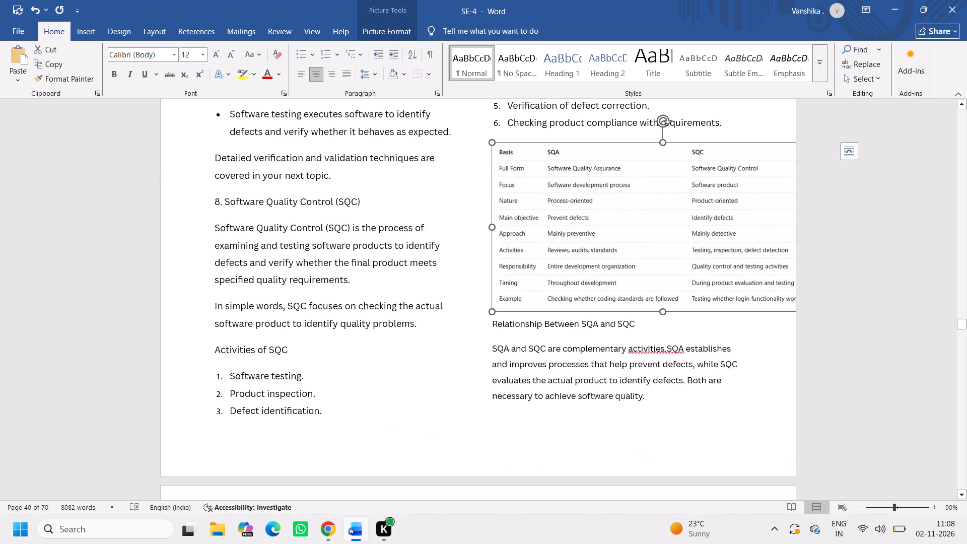
scroll(607, 382, right, 1)
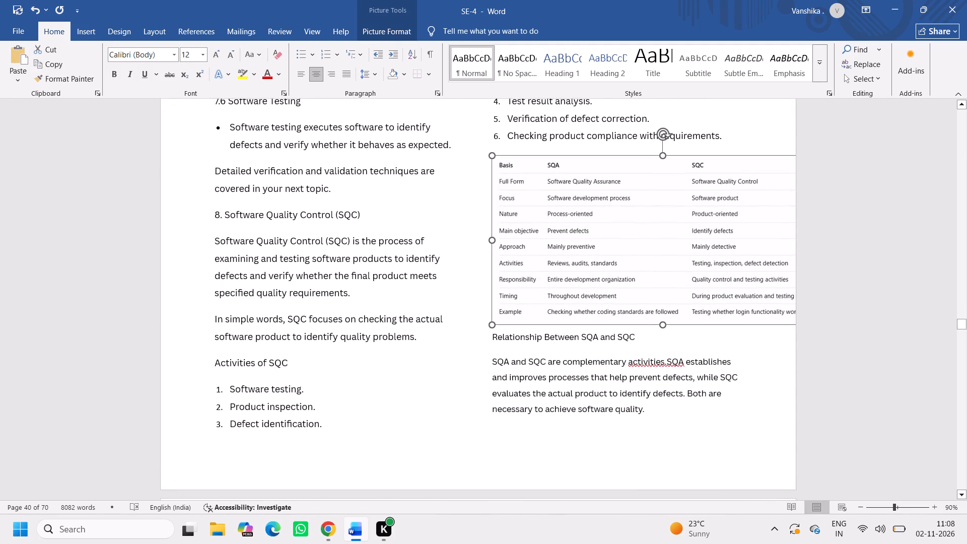
drag(493, 243, 546, 240)
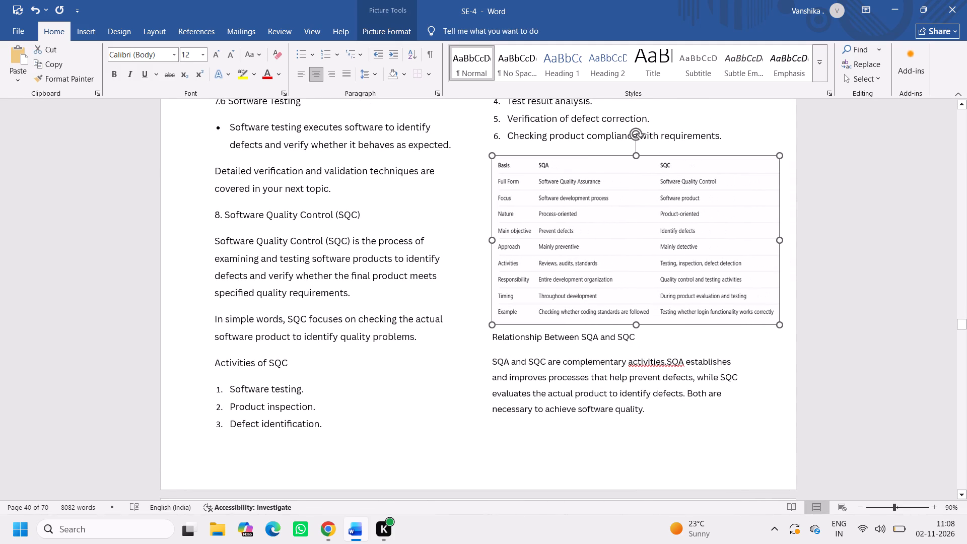
drag(546, 240, 538, 241)
click(629, 416)
Insert a blank line before the "Case Study Questions" heading to move it to the top of the second column.
scroll(629, 416, down, 2)
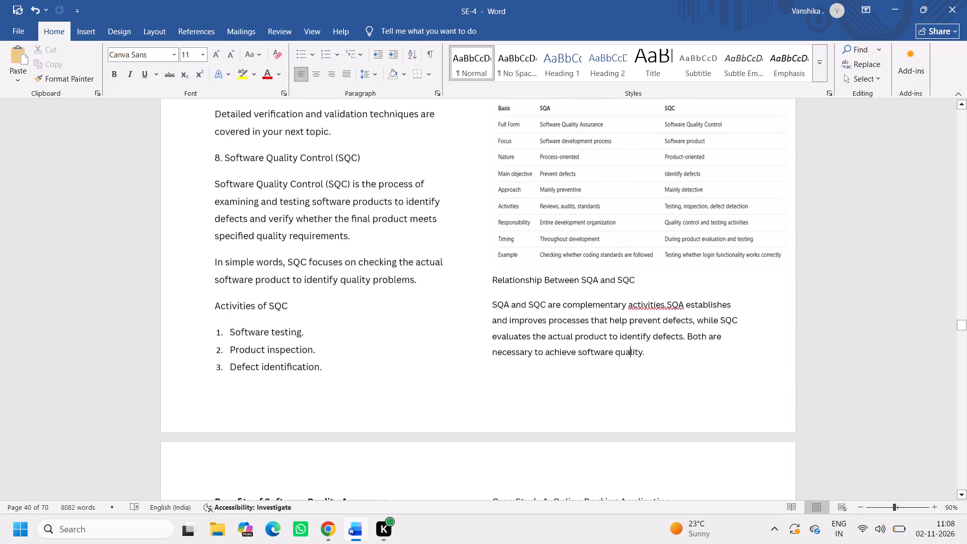
scroll(629, 416, down, 2)
scroll(349, 294, down, 2)
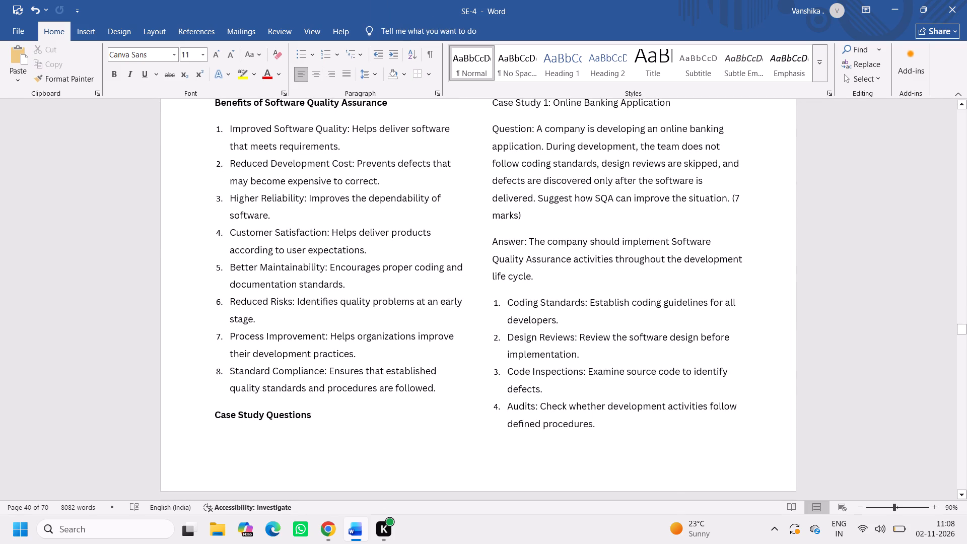
click(212, 412)
key(Return)
Delete the "Case Study Questions" heading above Case Study 1: Online Banking Application.
scroll(515, 355, down, 1)
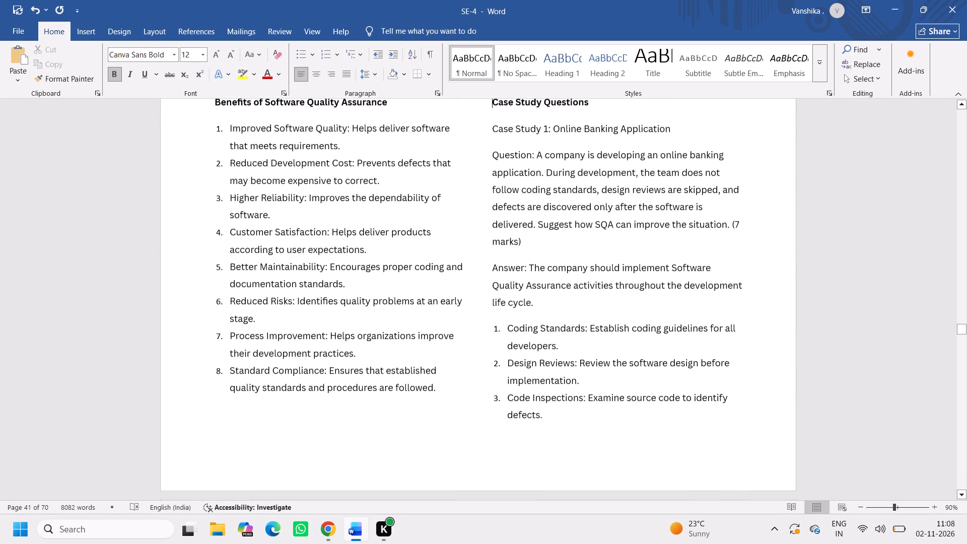
triple_click(549, 106)
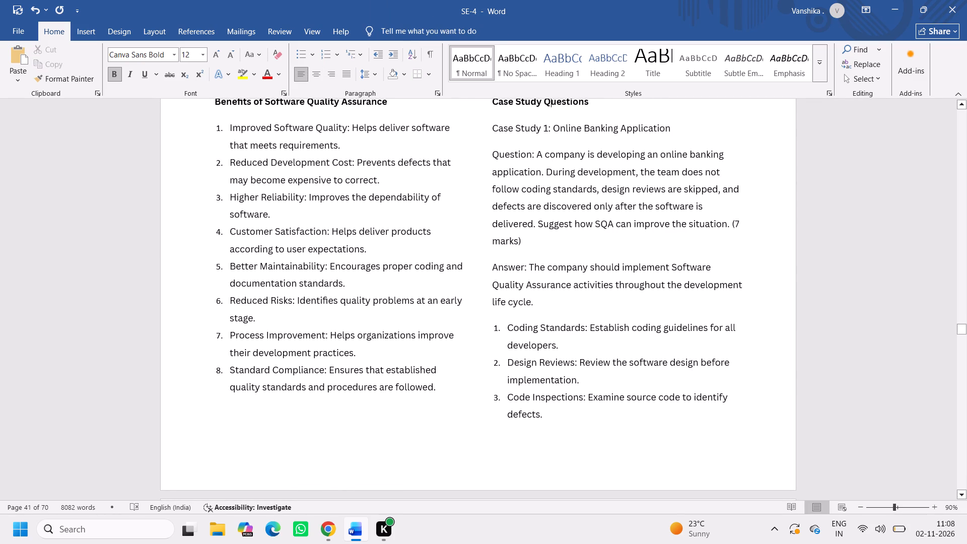
key(BackSpace)
Remove the list numbering from the Verification heading under Topic 8 and delete the blank line above it.
scroll(588, 334, down, 1)
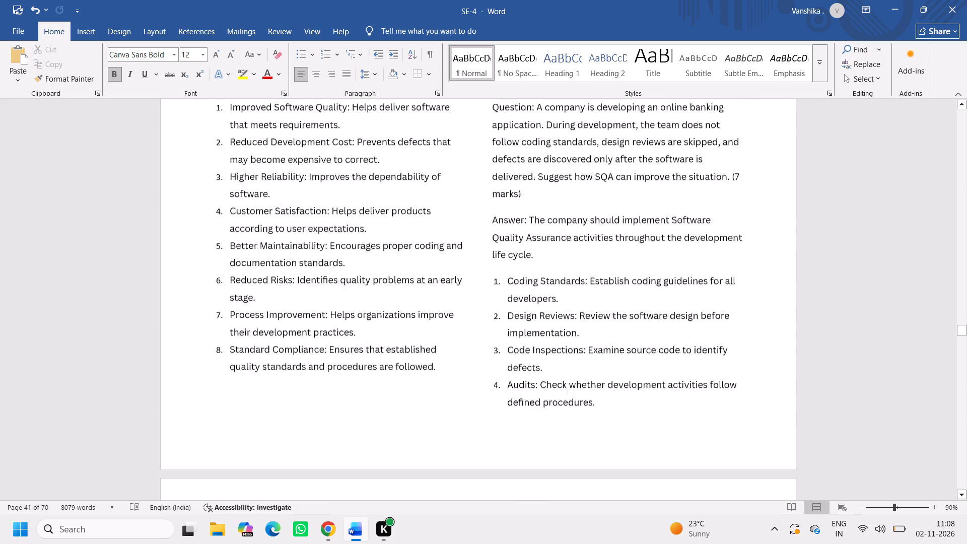
scroll(588, 334, down, 1)
scroll(546, 364, up, 1)
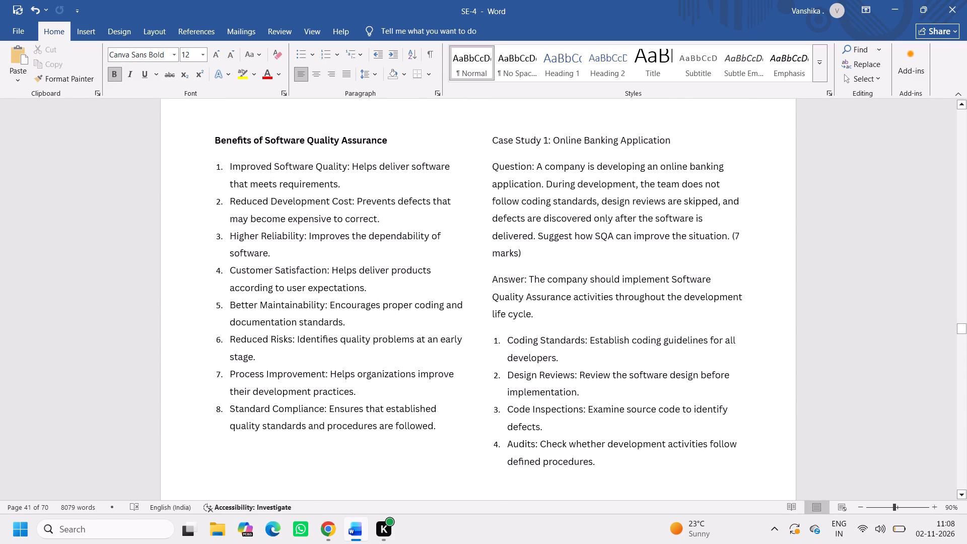
scroll(551, 313, down, 6)
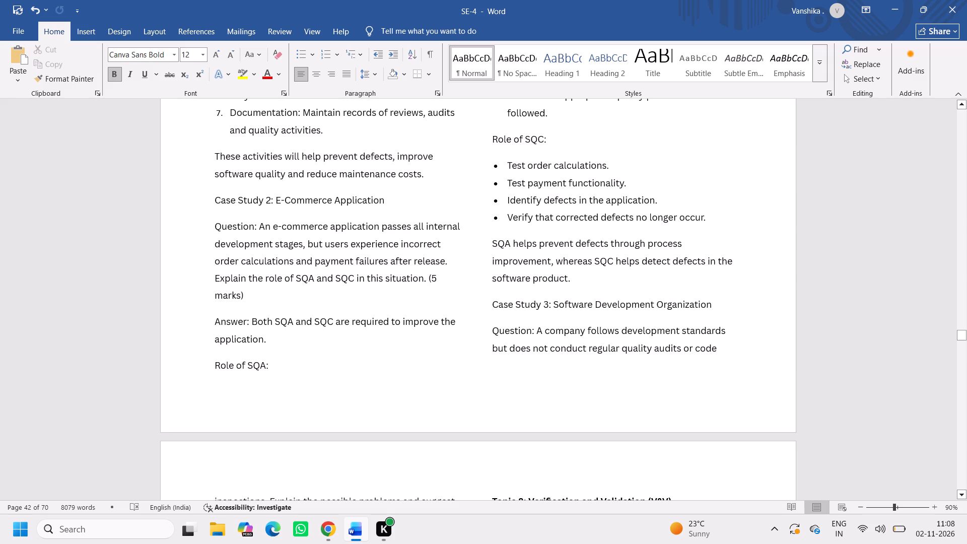
scroll(354, 372, right, 1)
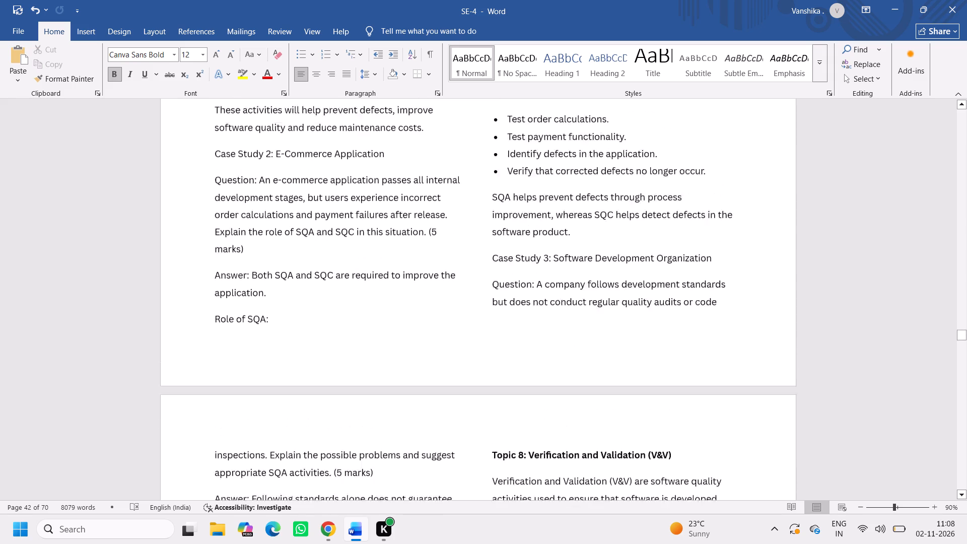
scroll(354, 372, right, 1)
scroll(354, 310, down, 1)
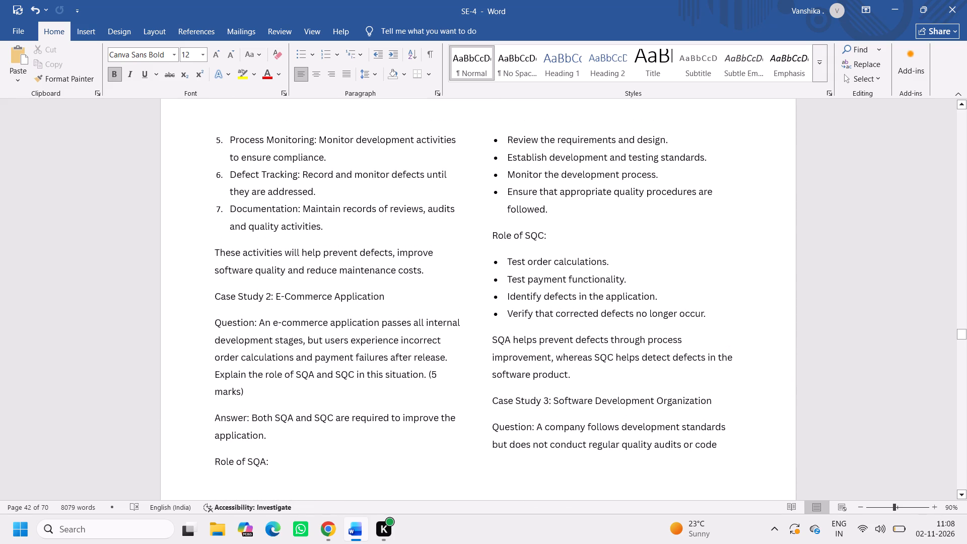
scroll(354, 310, down, 3)
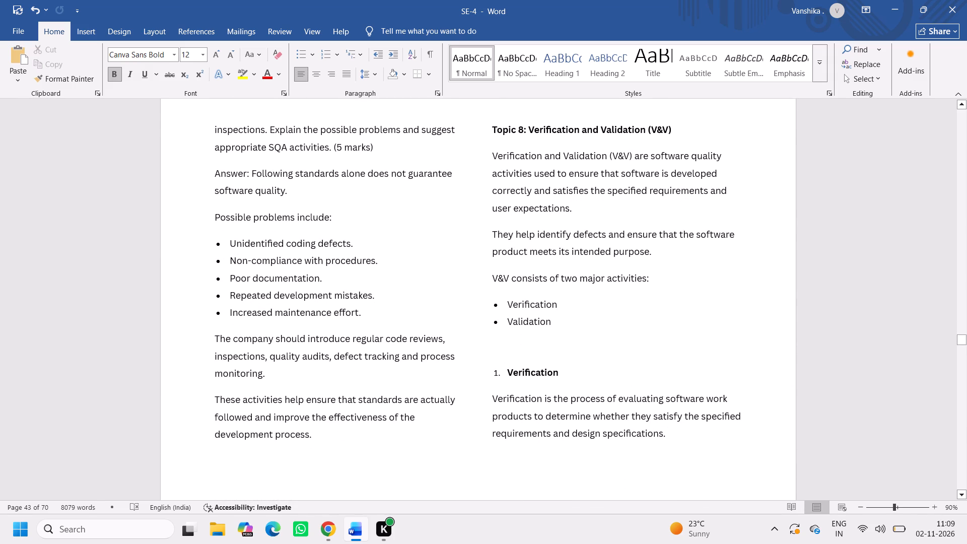
scroll(544, 392, down, 1)
click(491, 356)
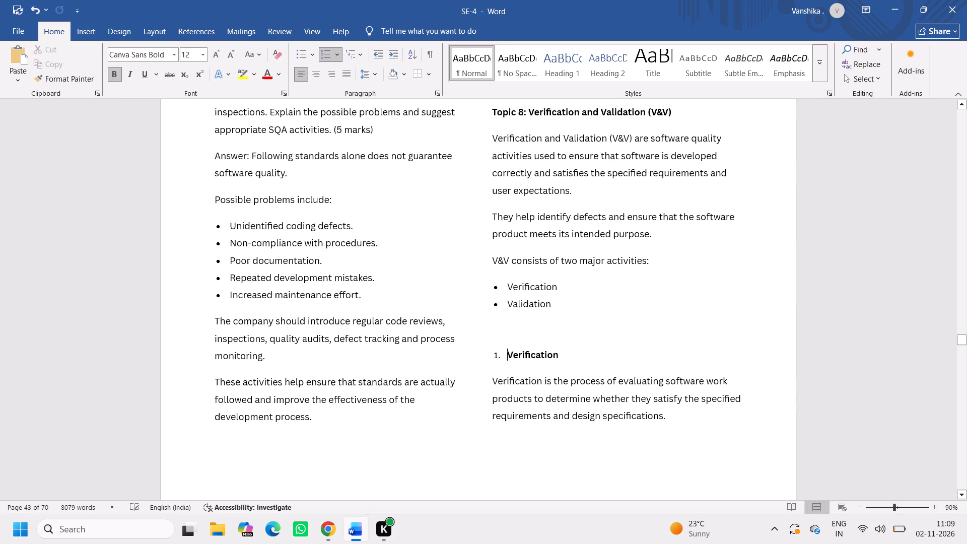
key(BackSpace)
key(BackSpace)
key(BackSpace)
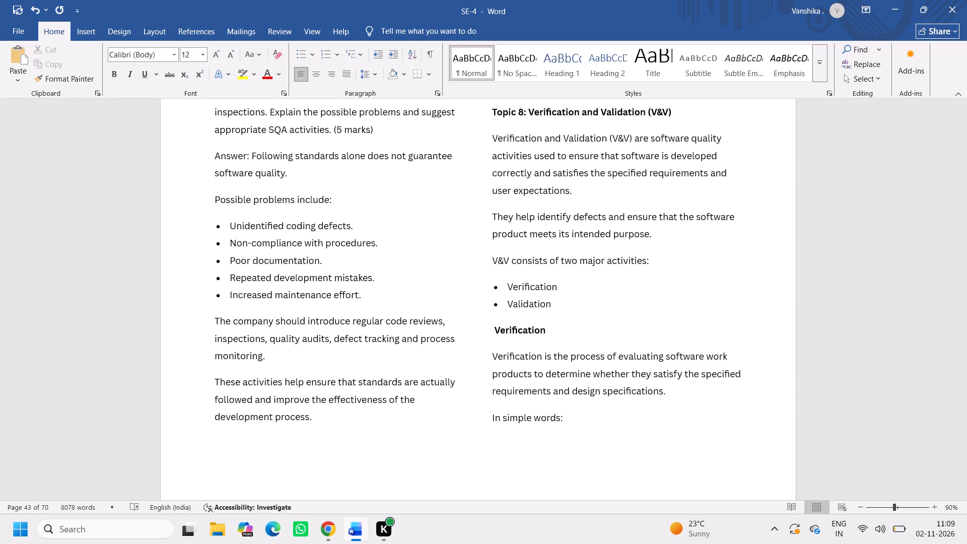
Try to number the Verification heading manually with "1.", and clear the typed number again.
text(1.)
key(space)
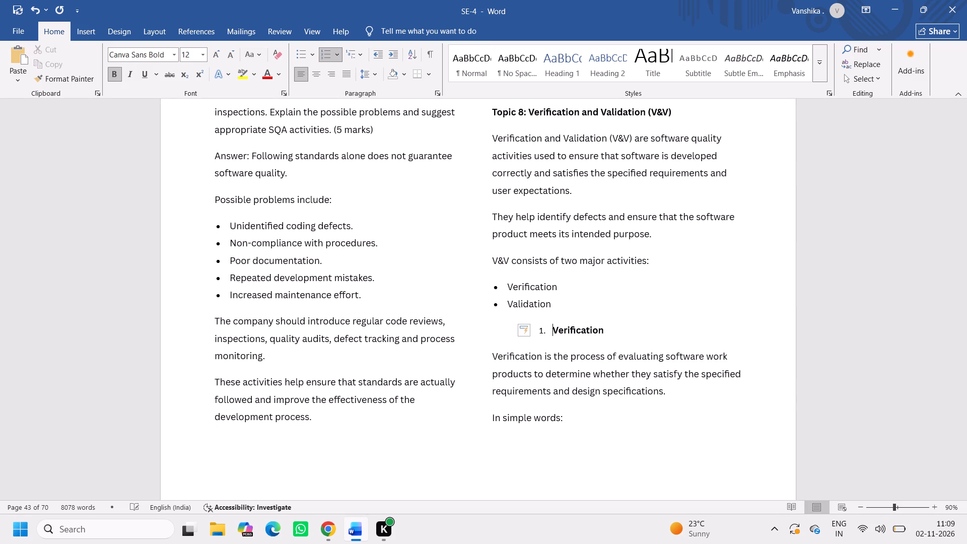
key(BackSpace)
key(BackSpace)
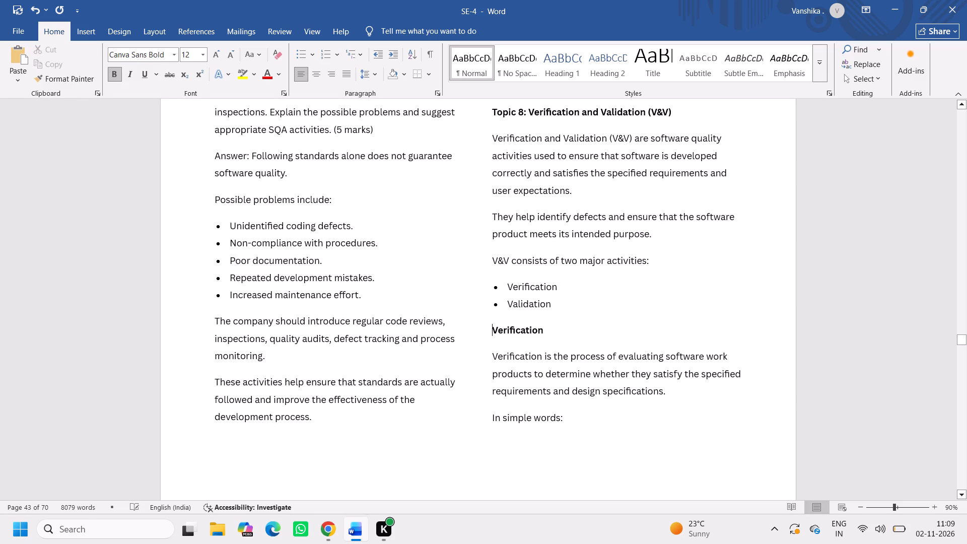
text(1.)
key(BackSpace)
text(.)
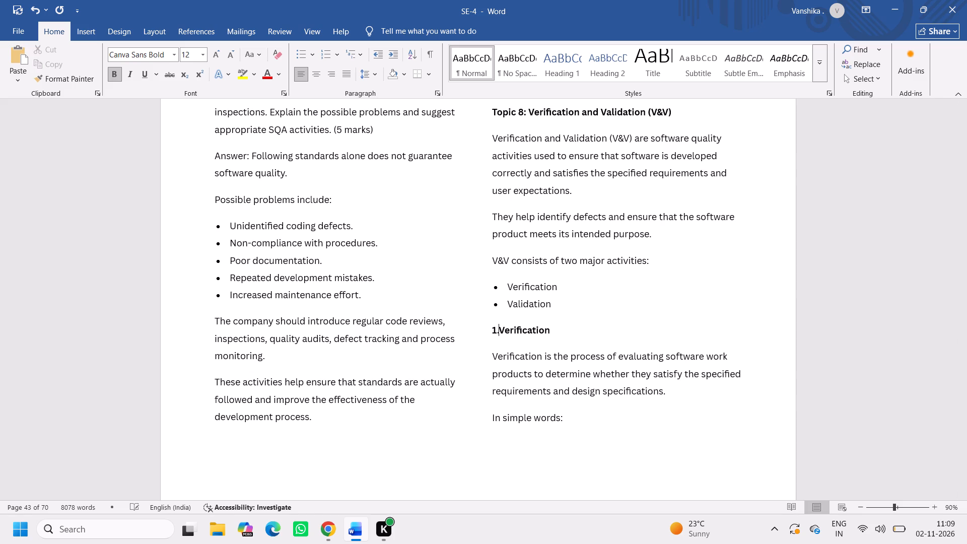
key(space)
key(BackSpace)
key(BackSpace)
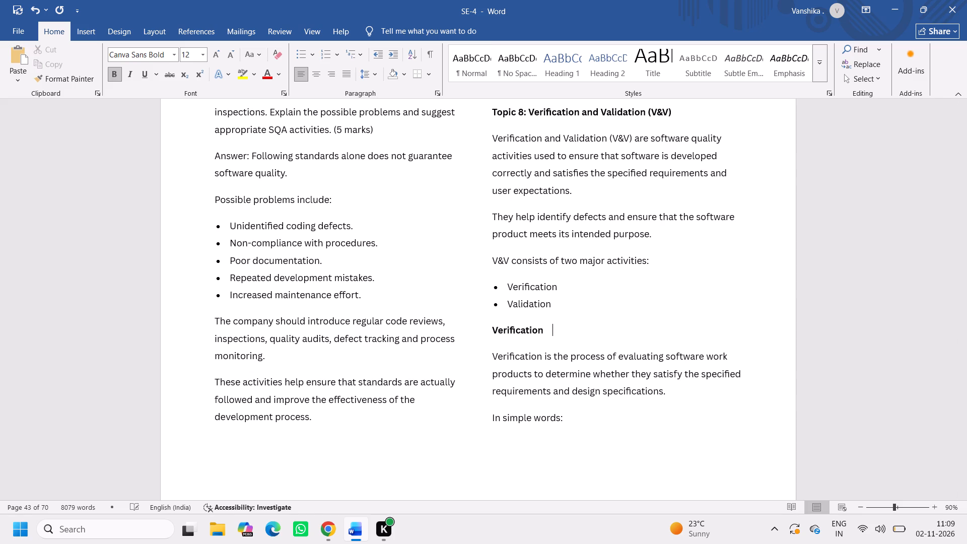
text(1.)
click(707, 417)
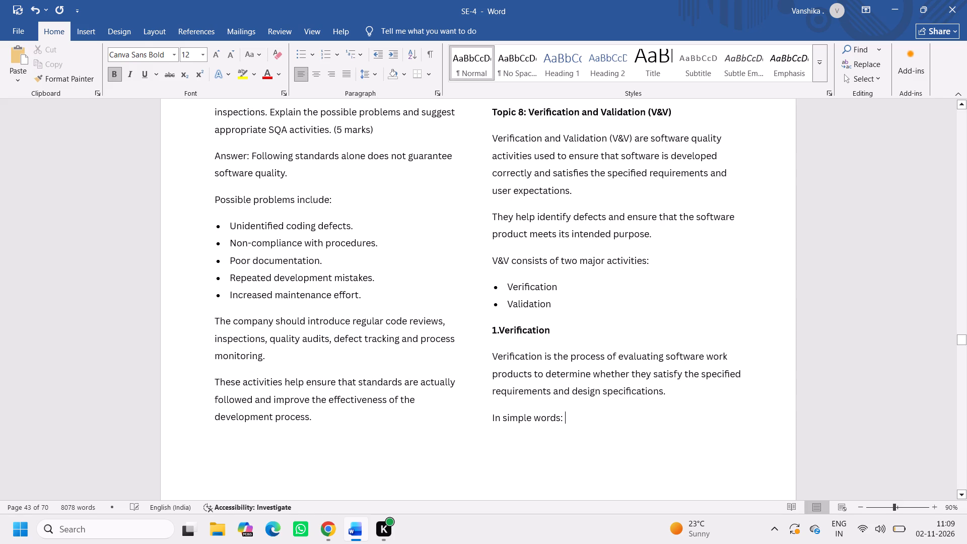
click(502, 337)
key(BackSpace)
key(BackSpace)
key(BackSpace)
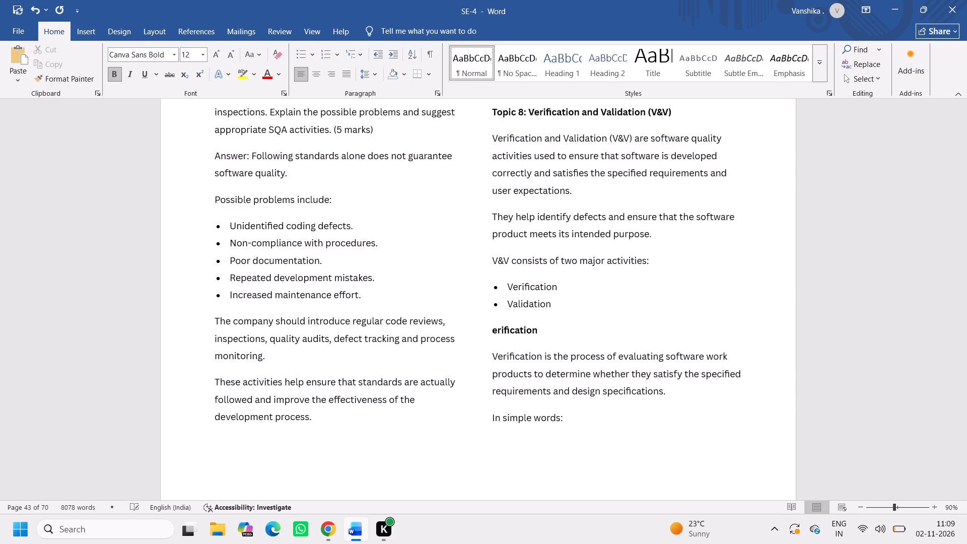
Join the paragraph starting "They help identify defects" to the end of the Topic 8 introduction paragraph, separated by a space.
scroll(588, 422, down, 1)
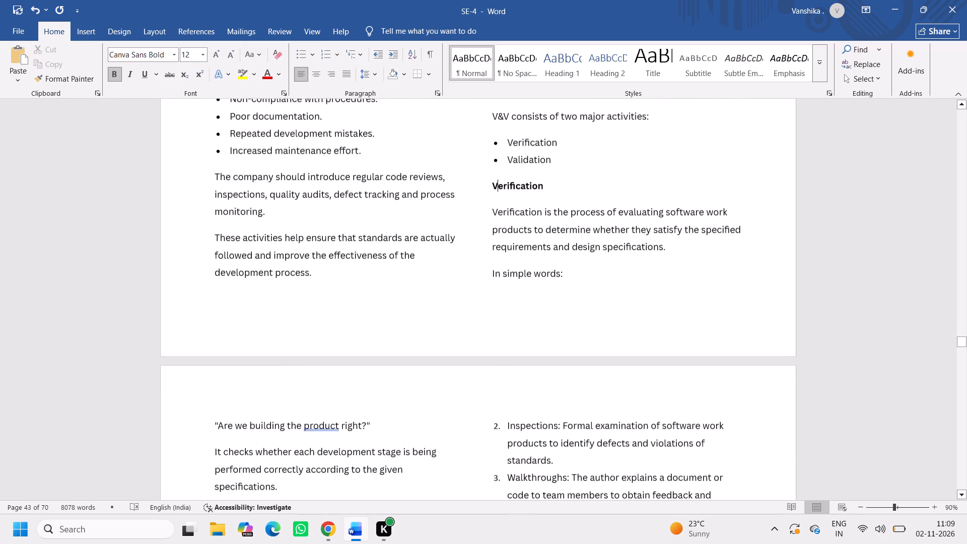
scroll(605, 238, up, 1)
scroll(559, 238, up, 1)
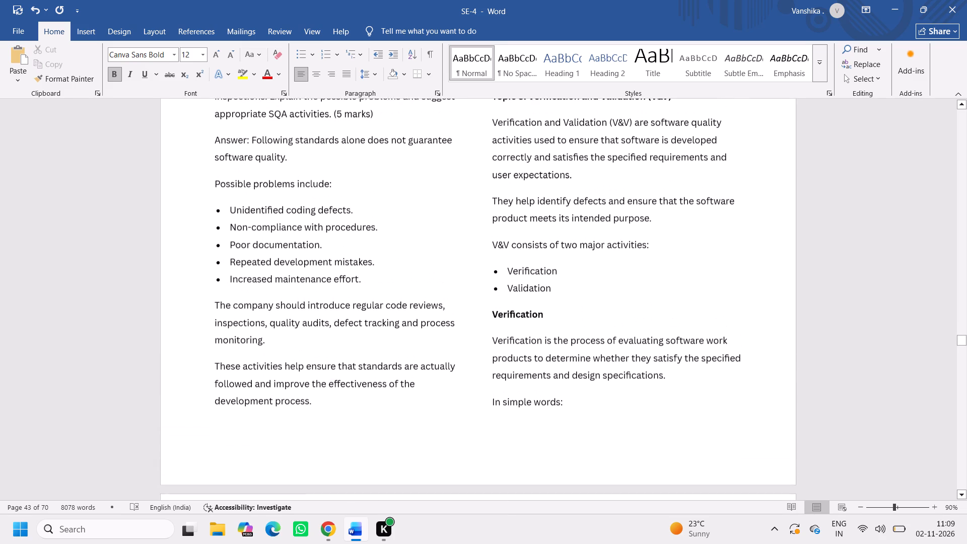
click(491, 199)
key(BackSpace)
key(space)
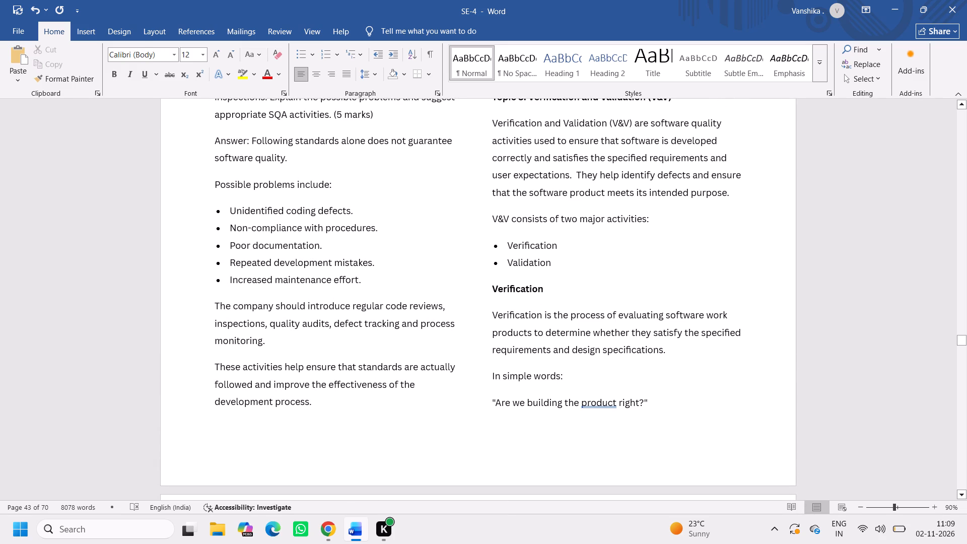
Look over the layout of the Verification and Validation pages, checking headings, lists and page starts.
scroll(573, 400, down, 4)
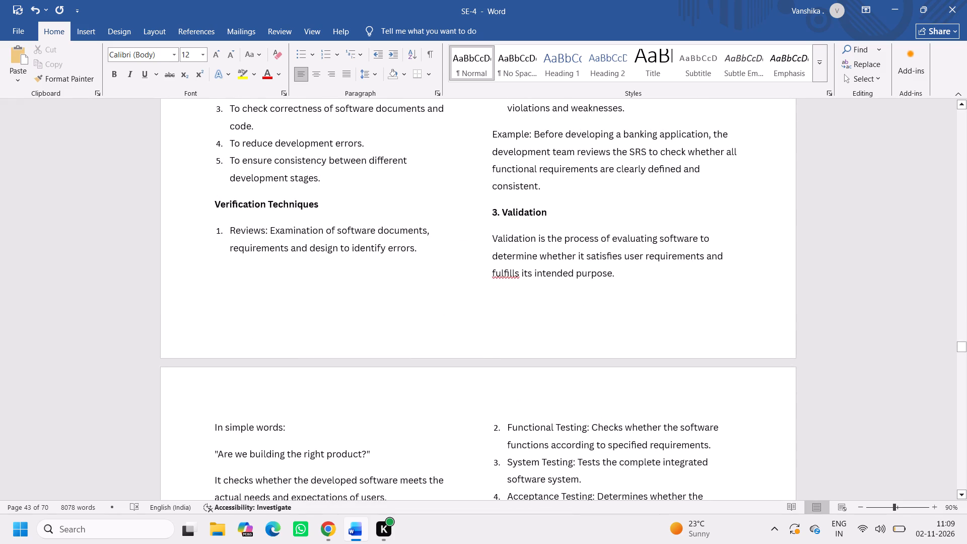
scroll(498, 218, up, 1)
scroll(320, 328, up, 1)
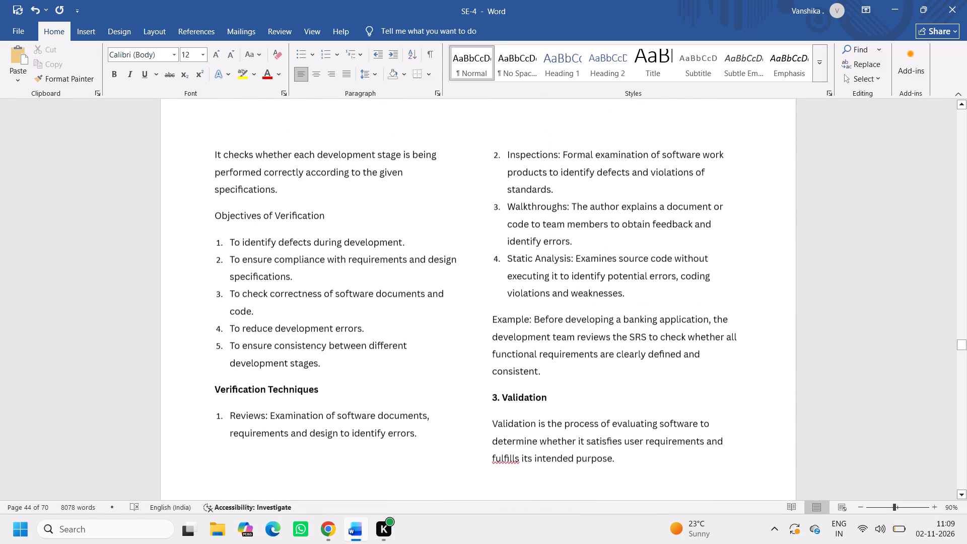
scroll(517, 400, down, 1)
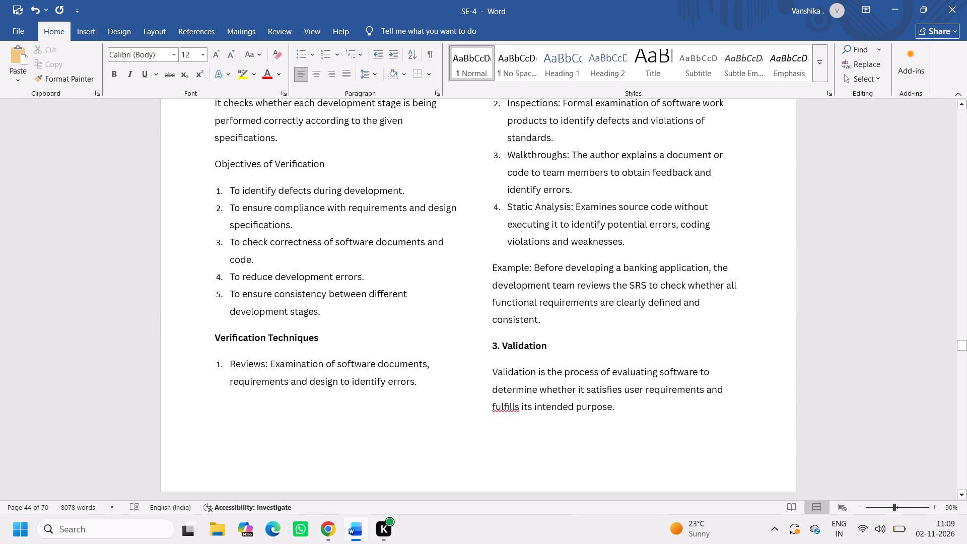
scroll(517, 400, down, 2)
scroll(432, 368, down, 1)
scroll(432, 368, up, 1)
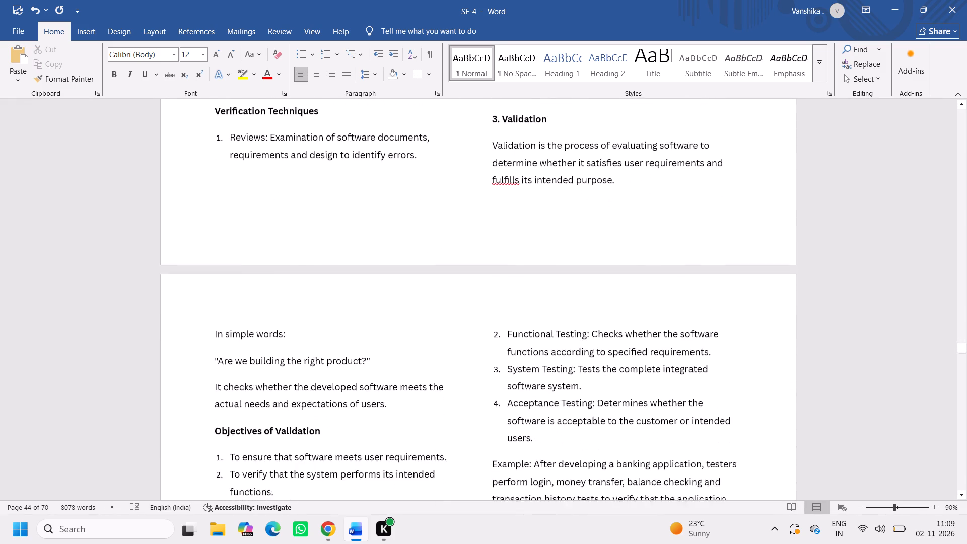
scroll(432, 368, up, 1)
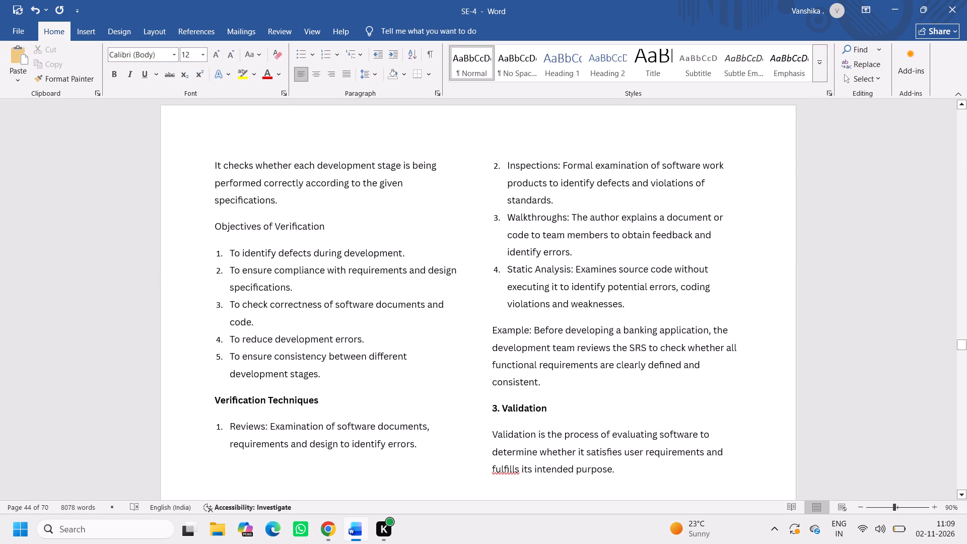
Join the quote "Are we building the product right?" onto the "In simple words:" line under Verification, separated by a space.
scroll(298, 197, up, 3)
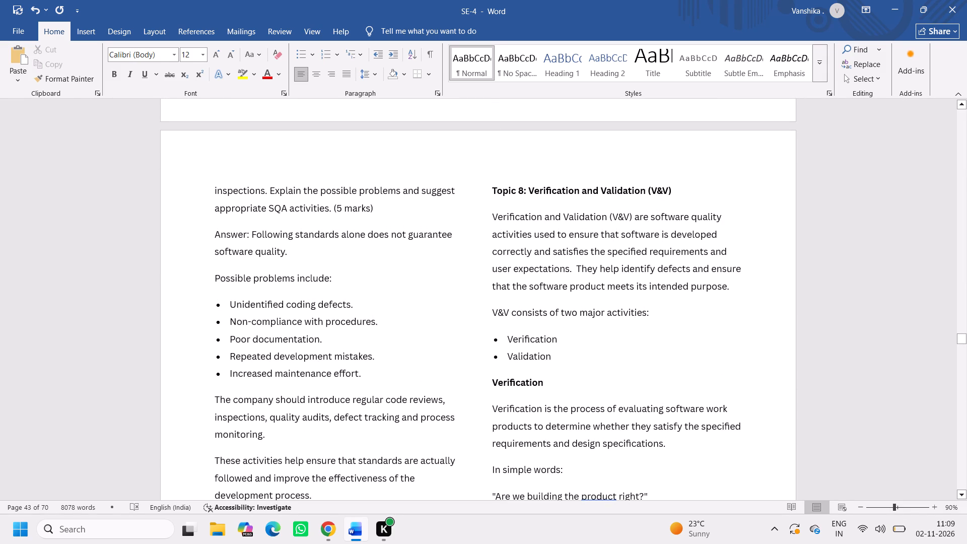
scroll(624, 335, down, 1)
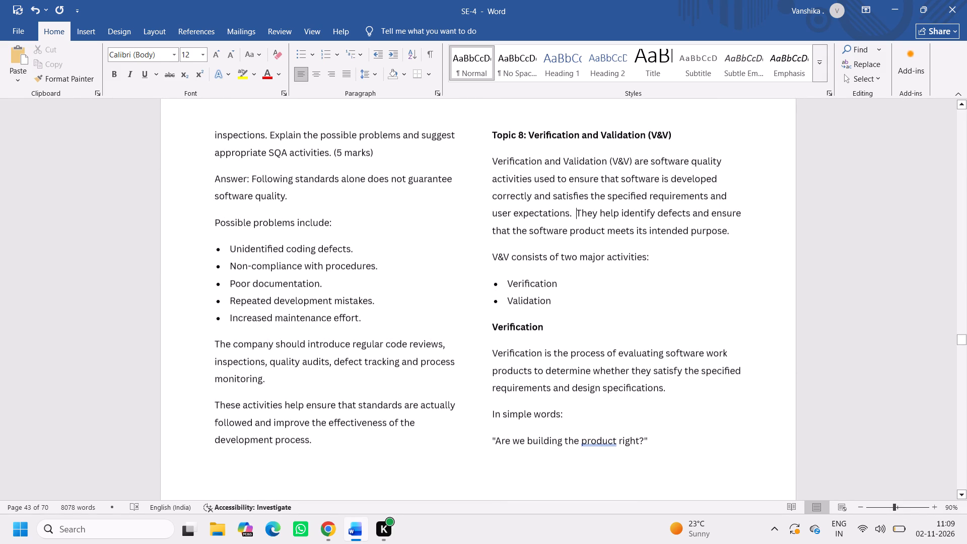
click(490, 437)
key(BackSpace)
key(space)
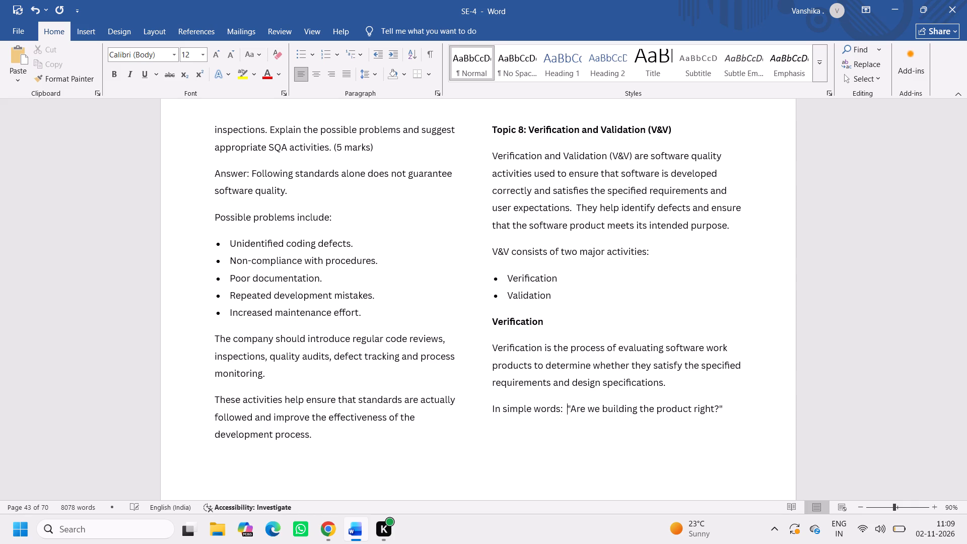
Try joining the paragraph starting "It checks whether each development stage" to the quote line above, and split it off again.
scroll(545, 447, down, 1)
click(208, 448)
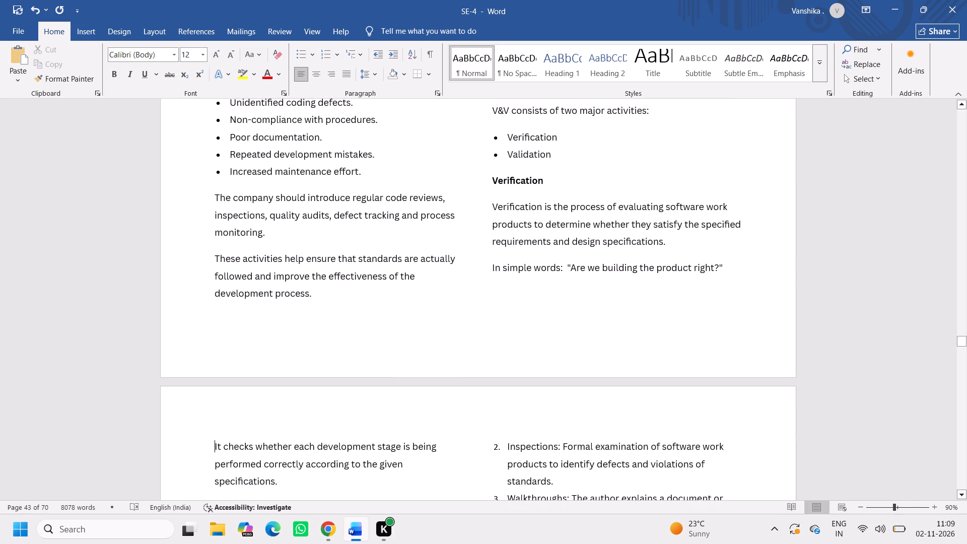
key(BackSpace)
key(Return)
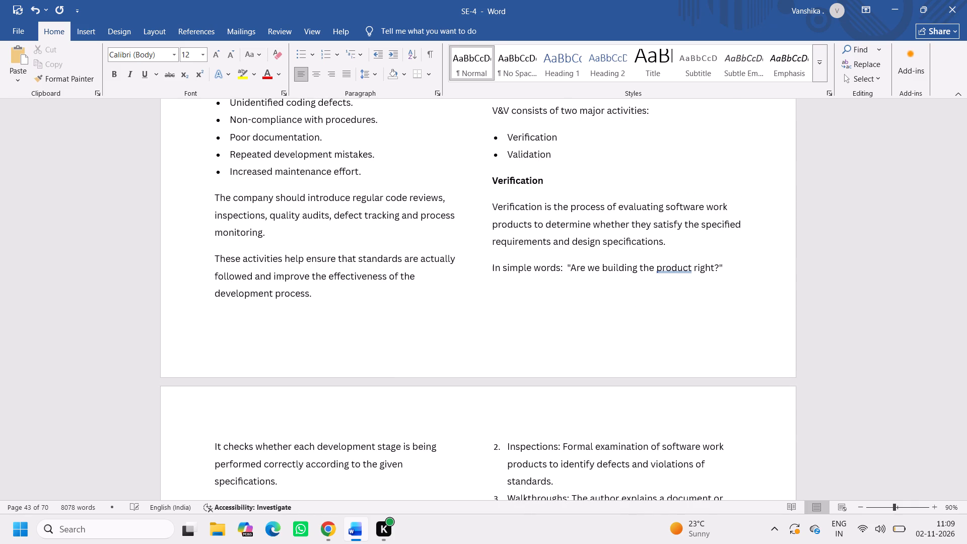
Delete the repeated word "Verification" from the definition and run the rest of the sentence on after the bold Verification heading.
click(493, 204)
key(Right)
key(Right)
key(Right)
key(Right)
key(Right)
key(Right)
key(Right)
key(Right)
key(Right)
key(Right)
key(Right)
key(Right)
key(Right)
key(Right)
key(Right)
key(Right)
key(Right)
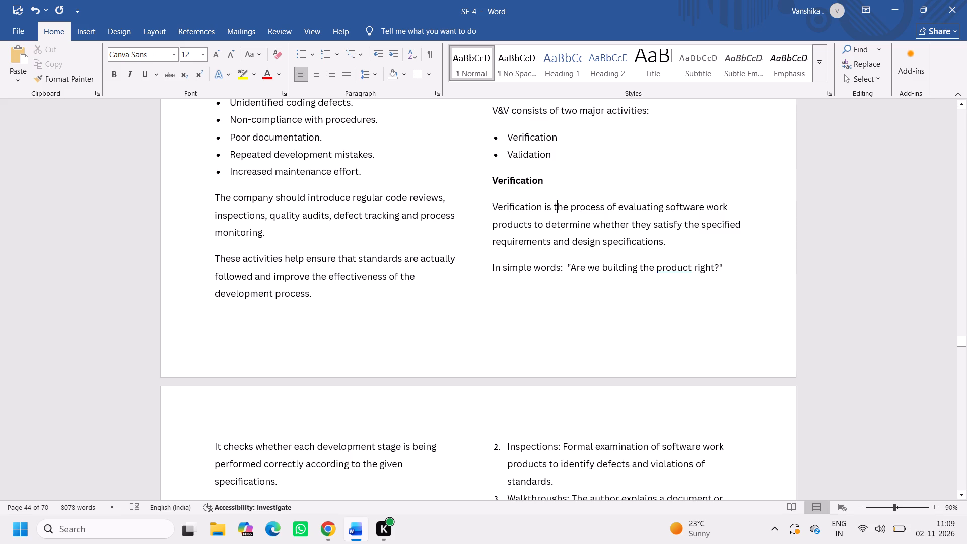
key(Left)
key(Left)
key(Left)
key(Left)
key(BackSpace)
key(BackSpace)
key(BackSpace)
key(BackSpace)
key(BackSpace)
key(BackSpace)
key(BackSpace)
key(BackSpace)
key(BackSpace)
key(BackSpace)
key(BackSpace)
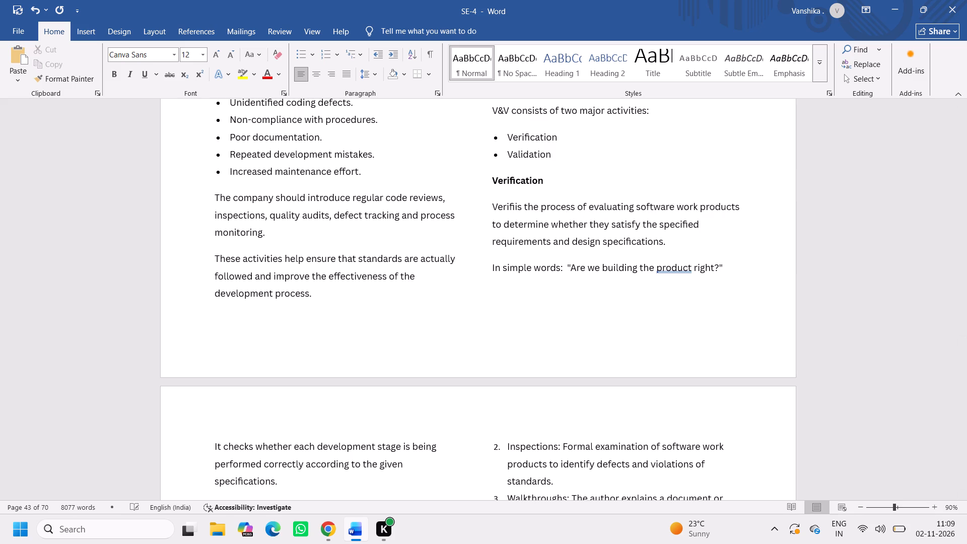
key(BackSpace)
key(BackSpace)
key(BackSpace)
key(BackSpace)
key(space)
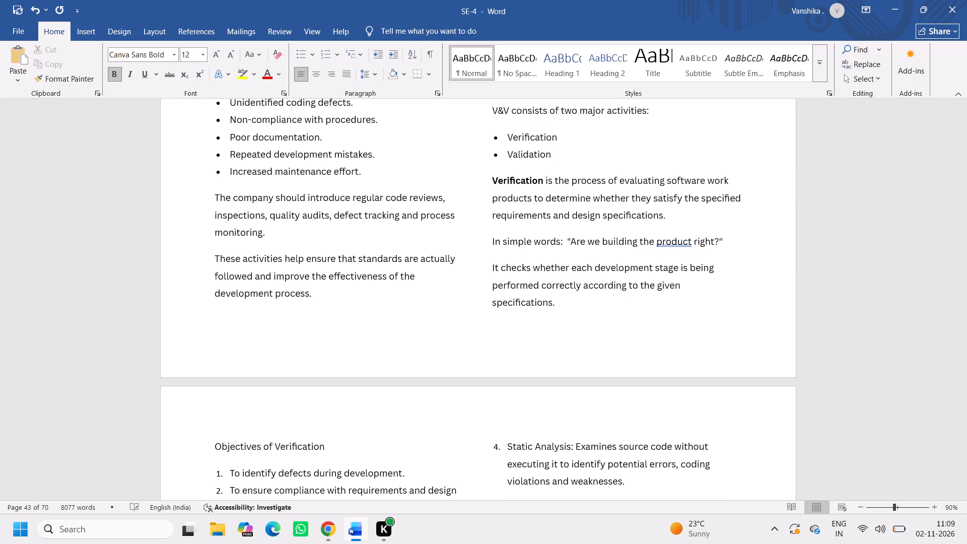
Push the Objectives of Validation heading onto the next page by inserting two blank lines before it.
scroll(453, 332, down, 3)
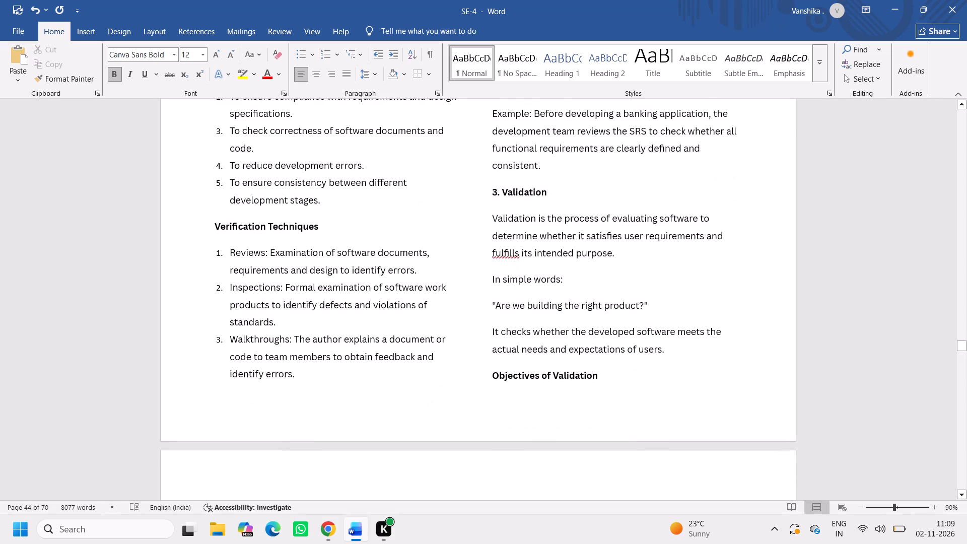
click(491, 376)
key(Return)
key(Return)
Reduce the height of the "Difference Between Verification and Validation" picture so it fits on the Objectives of Validation page.
scroll(492, 371, down, 1)
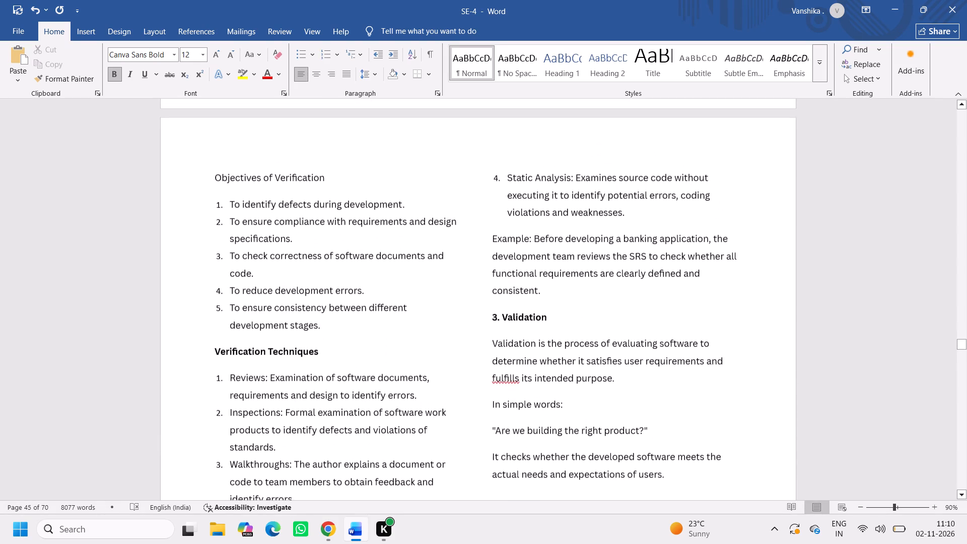
scroll(492, 371, down, 1)
scroll(432, 384, down, 1)
scroll(513, 359, down, 2)
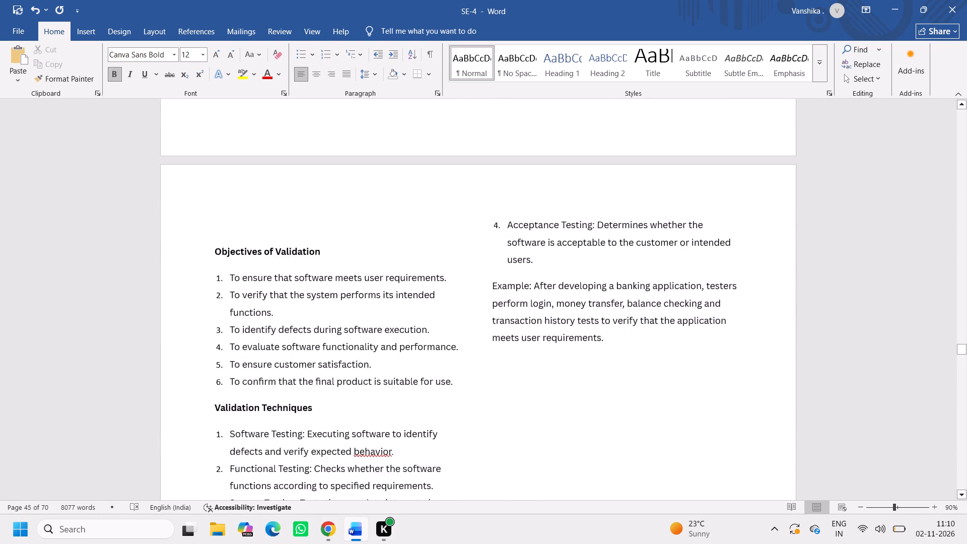
scroll(513, 359, down, 3)
click(401, 302)
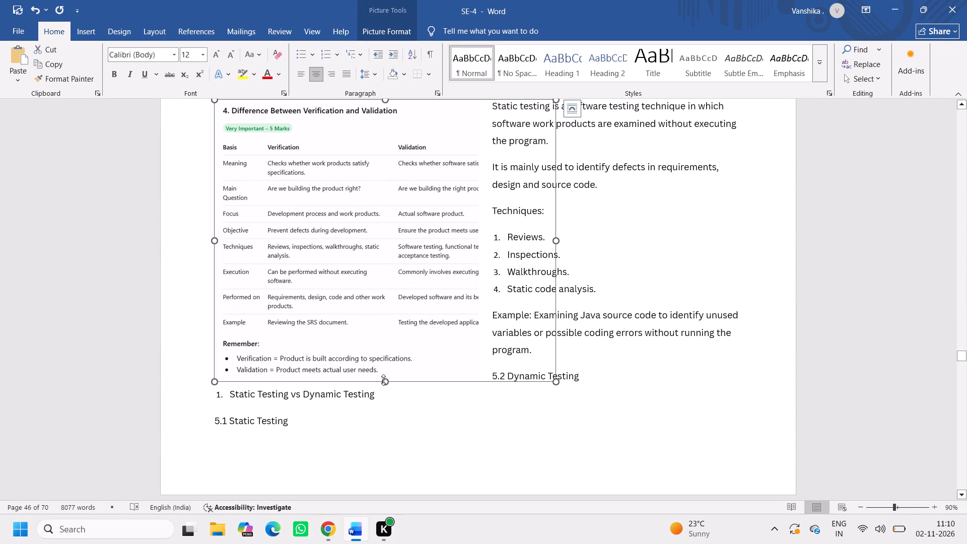
drag(384, 381, 385, 301)
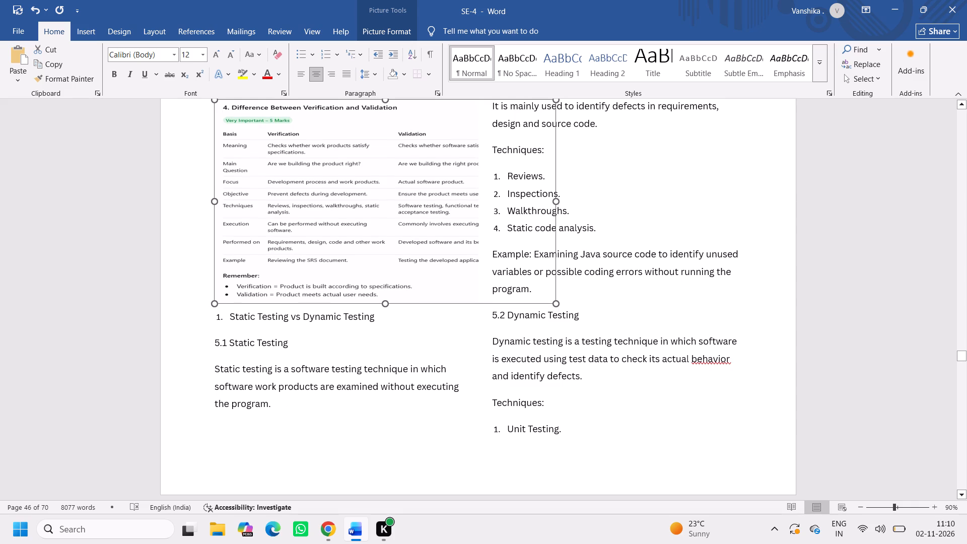
drag(385, 301, 399, 222)
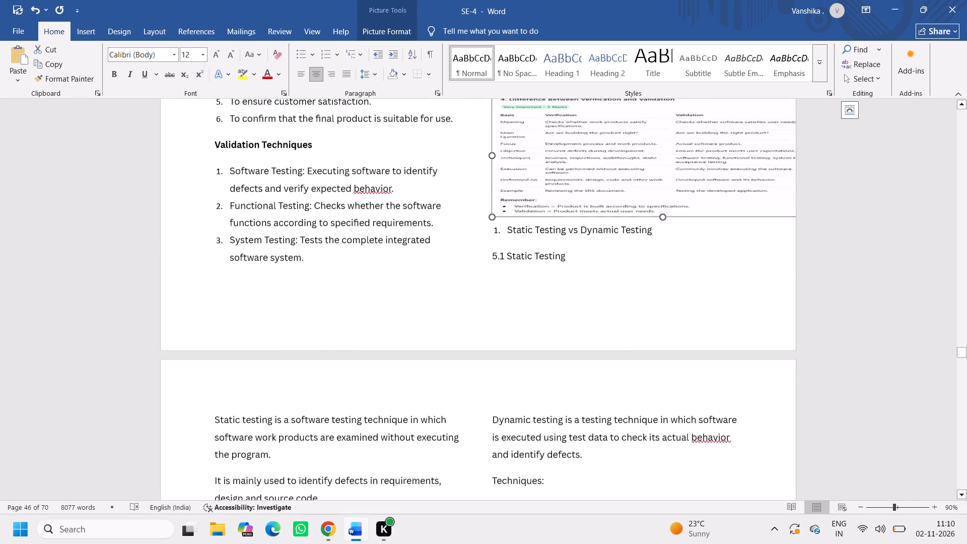
Stretch the verification and validation comparison picture taller to fill the rest of its column, and make it slightly narrower.
scroll(531, 319, up, 1)
click(662, 308)
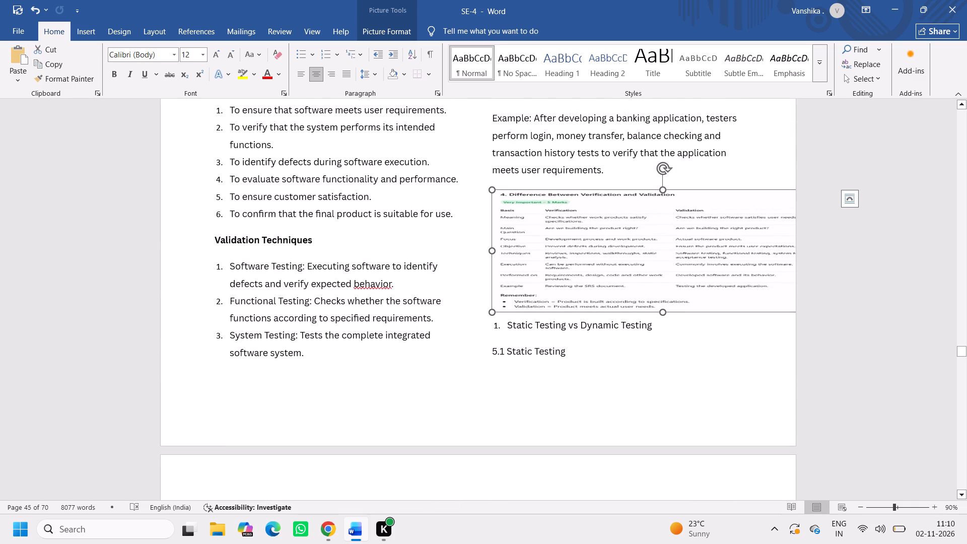
drag(663, 312, 674, 368)
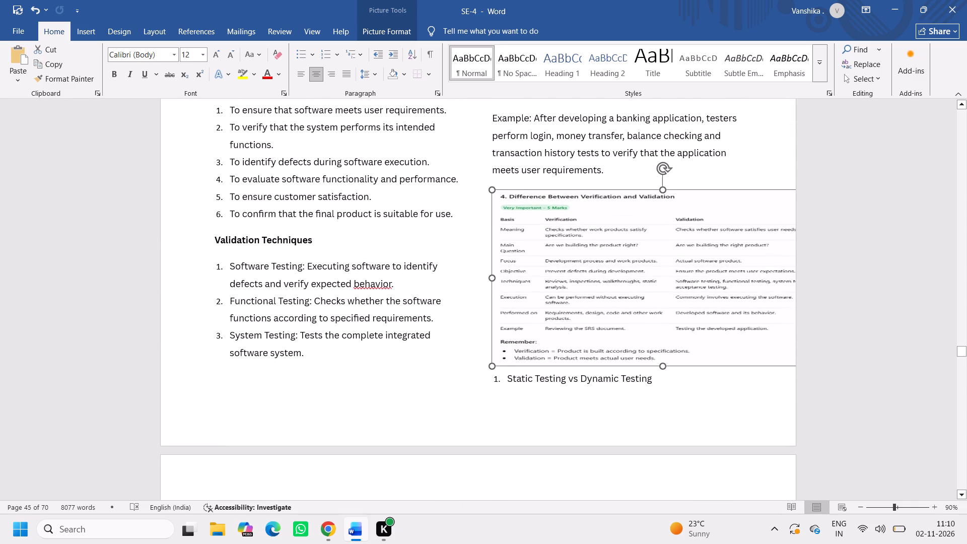
drag(674, 368, 671, 383)
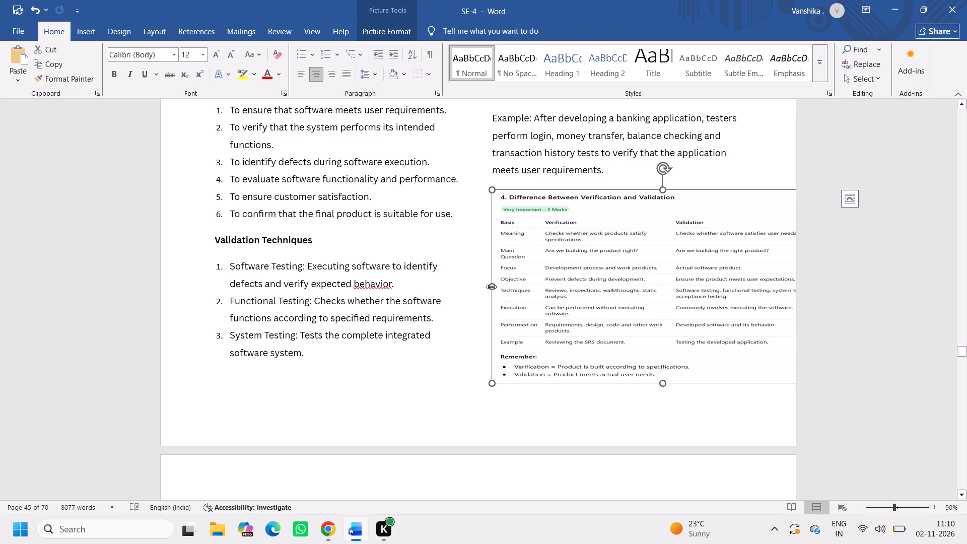
drag(491, 289, 524, 287)
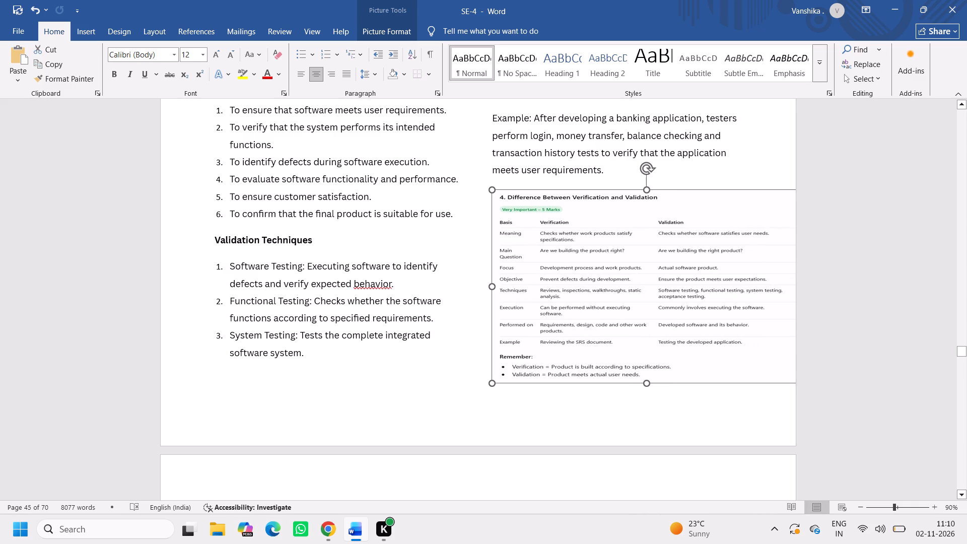
drag(645, 187, 645, 177)
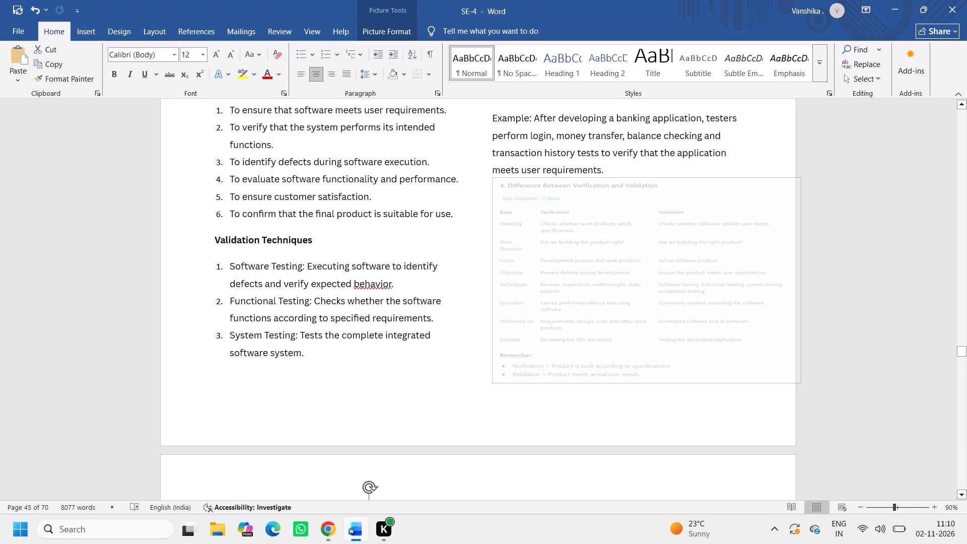
drag(645, 177, 645, 180)
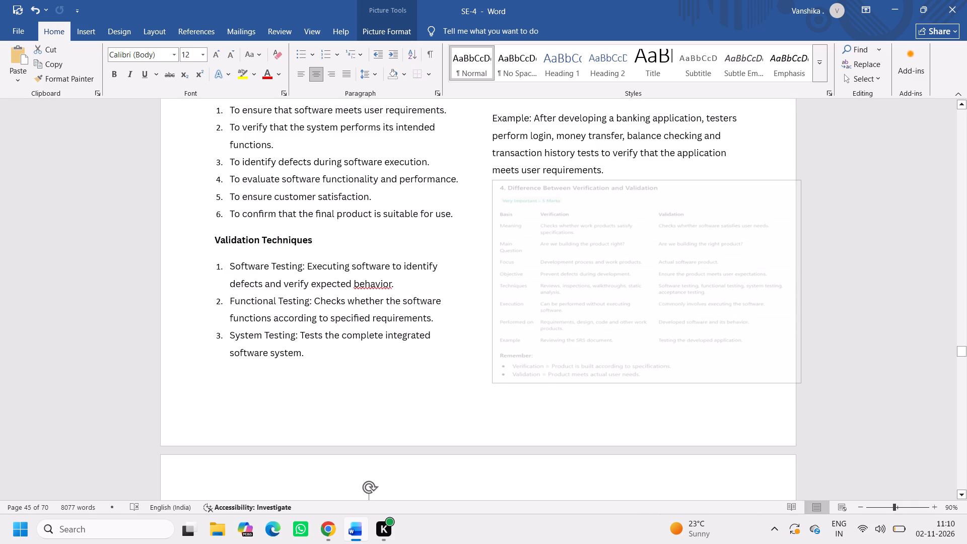
drag(645, 180, 645, 181)
scroll(664, 225, up, 1)
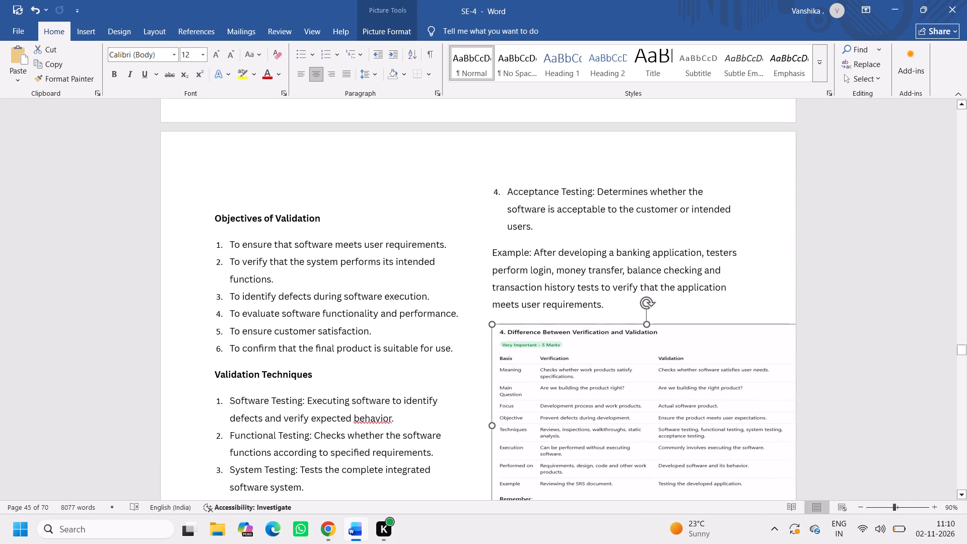
click(605, 217)
Look over the Validation and static versus dynamic testing pages, checking the picture's fit, legibility and page starts.
scroll(605, 217, down, 1)
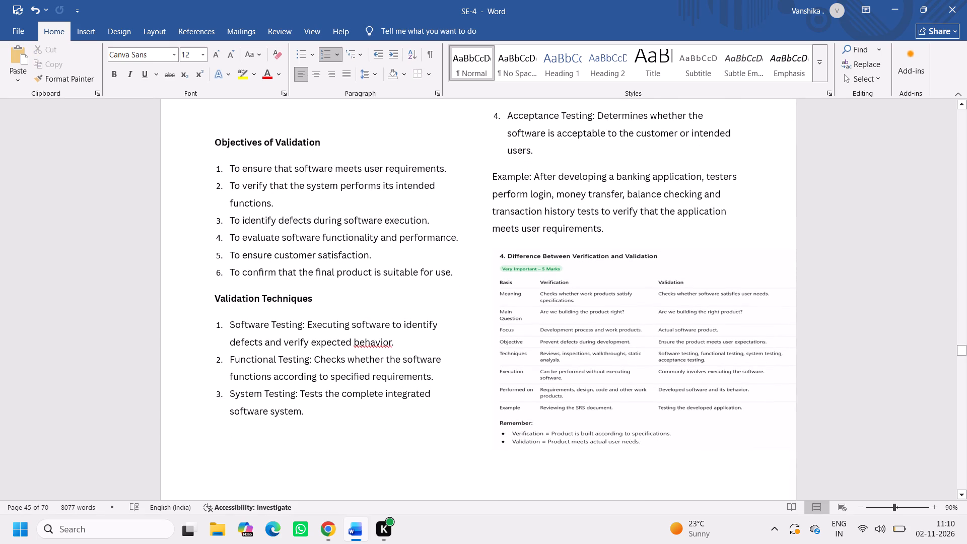
scroll(592, 451, down, 2)
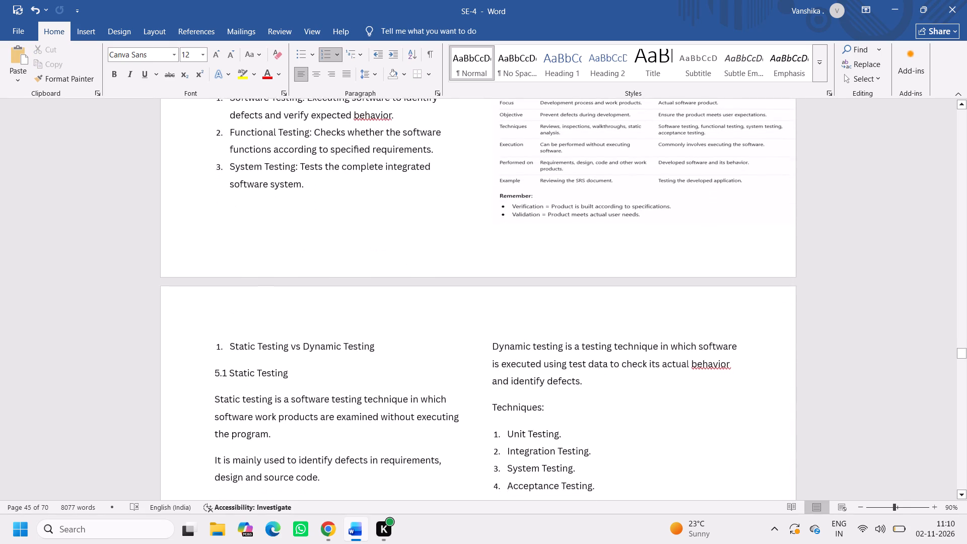
ctrl+scroll(640, 176, up, 8)
scroll(640, 176, up, 2)
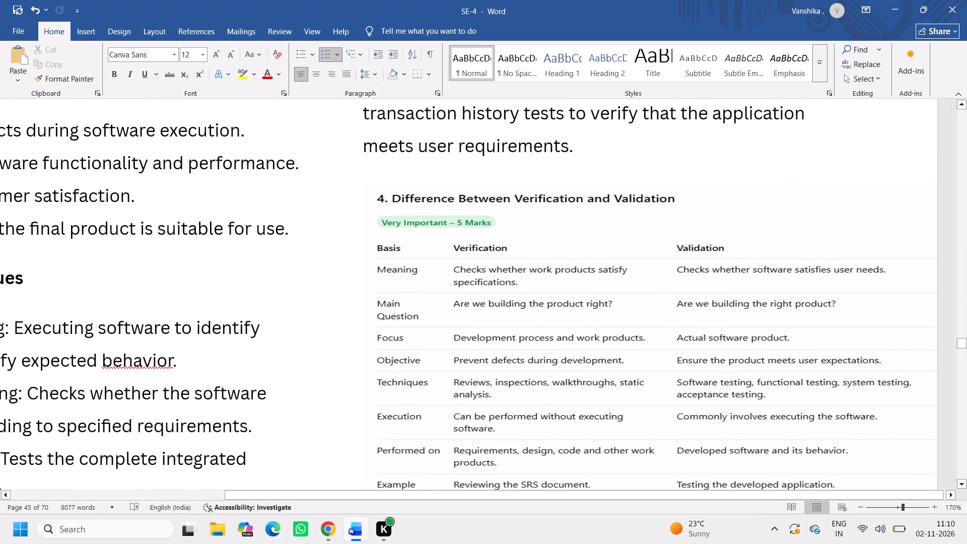
scroll(640, 176, down, 3)
ctrl+scroll(640, 176, down, 12)
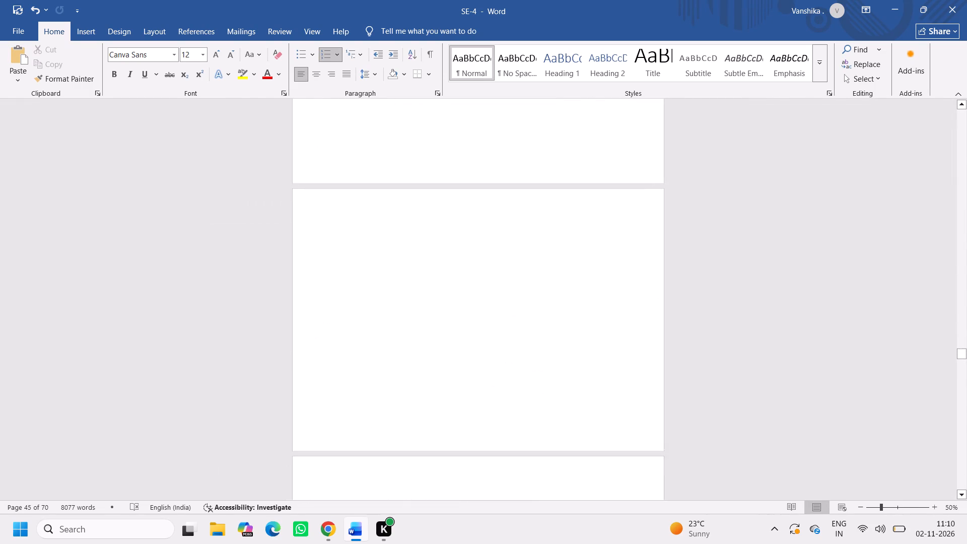
scroll(577, 153, down, 1)
ctrl+scroll(577, 153, up, 2)
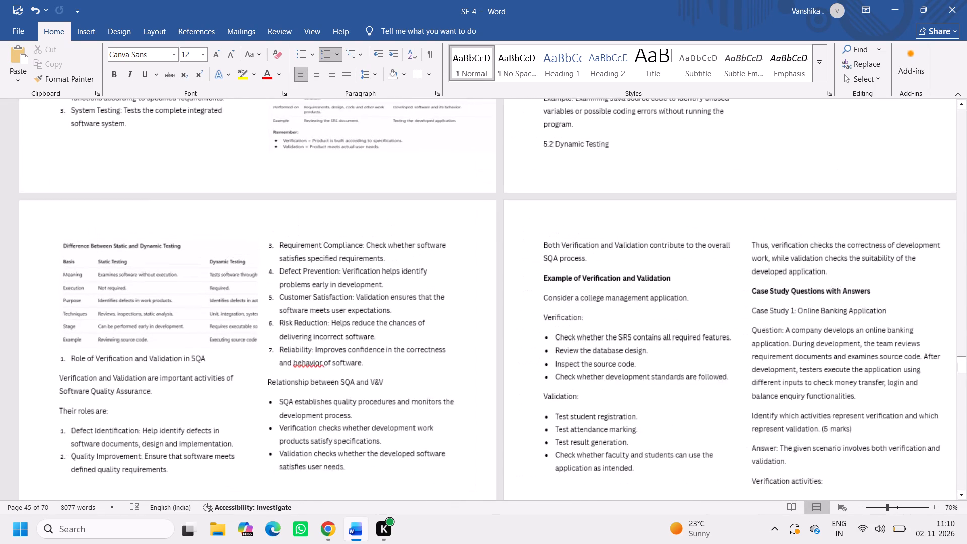
scroll(517, 224, down, 1)
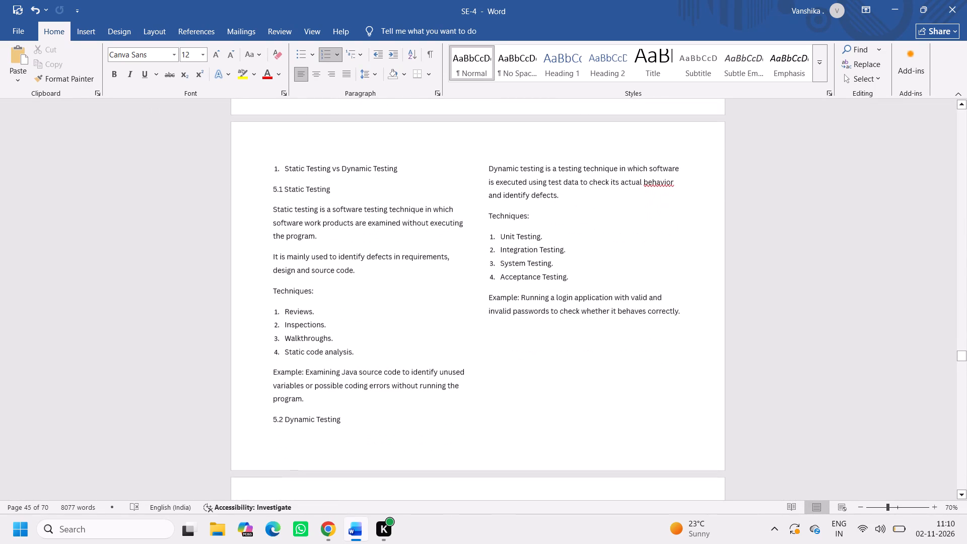
scroll(448, 289, up, 1)
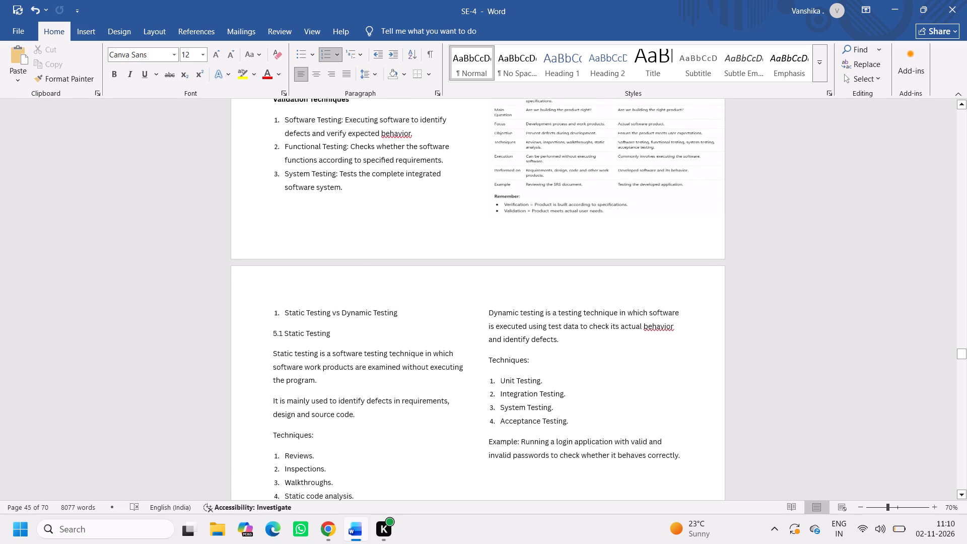
scroll(448, 289, down, 1)
scroll(516, 261, up, 3)
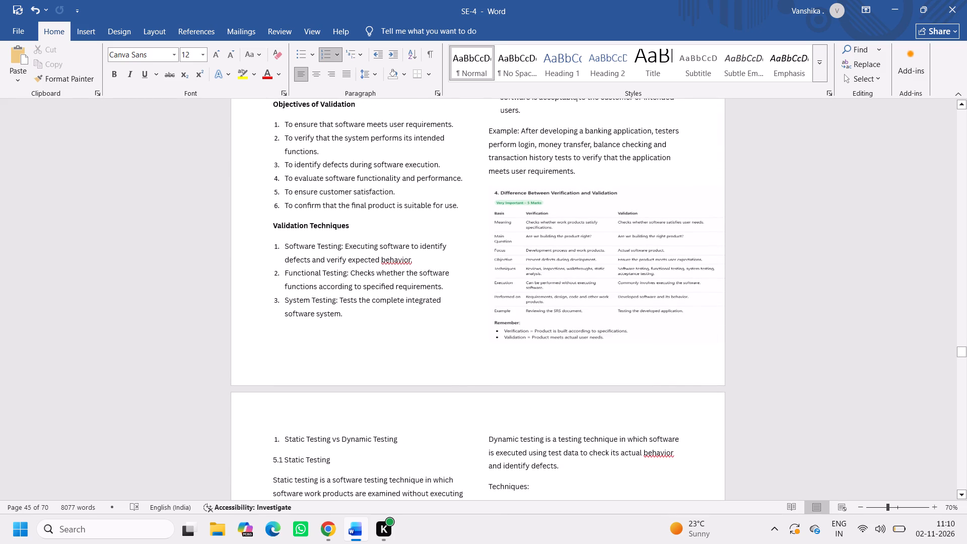
ctrl+scroll(569, 262, up, 4)
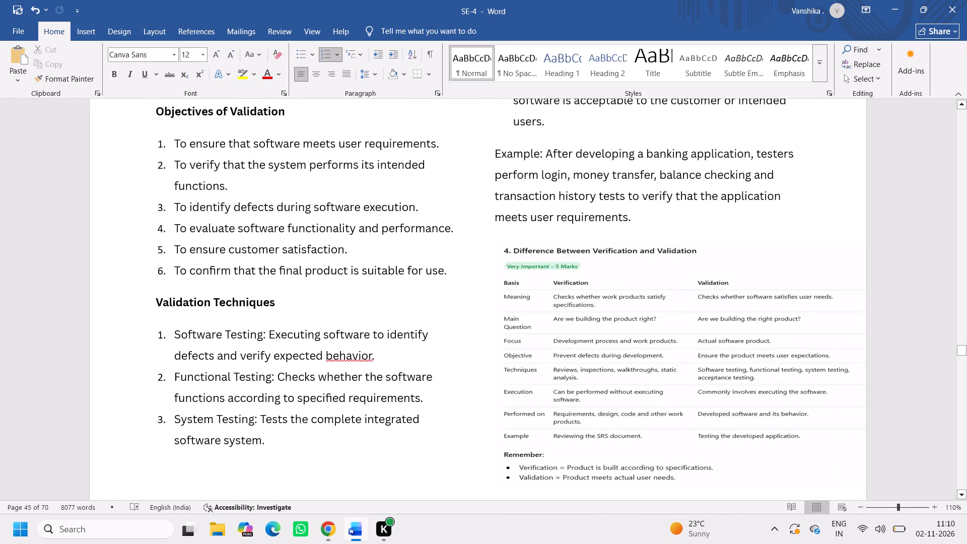
Delete the blank line above the Objectives of Validation heading so it starts at the top of the page.
scroll(615, 303, up, 1)
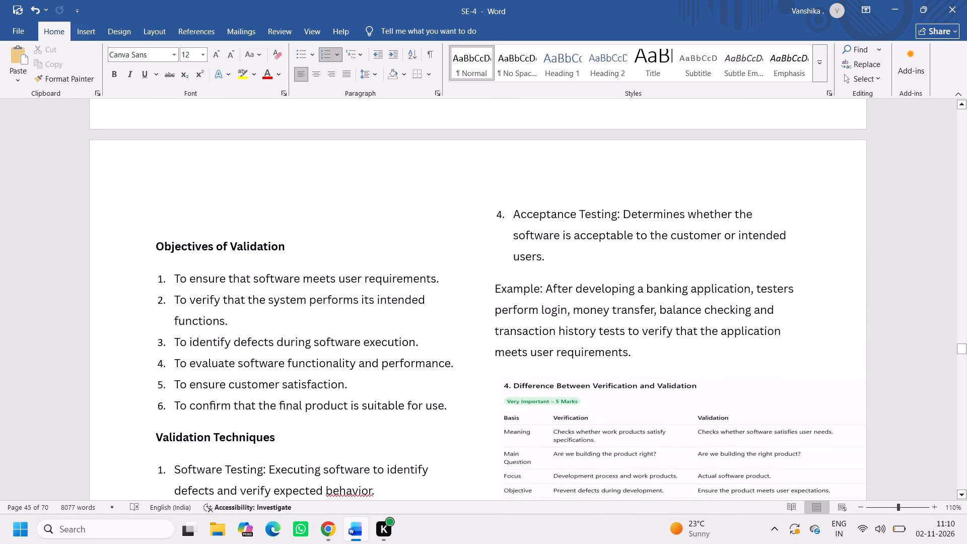
click(153, 248)
key(BackSpace)
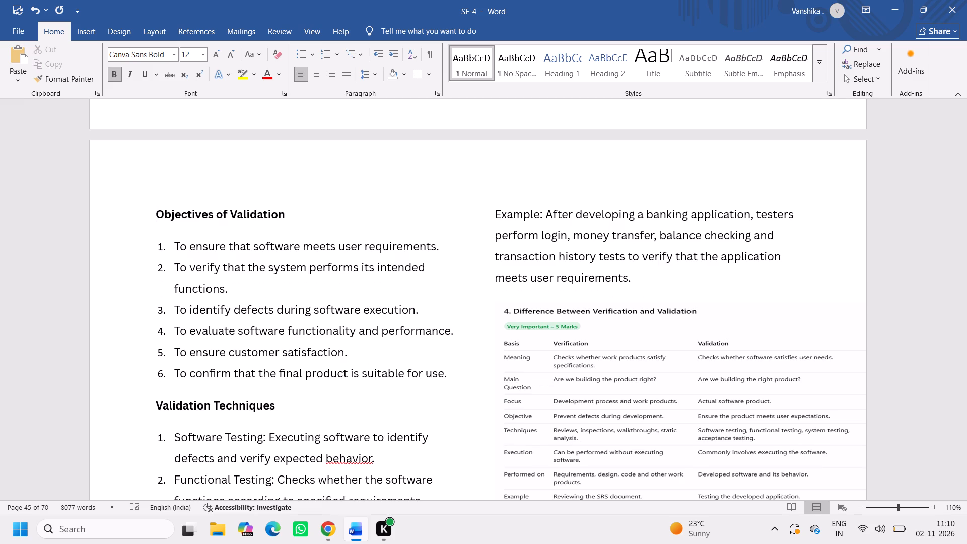
Stretch the verification and validation comparison picture further down so the Static Testing vs Dynamic Testing heading moves off the page.
scroll(520, 361, down, 1)
click(598, 257)
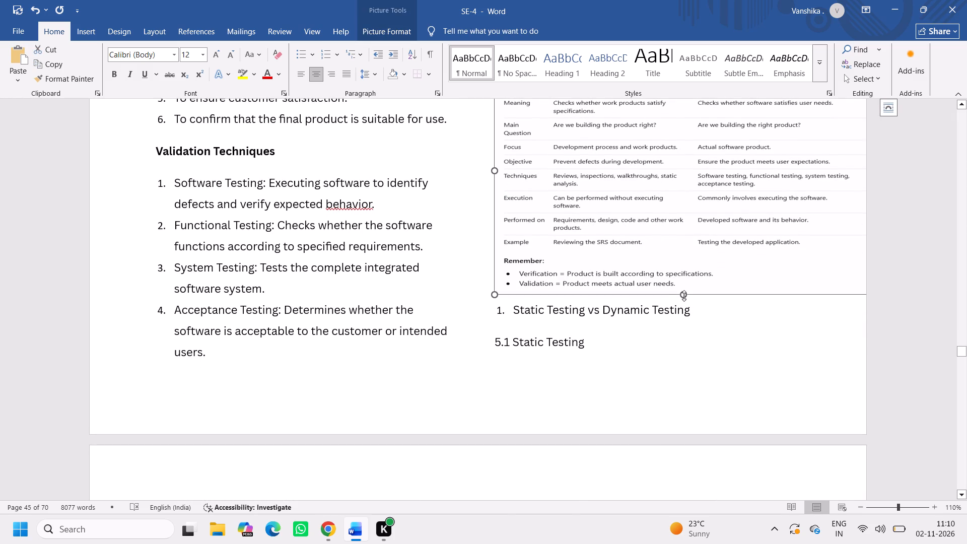
drag(684, 294, 691, 349)
click(697, 387)
scroll(697, 387, up, 1)
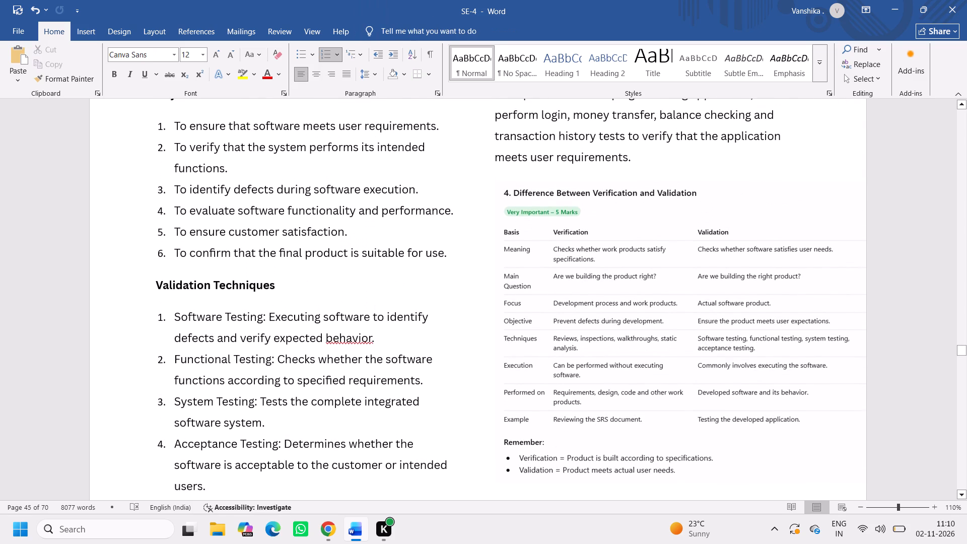
scroll(619, 360, down, 2)
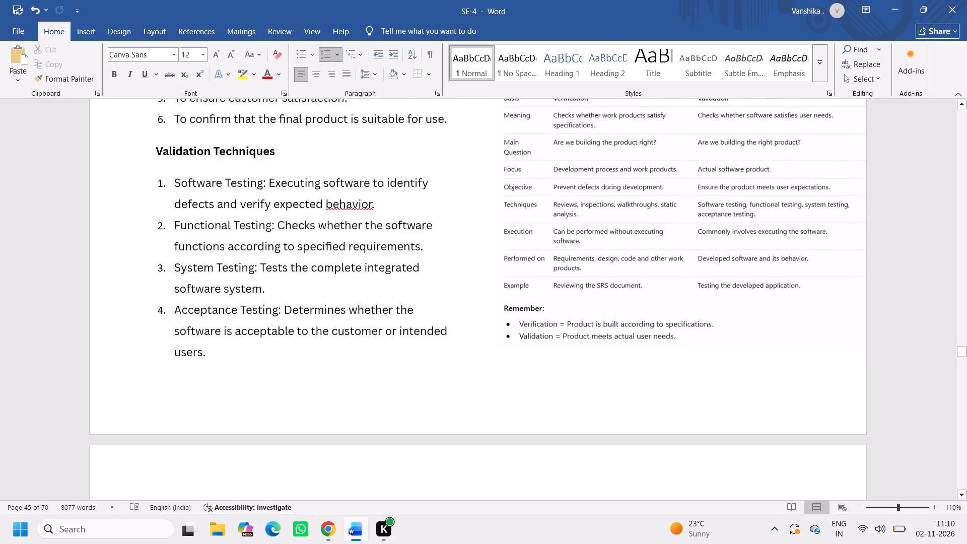
Insert a blank line before the 5.2 Dynamic Testing heading so it starts in the next column with its paragraph.
scroll(619, 360, down, 2)
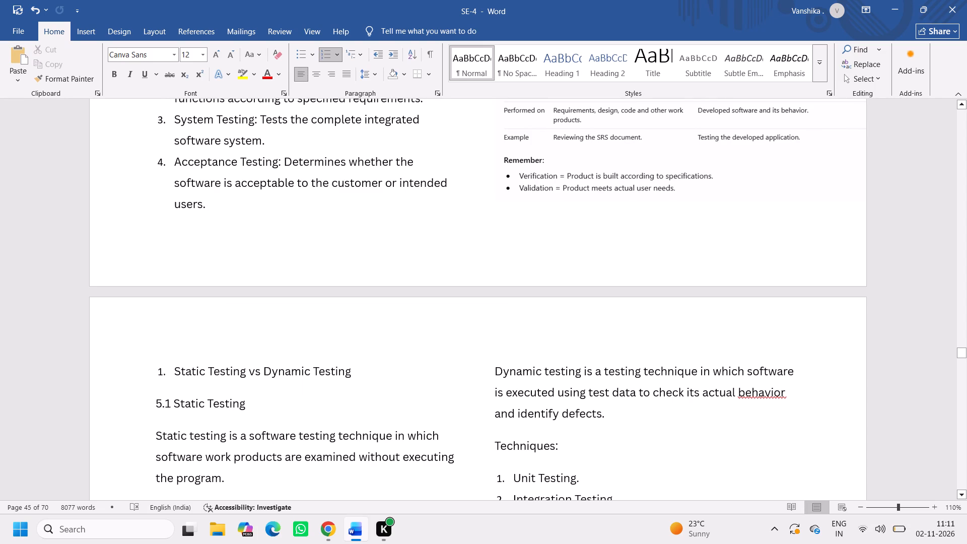
scroll(427, 381, down, 1)
scroll(321, 380, down, 1)
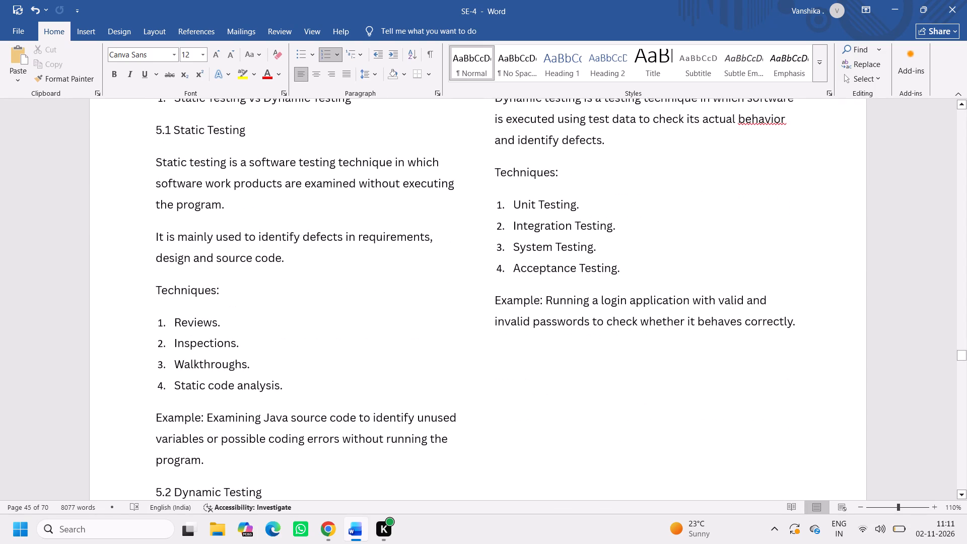
scroll(277, 361, down, 2)
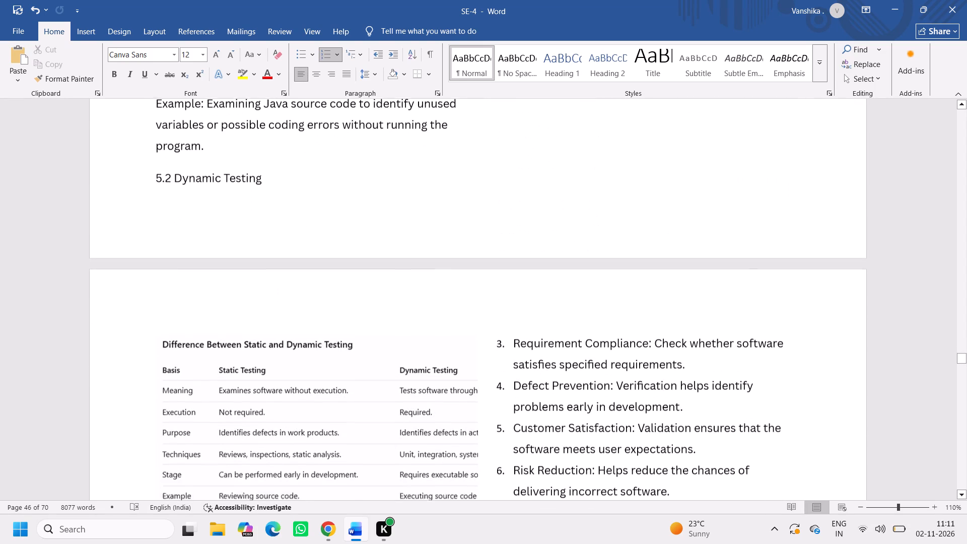
click(153, 169)
key(Return)
Reduce the height of the Difference Between Static and Dynamic Testing picture so it fits below the login example on the preceding page.
scroll(420, 269, down, 1)
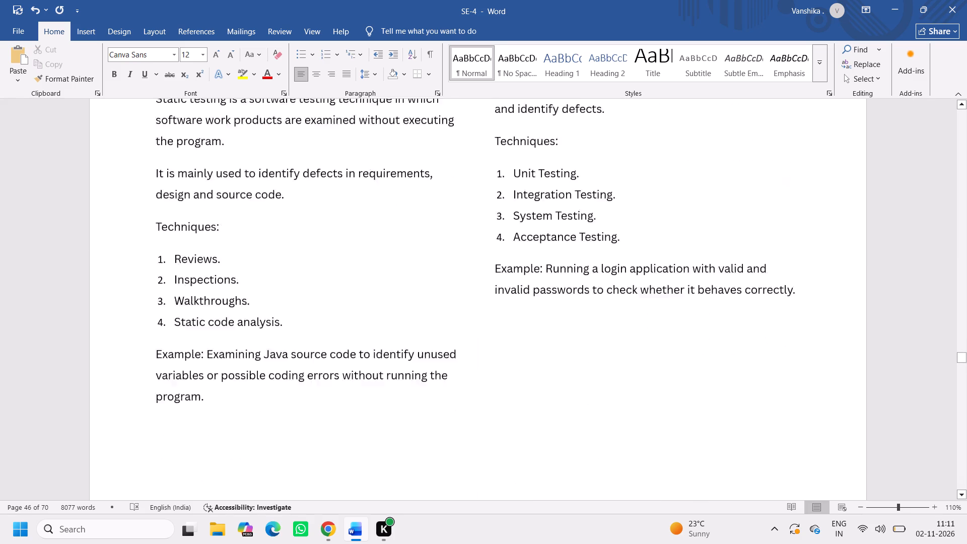
scroll(420, 269, down, 2)
click(395, 291)
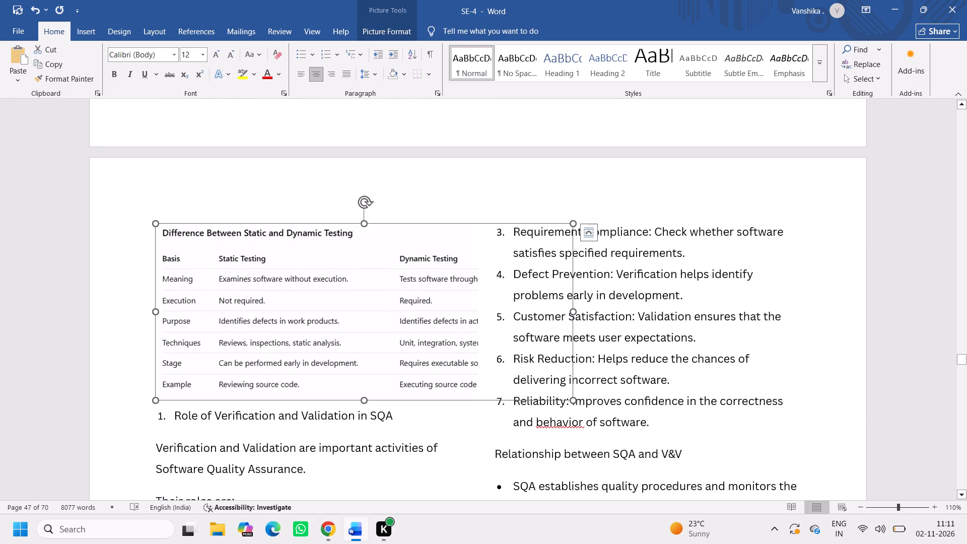
drag(364, 401, 367, 375)
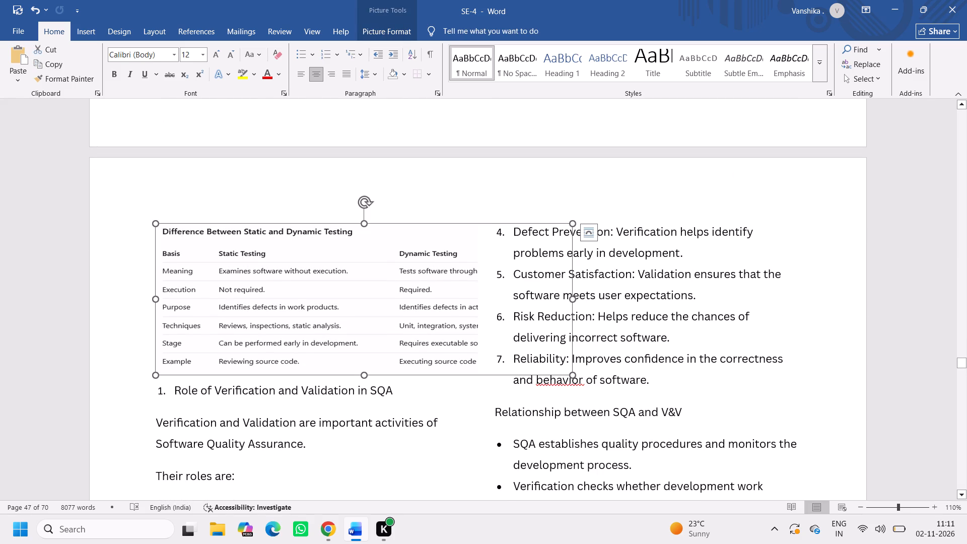
drag(363, 374, 386, 300)
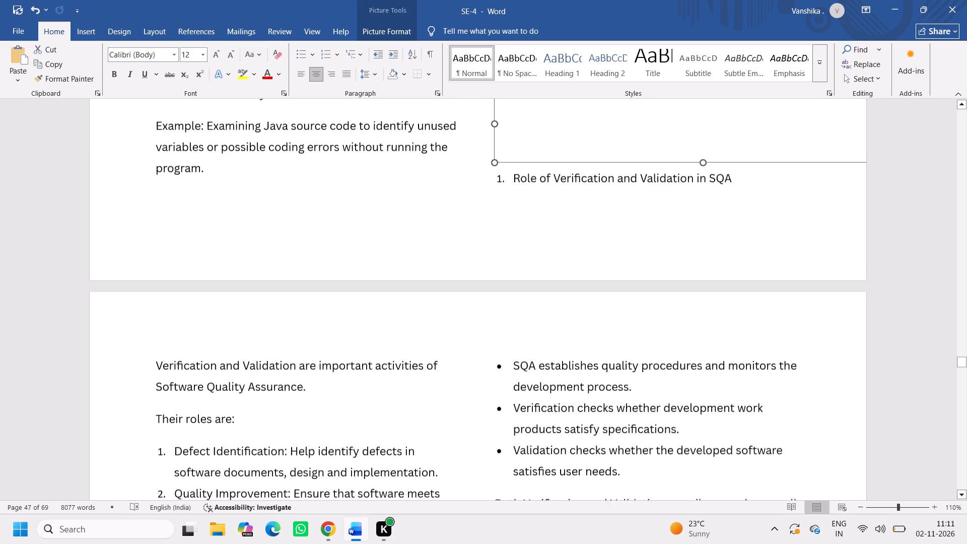
scroll(449, 300, up, 1)
drag(704, 321, 715, 361)
scroll(610, 268, up, 1)
scroll(552, 235, up, 1)
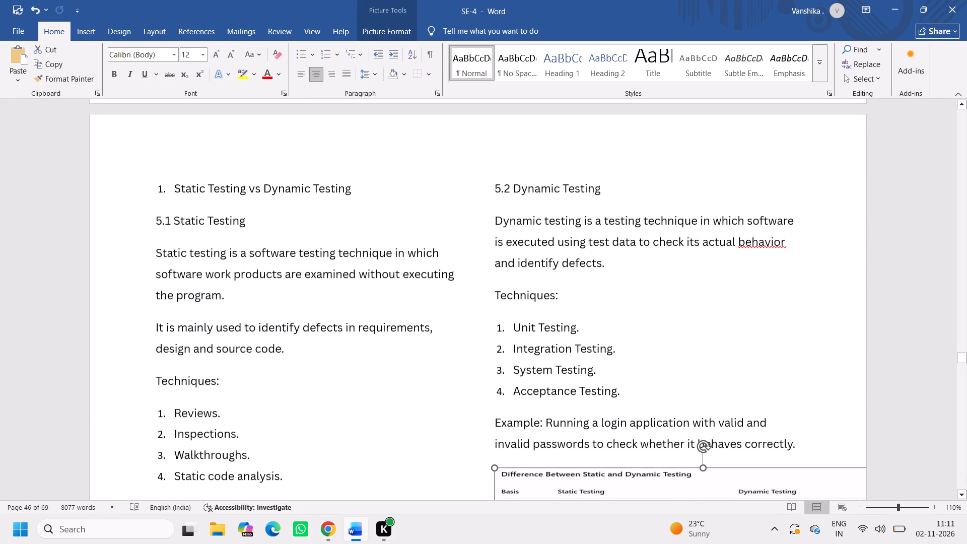
Delete the repeated words Dynamic testing and join the definition to the 5.2 Dynamic Testing heading as one sentence.
click(585, 219)
key(BackSpace)
key(BackSpace)
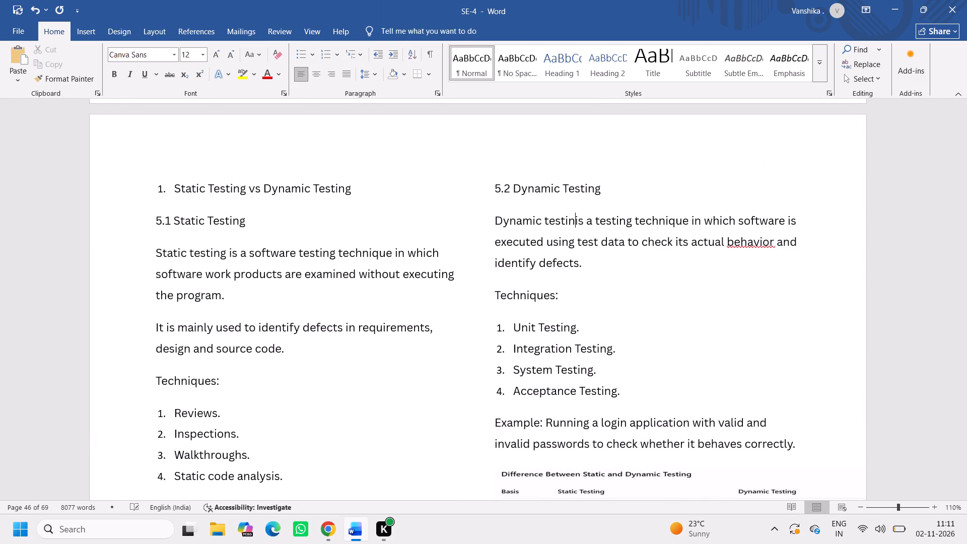
key(BackSpace)
key(BackSpace)
key(BackSpace)
key(BackSpace)
key(BackSpace)
key(BackSpace)
key(BackSpace)
key(BackSpace)
key(BackSpace)
key(BackSpace)
key(BackSpace)
key(BackSpace)
key(BackSpace)
key(BackSpace)
key(BackSpace)
key(BackSpace)
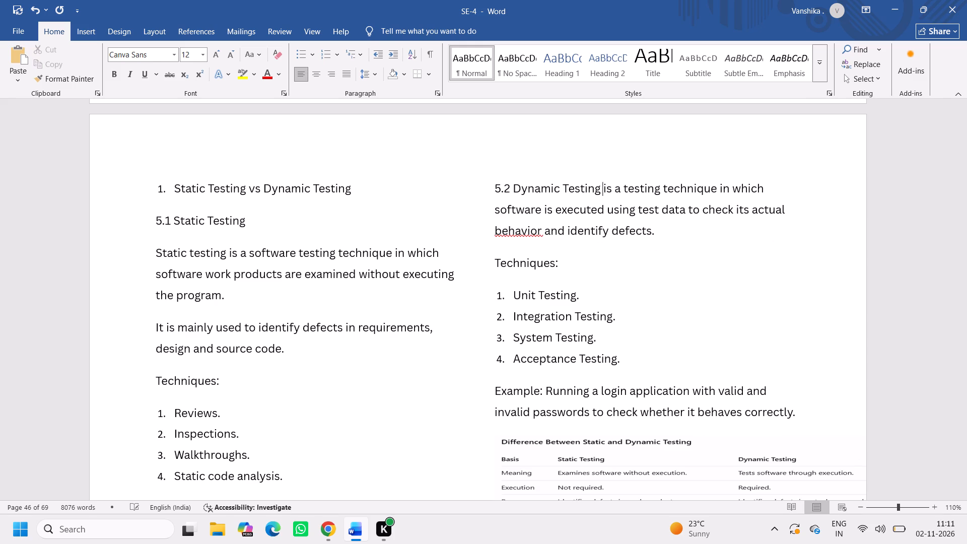
Make the words Dynamic Testing bold at the start of the 5.2 paragraph.
drag(600, 193, 559, 191)
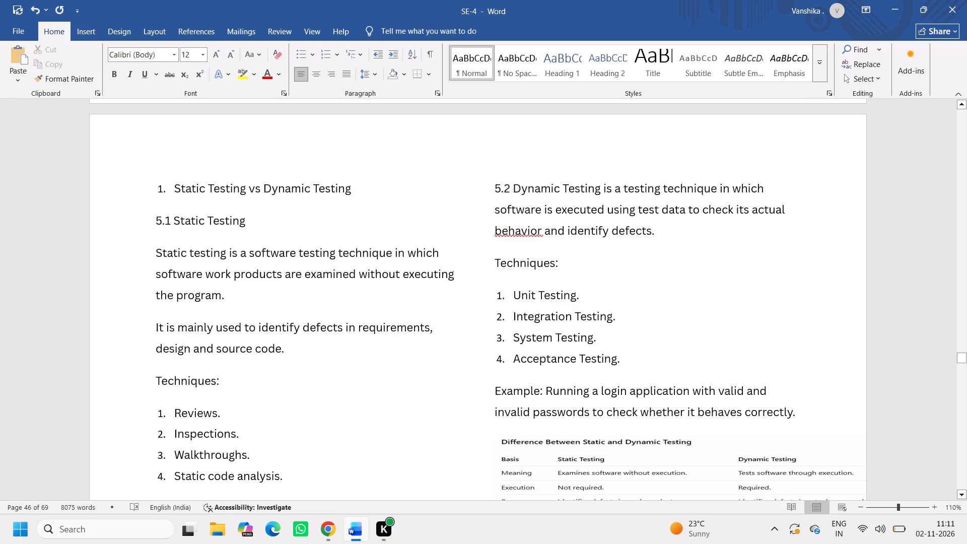
drag(559, 191, 520, 187)
key(ctrl+b)
click(532, 215)
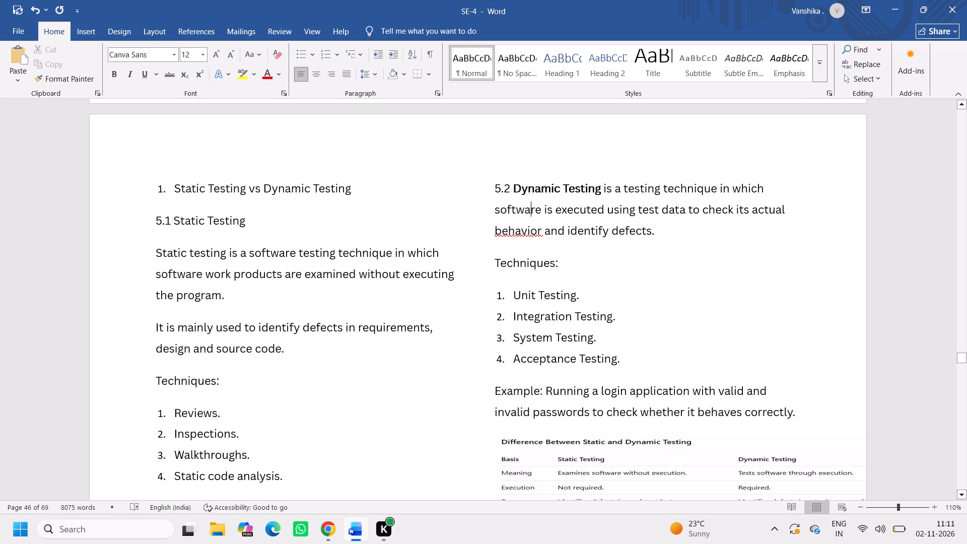
Delete the repeated words Static testing and join the definition to the 5.1 Static Testing heading as one sentence.
double_click(232, 249)
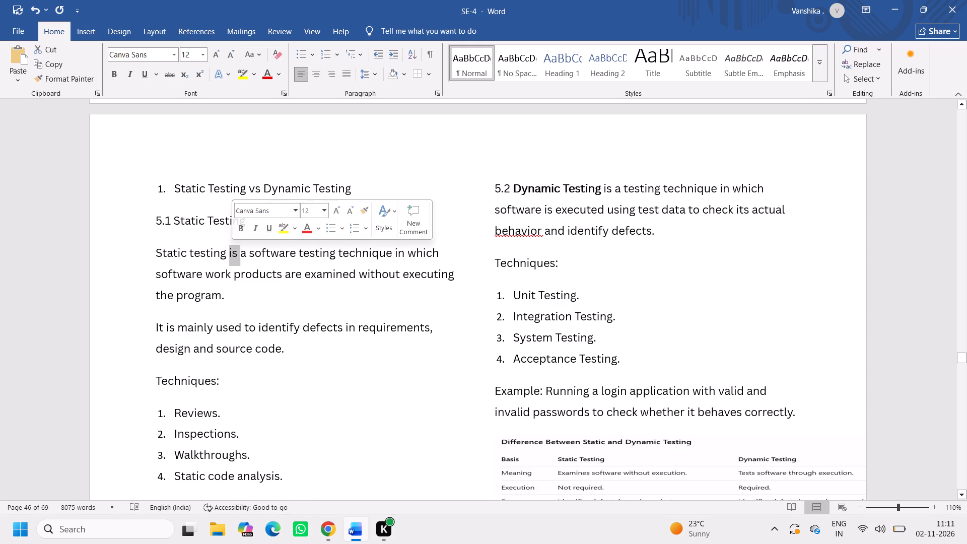
click(225, 255)
drag(225, 255, 177, 257)
key(BackSpace)
key(BackSpace)
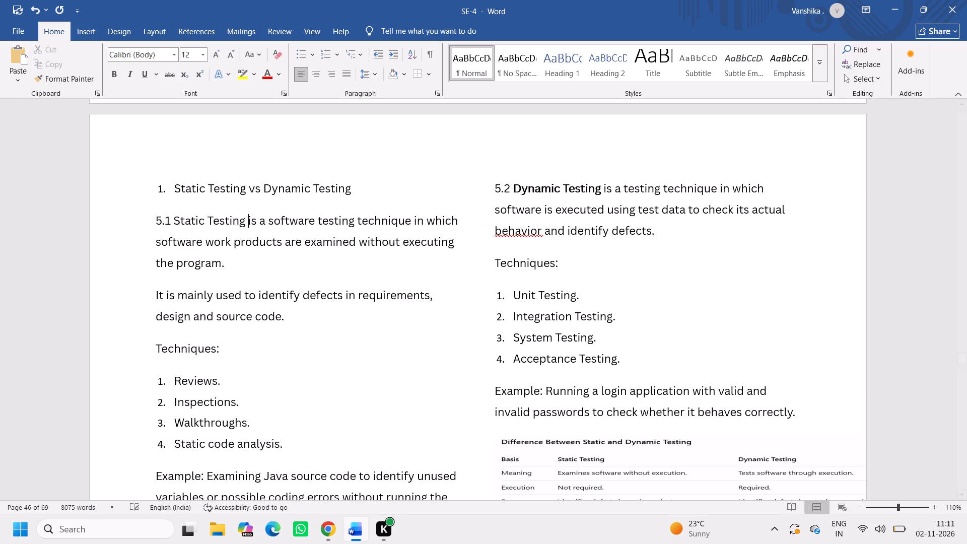
key(BackSpace)
key(space)
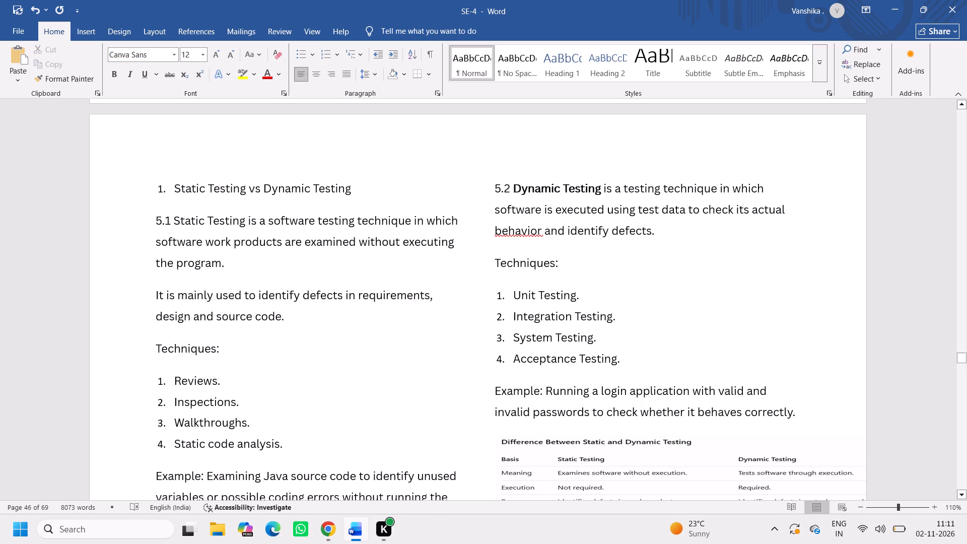
Make the words Static Testing bold at the start of the 5.1 paragraph.
drag(246, 218, 192, 228)
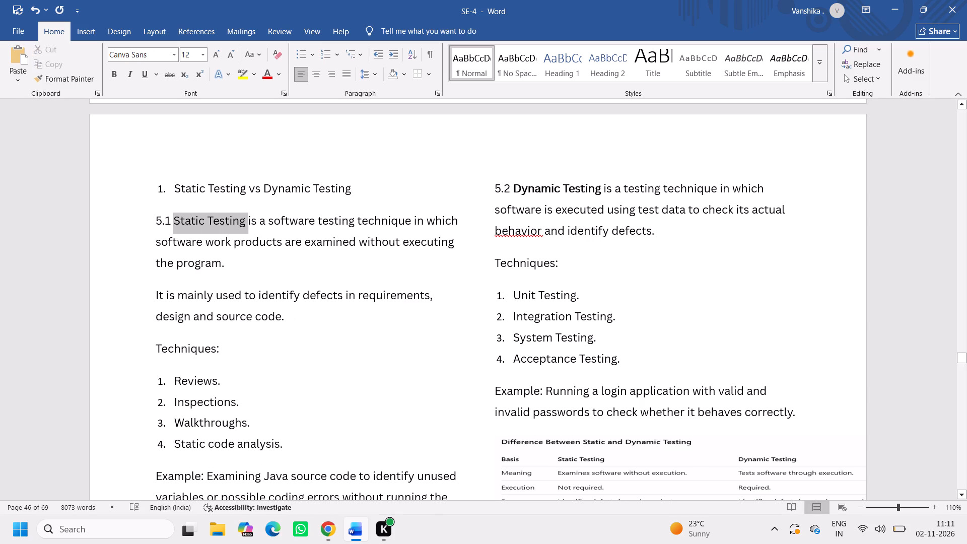
drag(192, 228, 188, 225)
key(ctrl+b)
click(255, 269)
Stretch the static versus dynamic testing picture taller to push the Role of Verification and Validation heading to the next page, and adjust its left edge.
scroll(255, 269, down, 1)
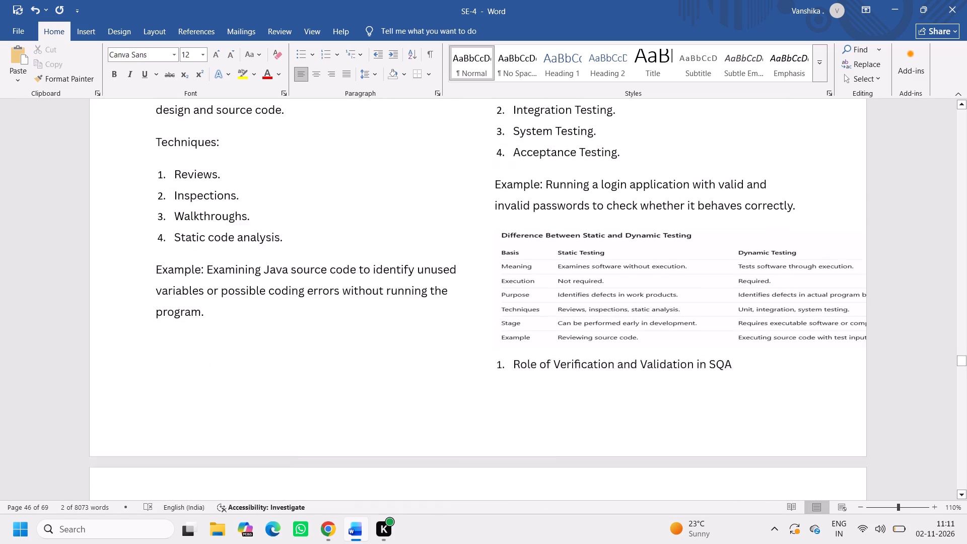
scroll(255, 269, down, 1)
click(605, 277)
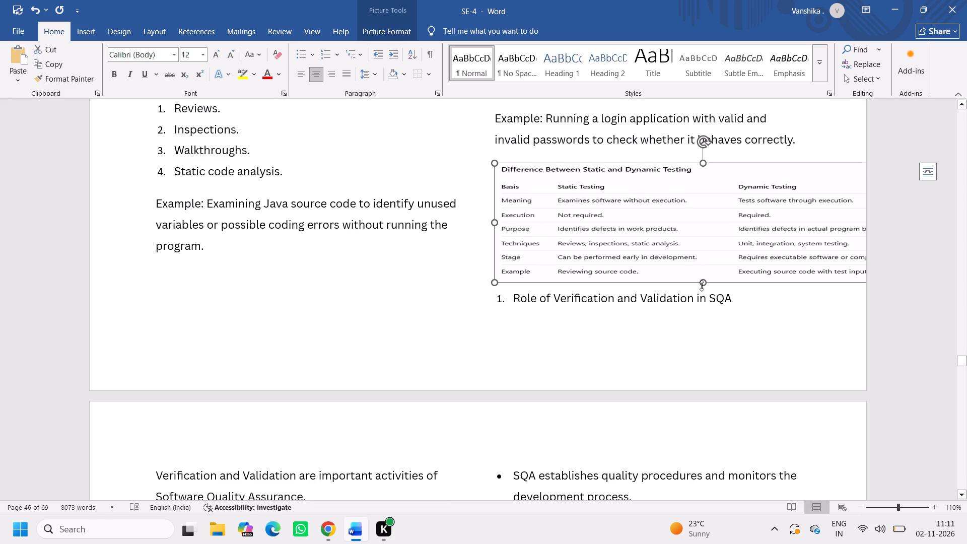
drag(703, 286, 708, 312)
click(718, 350)
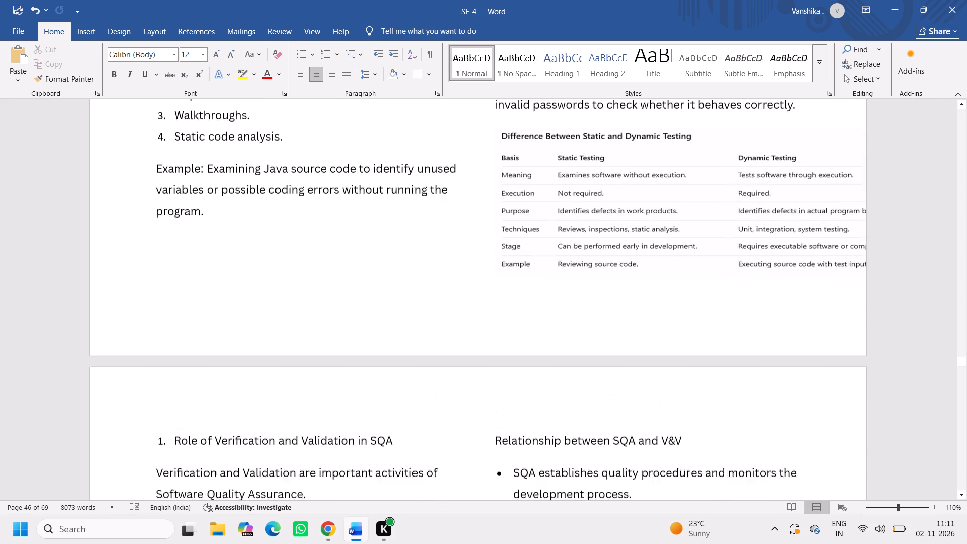
click(665, 263)
drag(498, 225, 531, 224)
click(549, 329)
Delete the Case Study Questions with Answers heading above Case Study 1.
scroll(549, 329, down, 1)
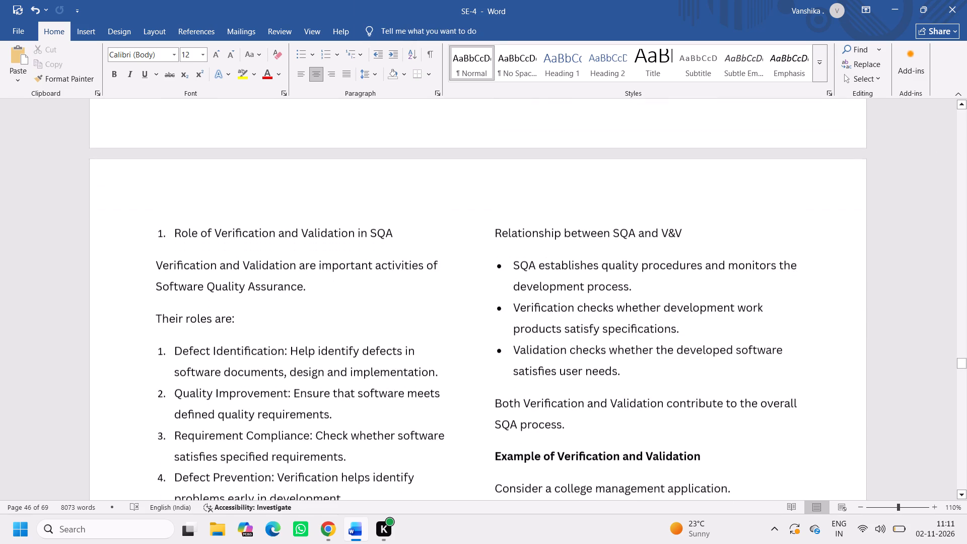
click(261, 308)
scroll(375, 328, down, 2)
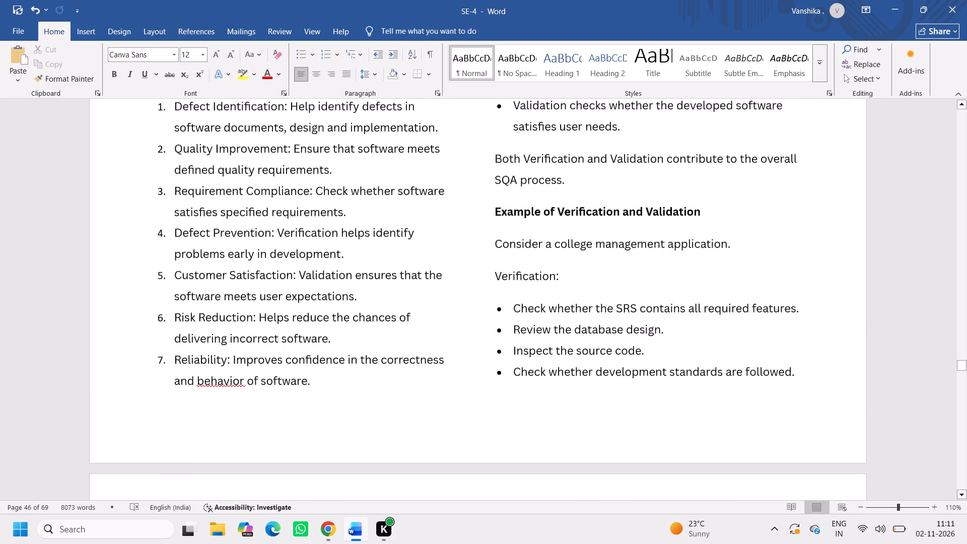
scroll(375, 328, down, 3)
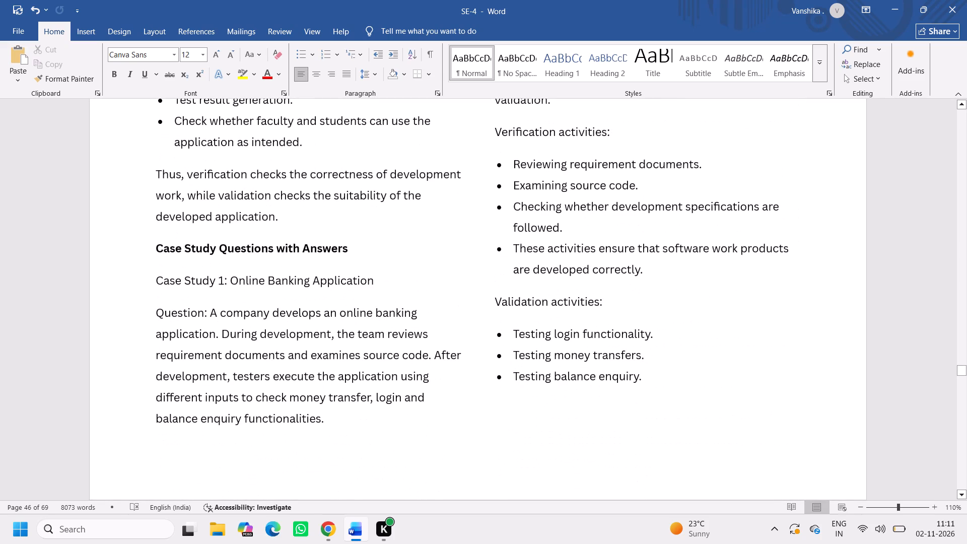
scroll(492, 403, down, 2)
scroll(492, 403, up, 1)
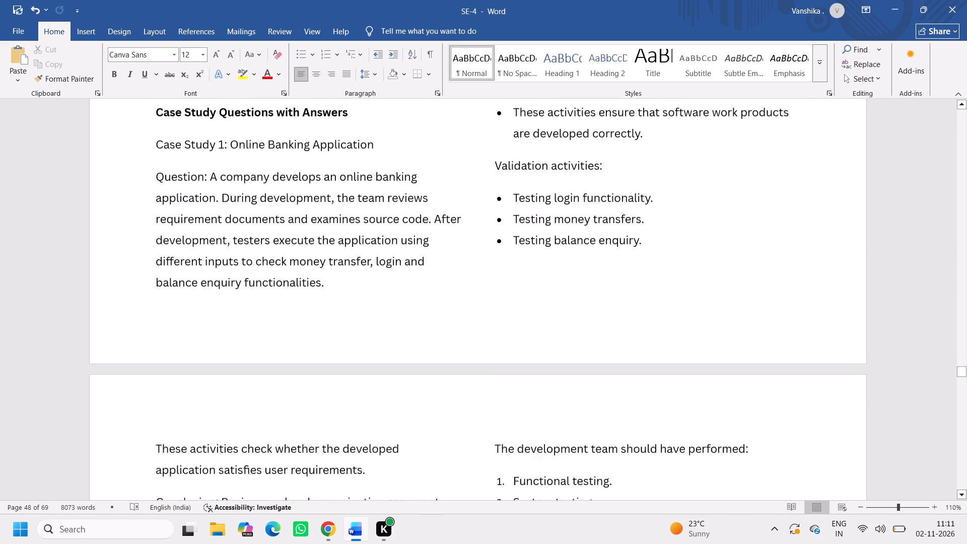
scroll(492, 403, up, 2)
triple_click(320, 373)
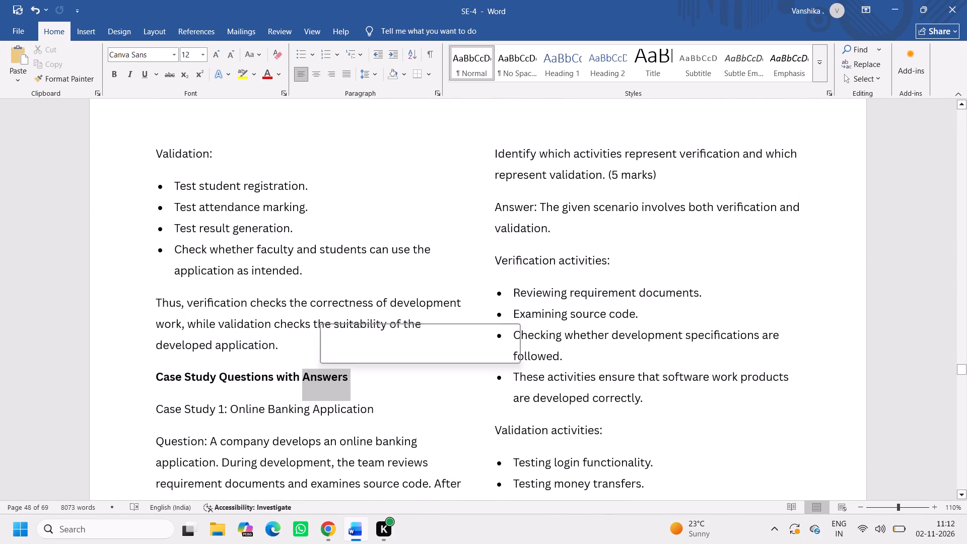
click(320, 373)
key(BackSpace)
triple_click(320, 373)
key(BackSpace)
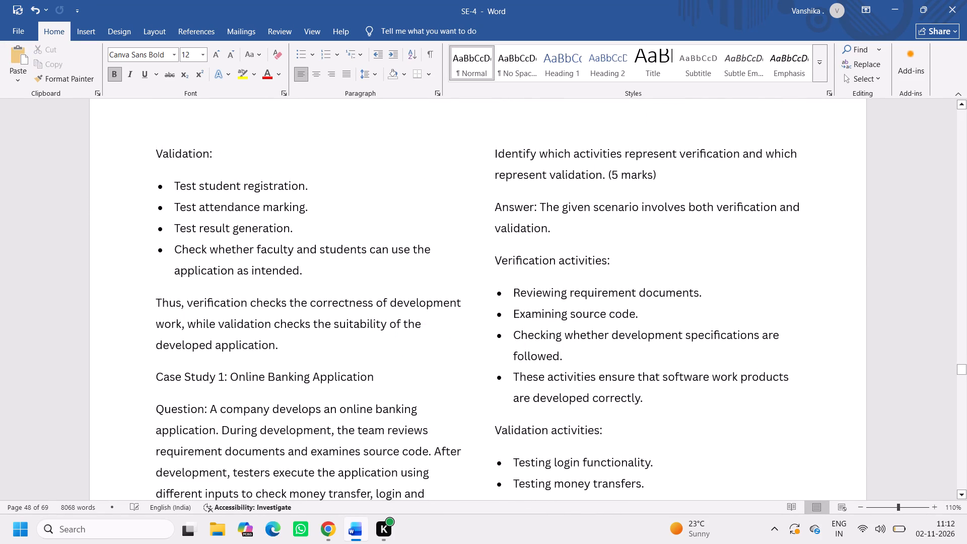
Make the whole Case Study 1: Online Banking Application heading bold.
triple_click(321, 368)
triple_click(327, 373)
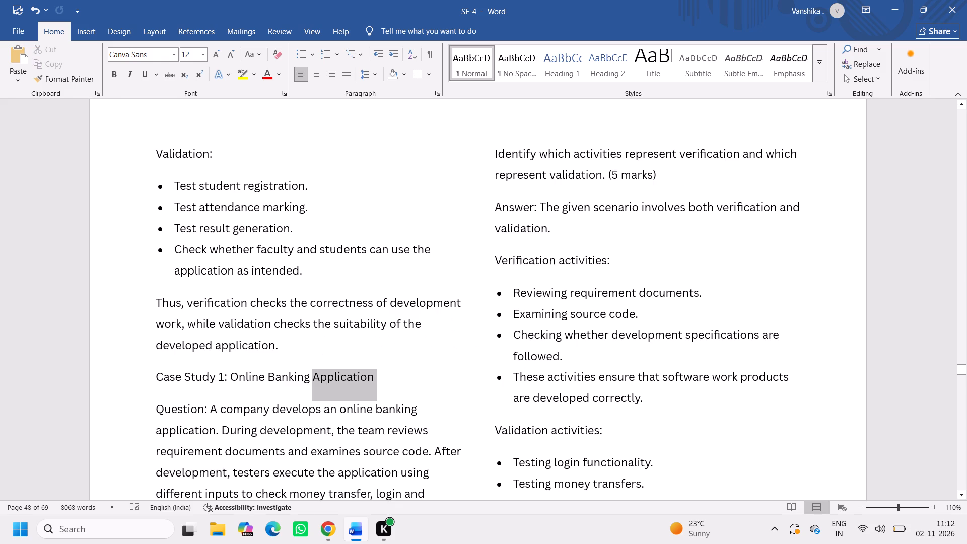
click(327, 373)
double_click(327, 373)
double_click(327, 373)
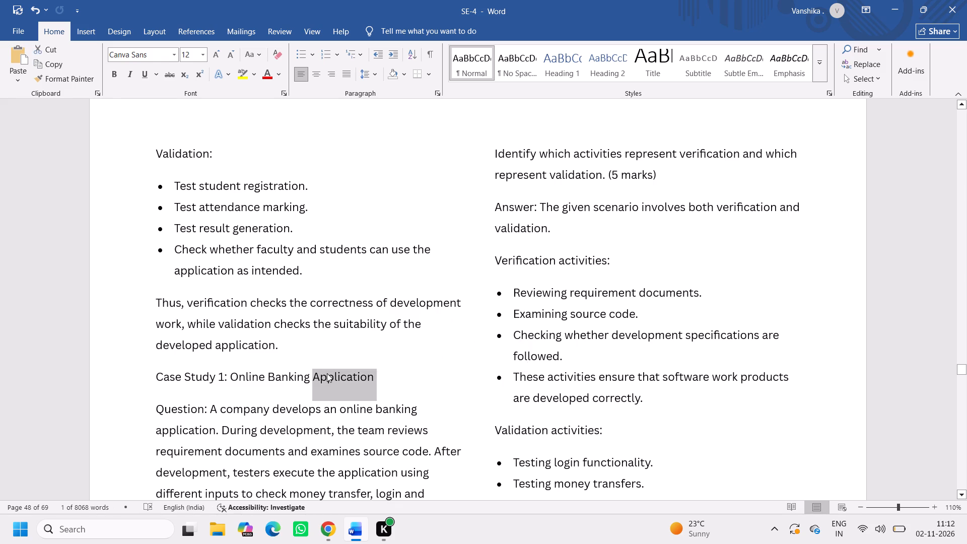
triple_click(327, 373)
click(327, 373)
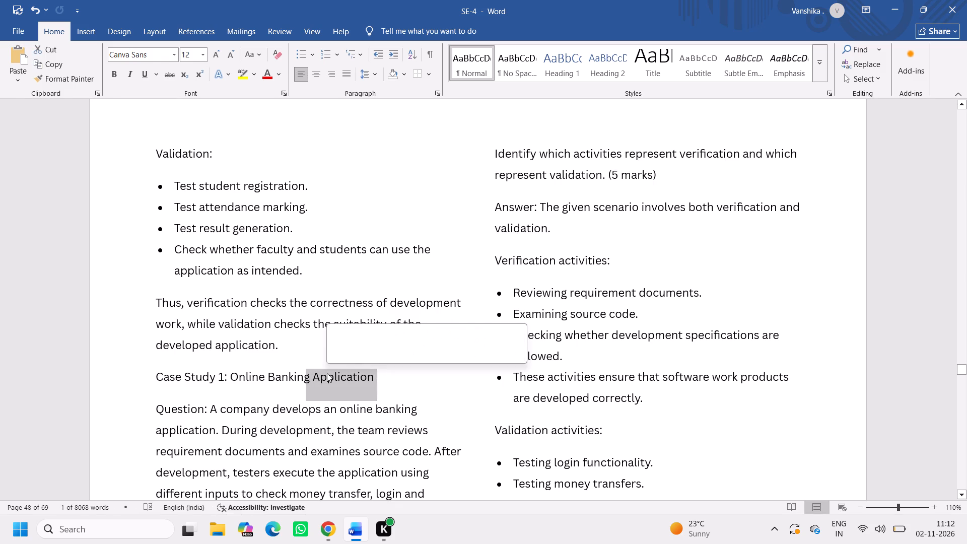
triple_click(327, 373)
key(ctrl+b)
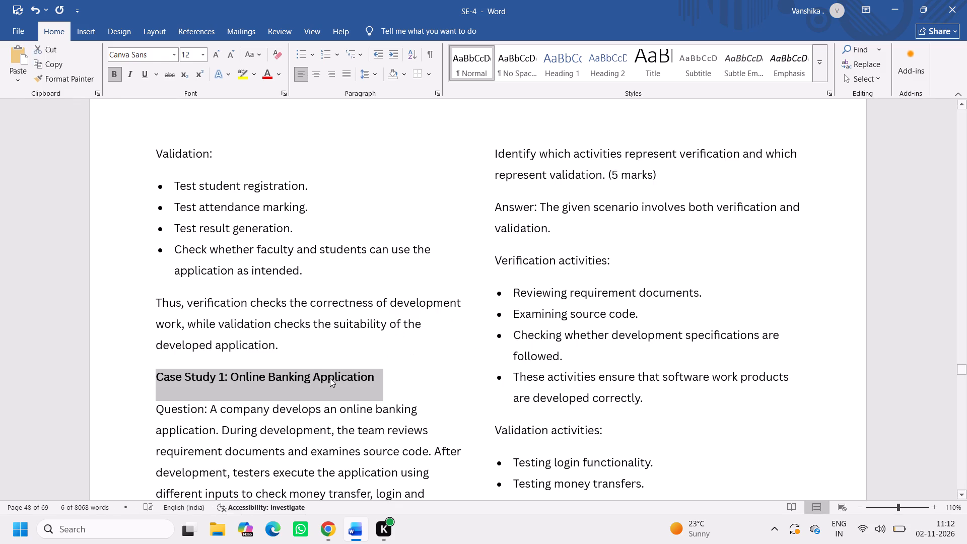
click(332, 382)
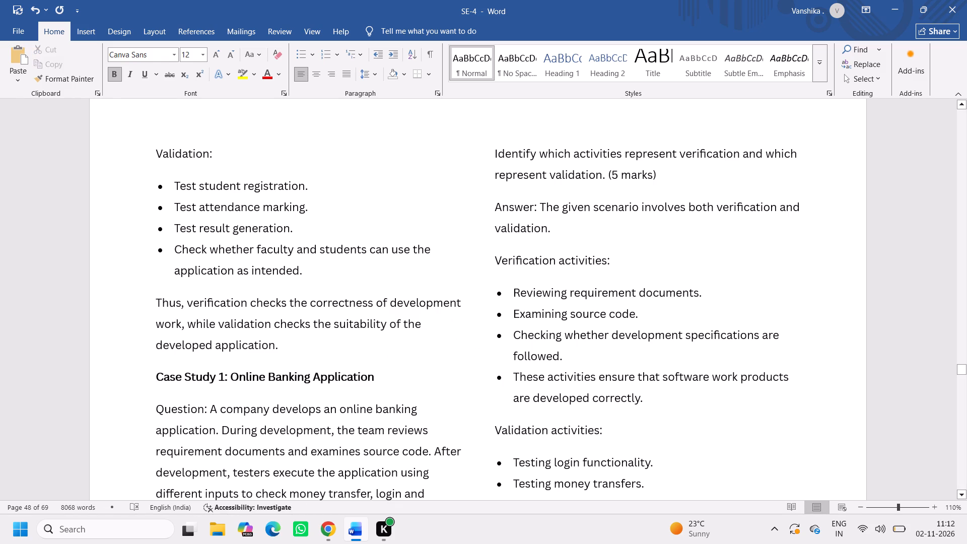
Join the Identify which activities sentence to the end of the Case Study 1 question paragraph.
scroll(383, 391, down, 1)
scroll(472, 374, down, 3)
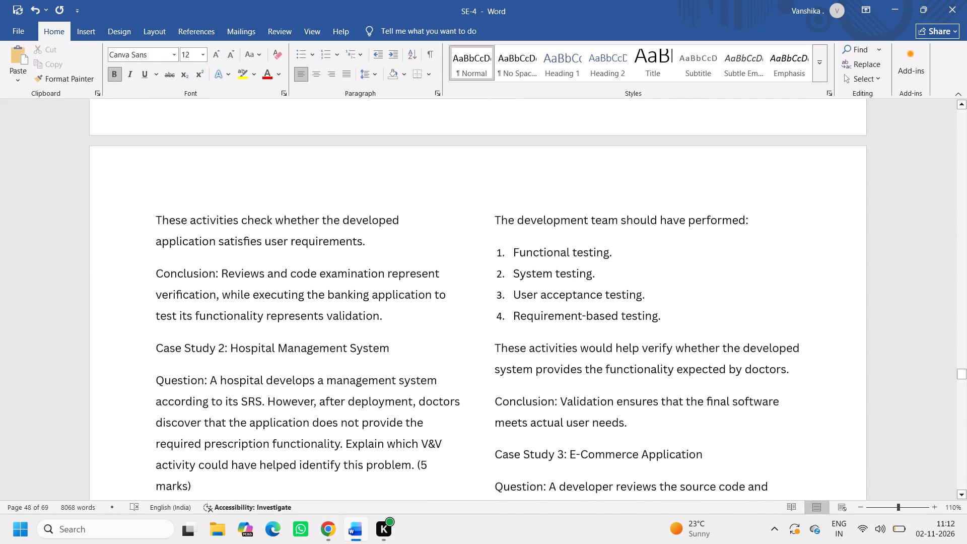
scroll(524, 348, down, 1)
scroll(524, 348, up, 2)
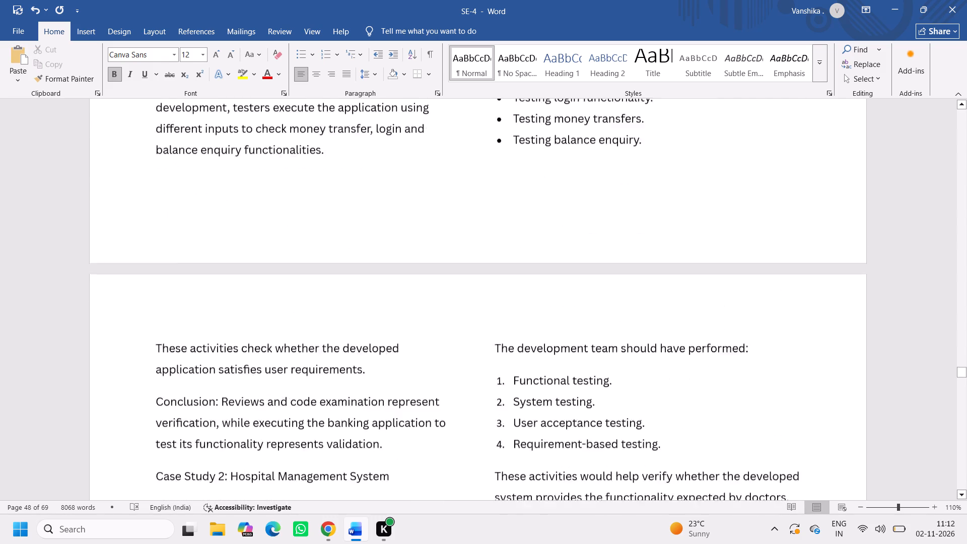
scroll(524, 348, up, 2)
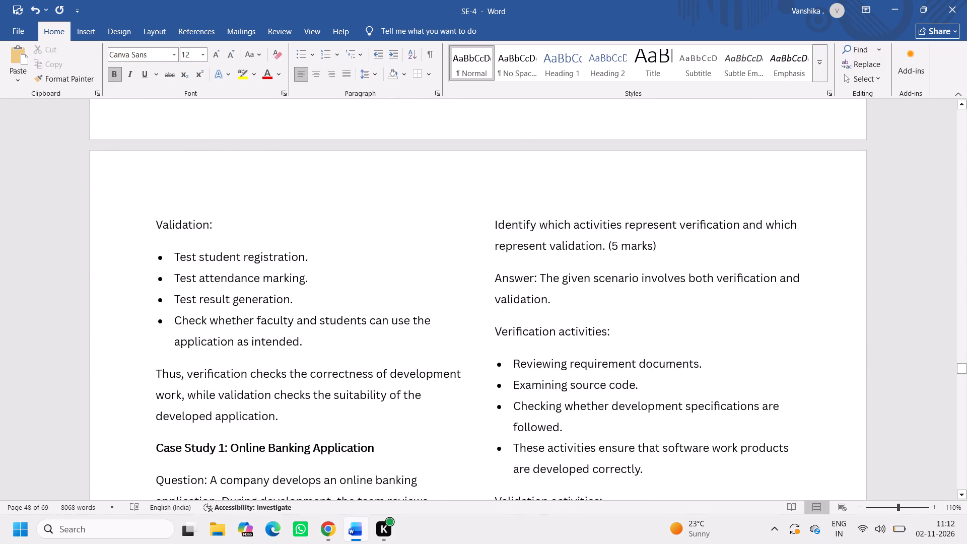
scroll(497, 340, down, 1)
scroll(507, 161, up, 1)
click(498, 146)
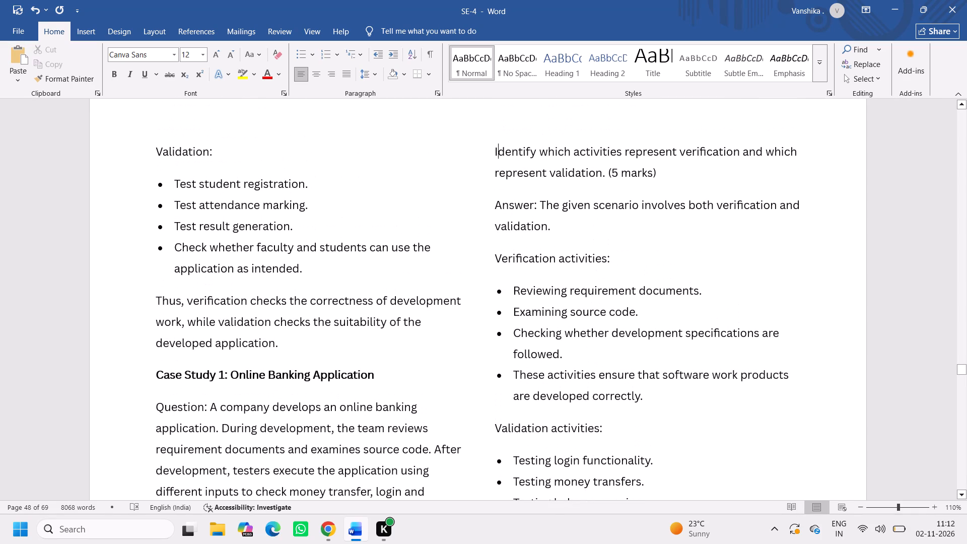
key(Left)
key(BackSpace)
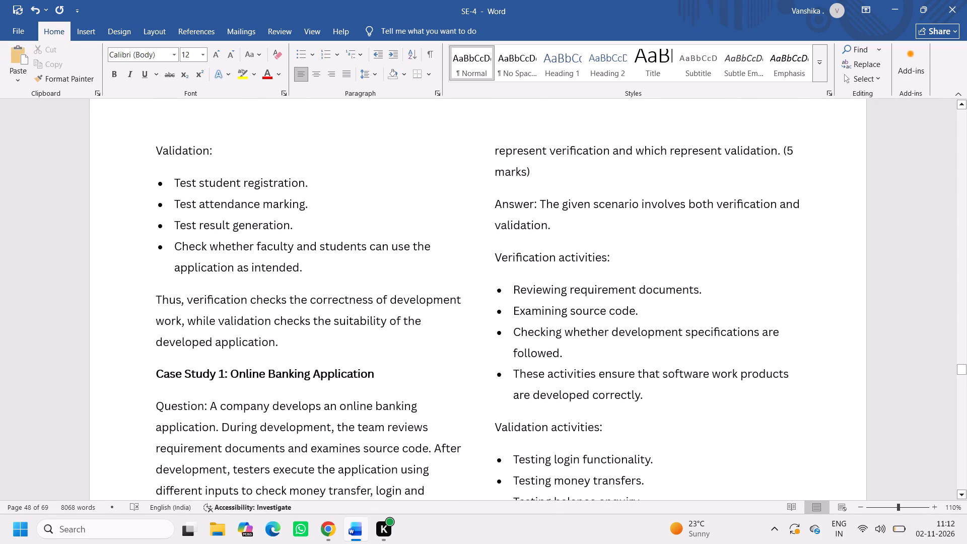
Join the Consider a college management application sentence onto the Example of Verification and Validation heading line.
scroll(217, 280, up, 4)
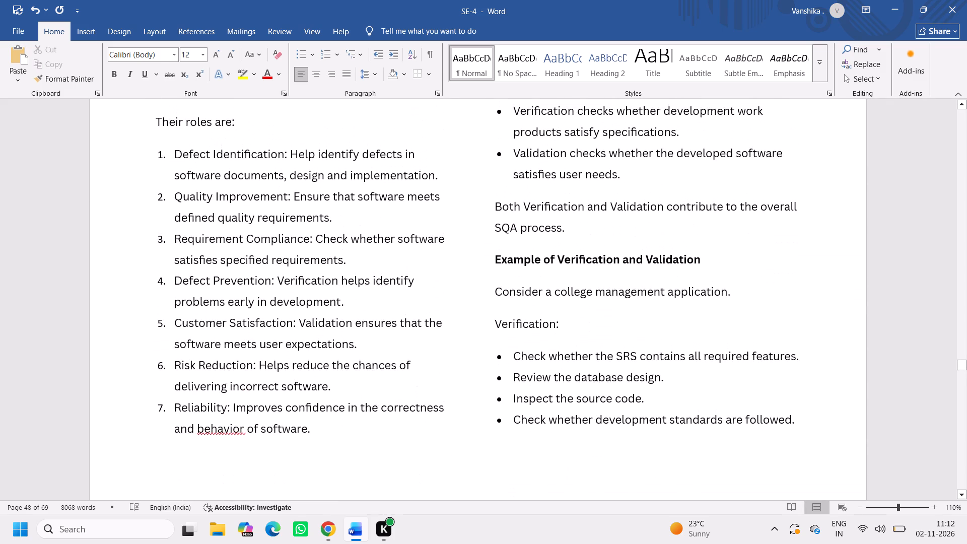
click(492, 287)
key(BackSpace)
scroll(572, 398, down, 2)
scroll(274, 375, up, 2)
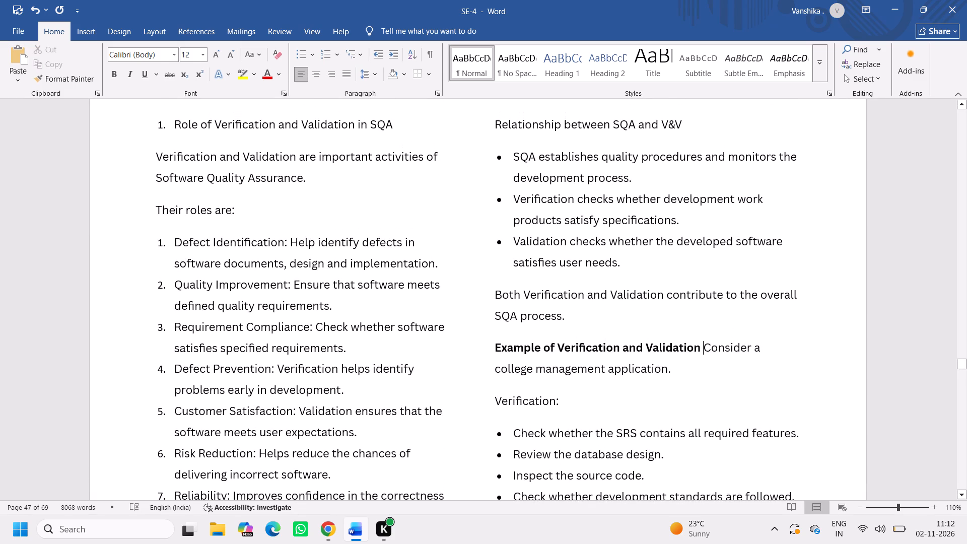
Make the Role of Verification and Validation in SQA heading bold.
scroll(627, 343, up, 1)
scroll(529, 319, down, 1)
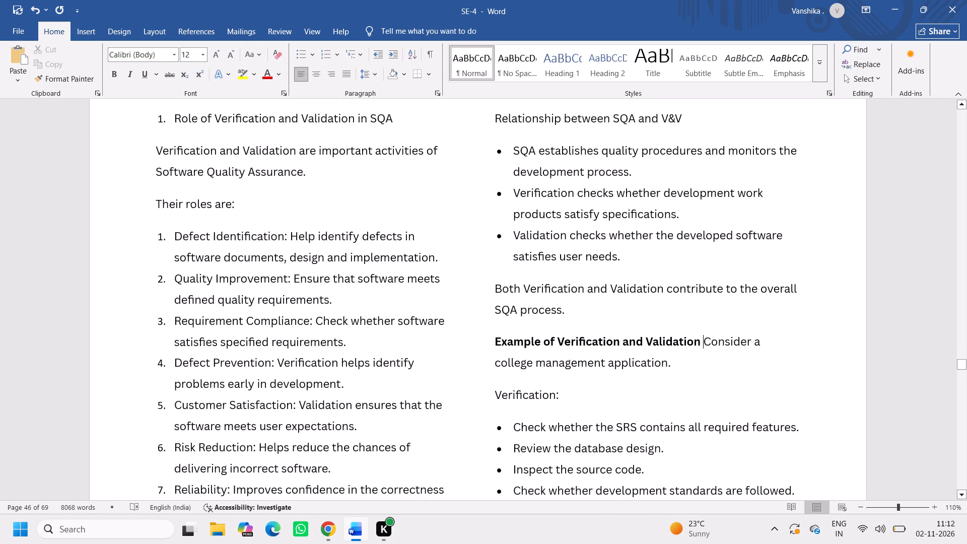
triple_click(350, 118)
click(350, 118)
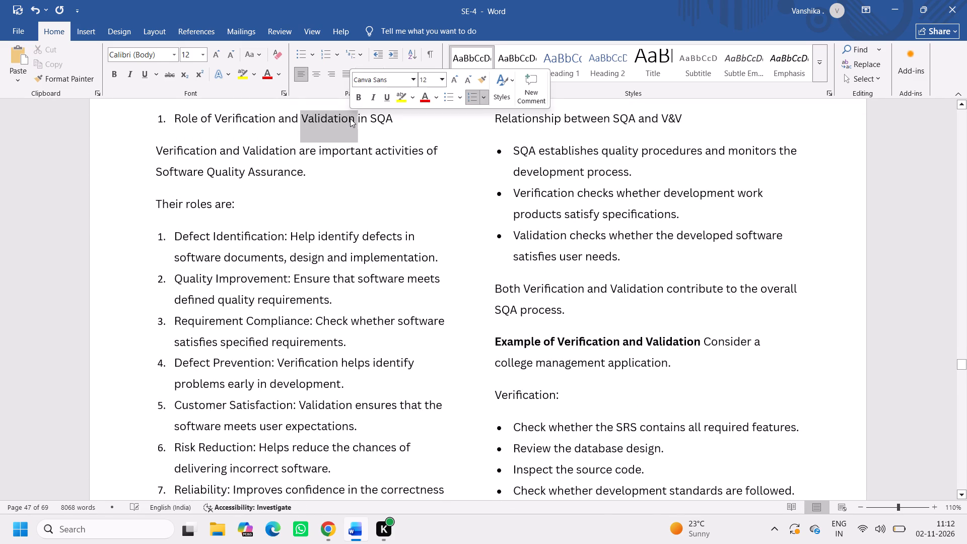
double_click(350, 118)
double_click(350, 118)
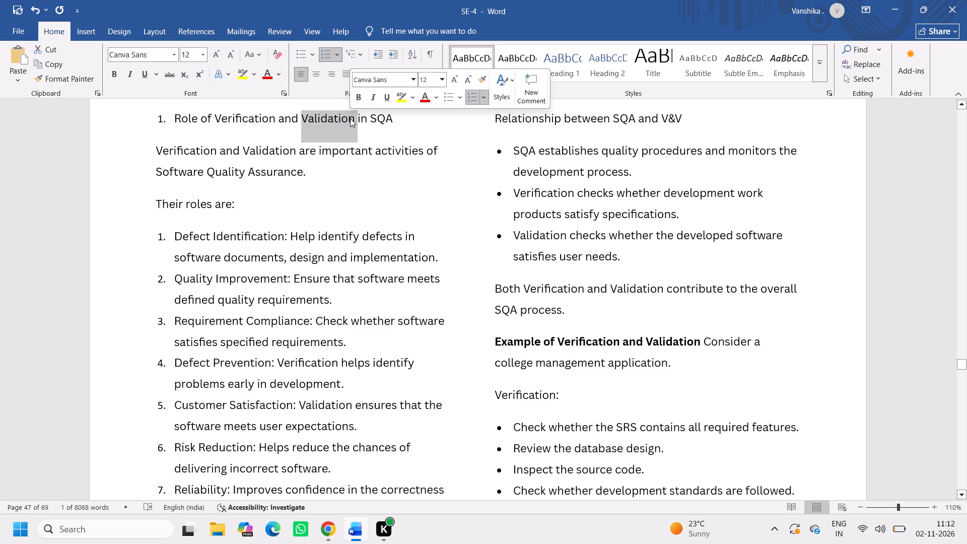
triple_click(350, 118)
key(ctrl+b)
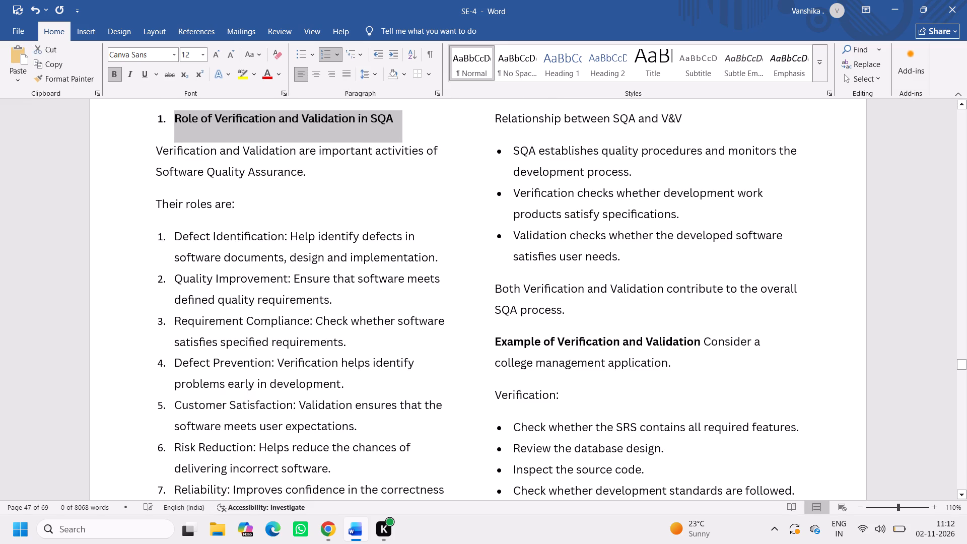
click(349, 159)
Join the In simple words sentence to the end of the first paragraph under Introduction to SQA Plan.
scroll(348, 295, down, 2)
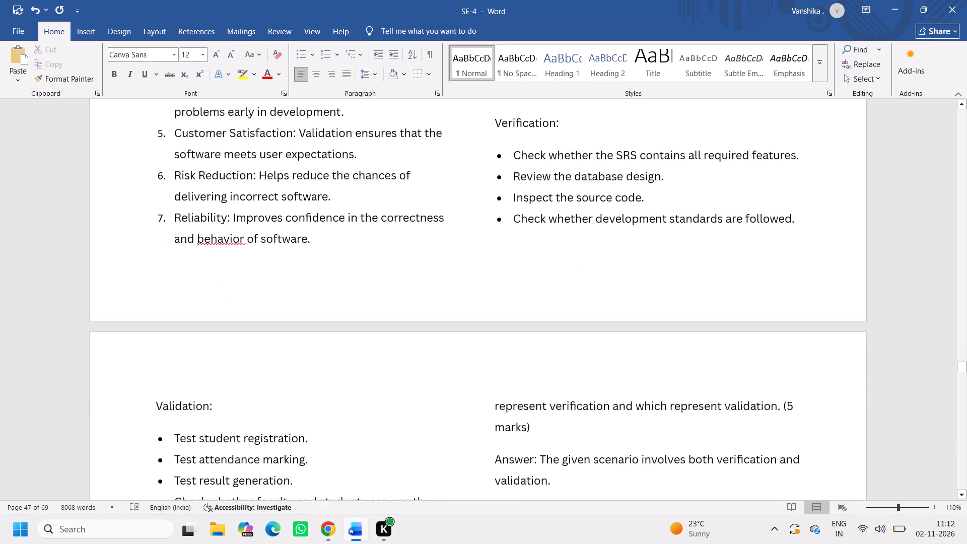
scroll(348, 295, down, 2)
scroll(433, 267, up, 1)
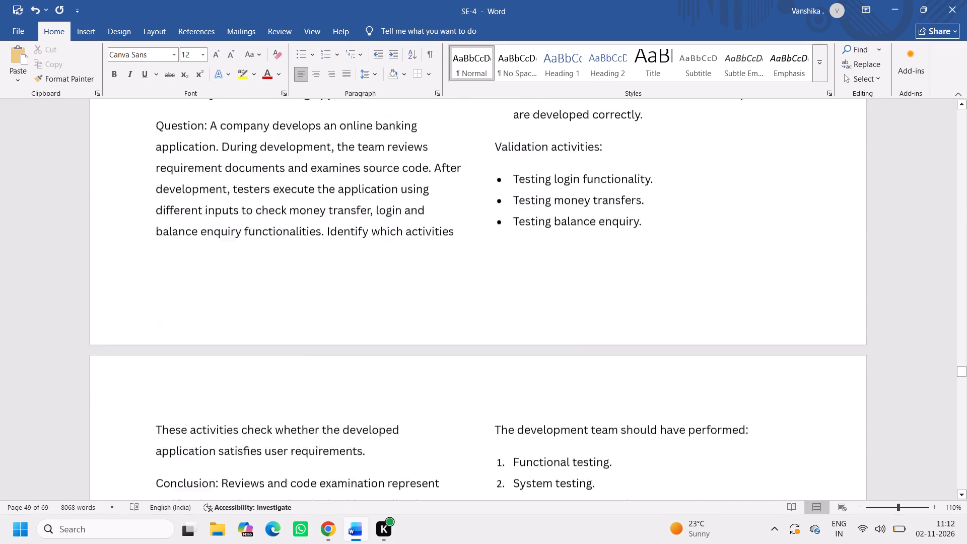
scroll(433, 267, up, 1)
scroll(433, 267, down, 1)
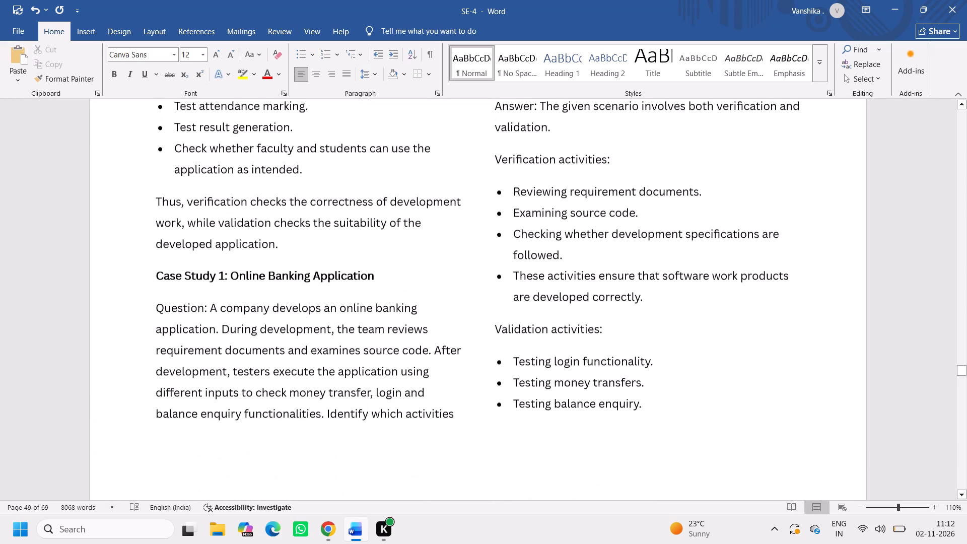
scroll(433, 267, down, 3)
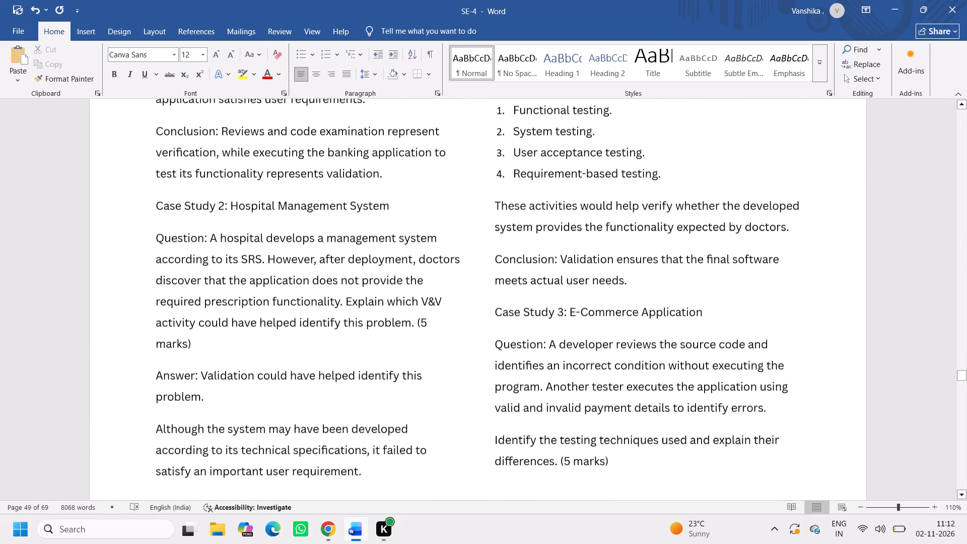
scroll(433, 267, down, 2)
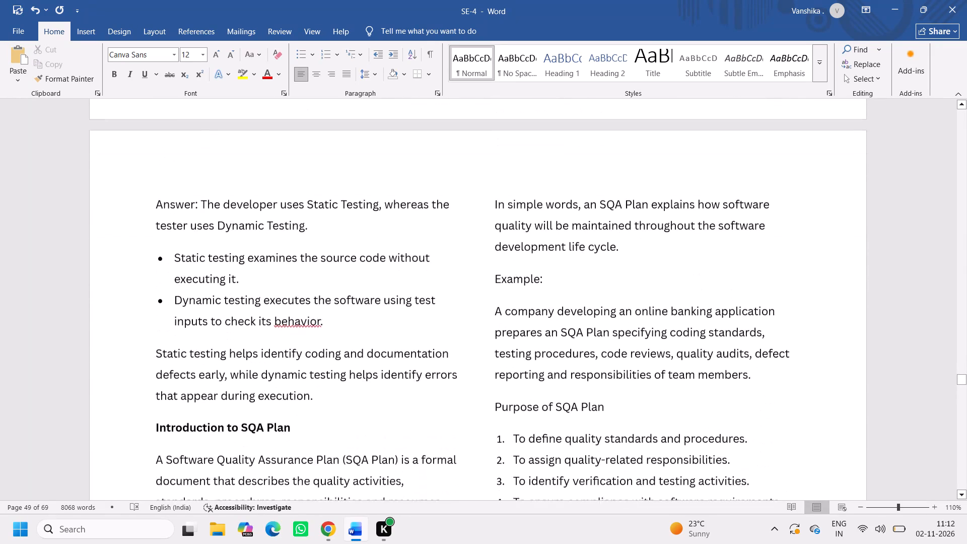
scroll(433, 267, down, 1)
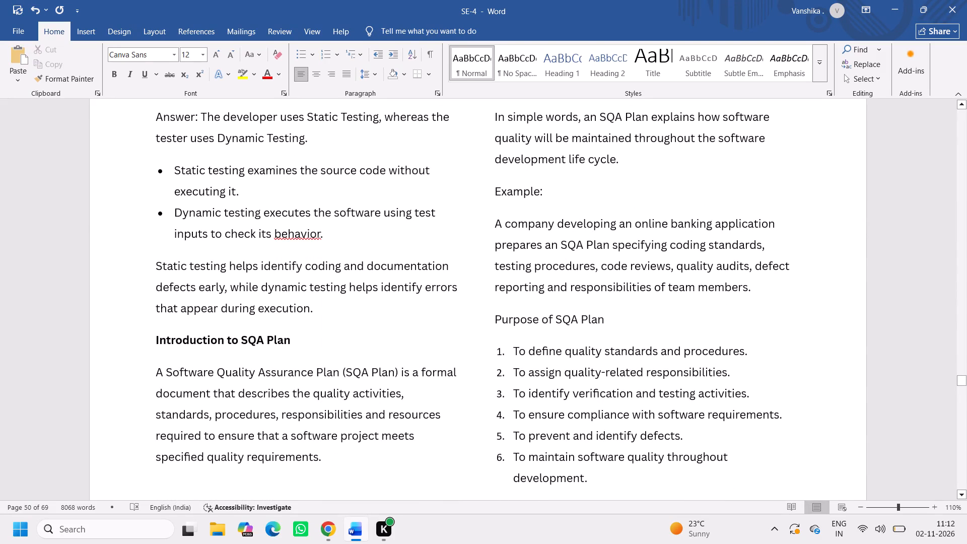
scroll(223, 360, down, 1)
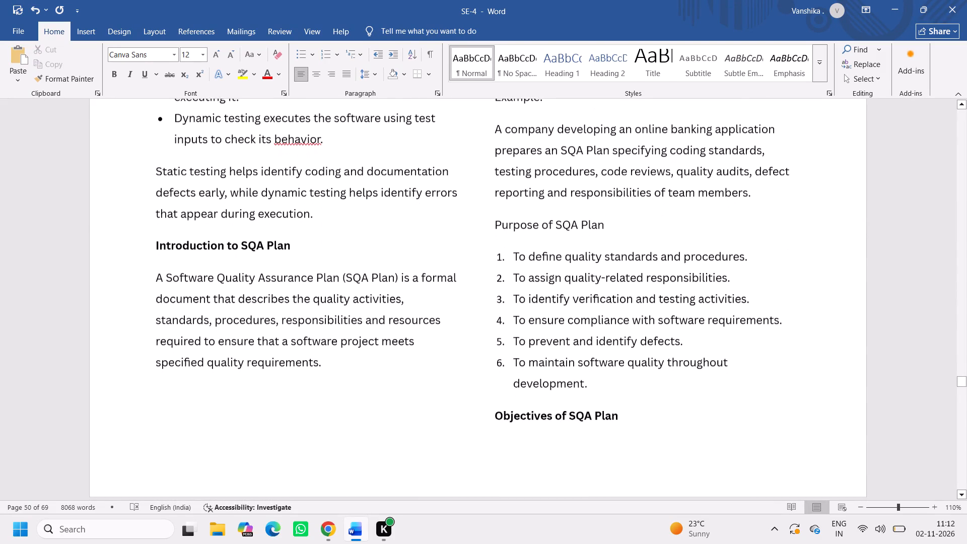
scroll(336, 348, up, 1)
click(490, 217)
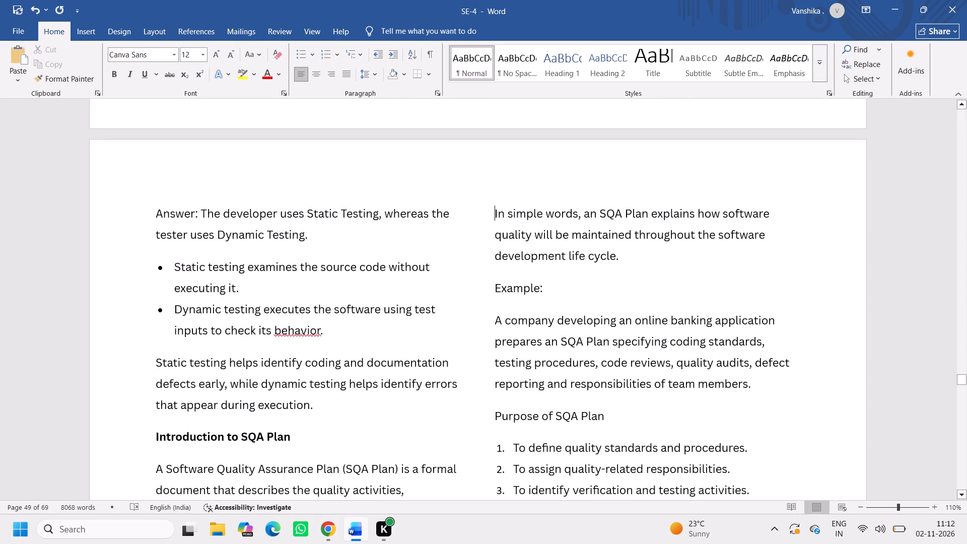
key(BackSpace)
scroll(505, 291, down, 1)
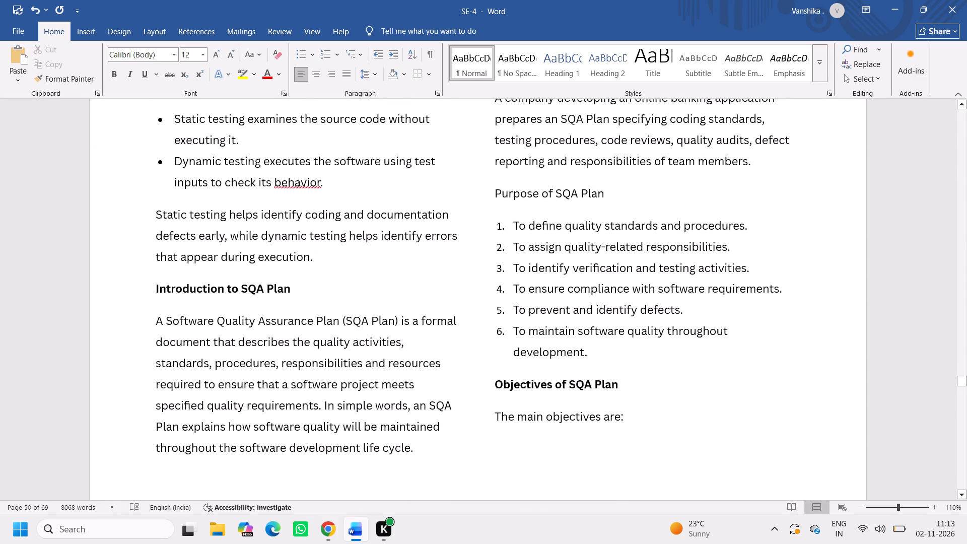
Join the Identify the testing techniques sentence to the end of the Case Study 3 question paragraph, separated by a space.
scroll(256, 321, up, 1)
scroll(249, 222, up, 1)
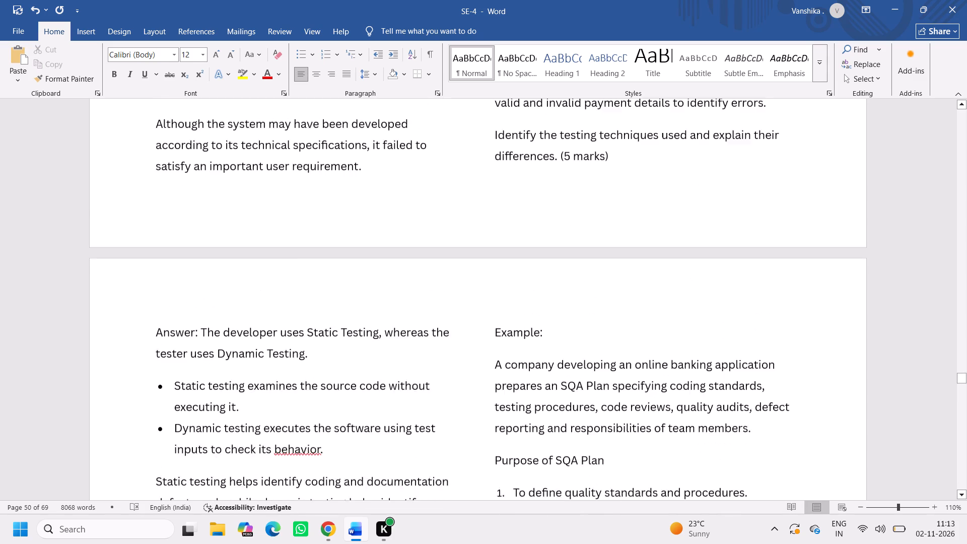
scroll(249, 222, up, 2)
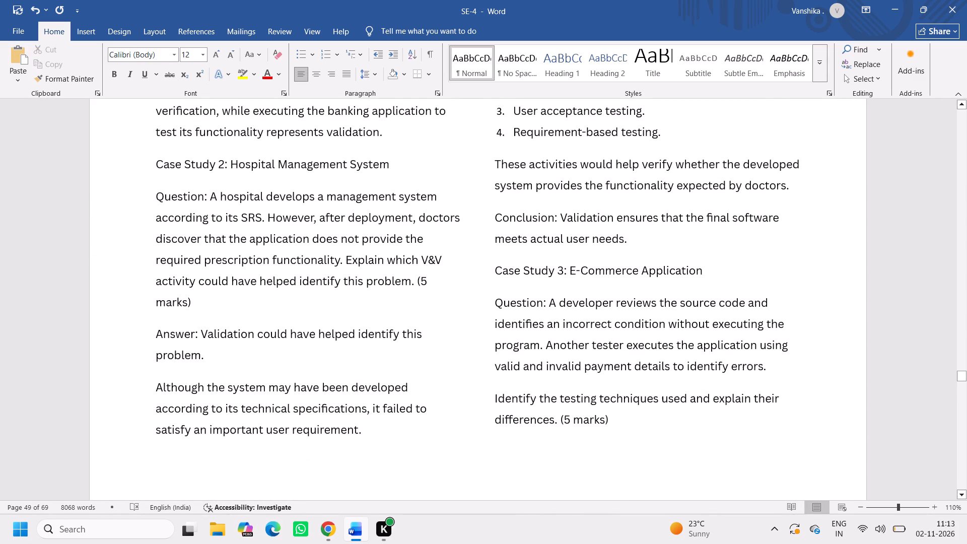
click(496, 401)
key(BackSpace)
key(BackSpace)
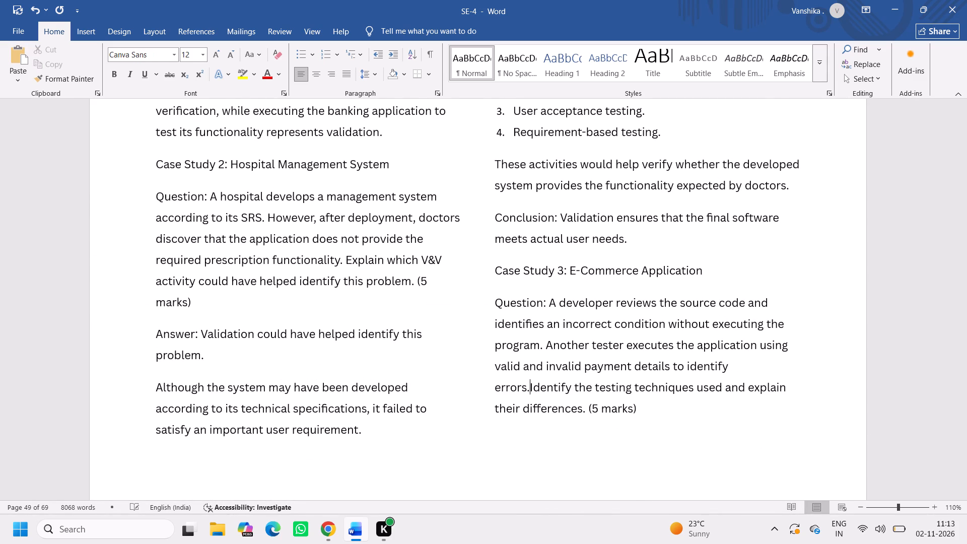
key(BackSpace)
text(.)
key(space)
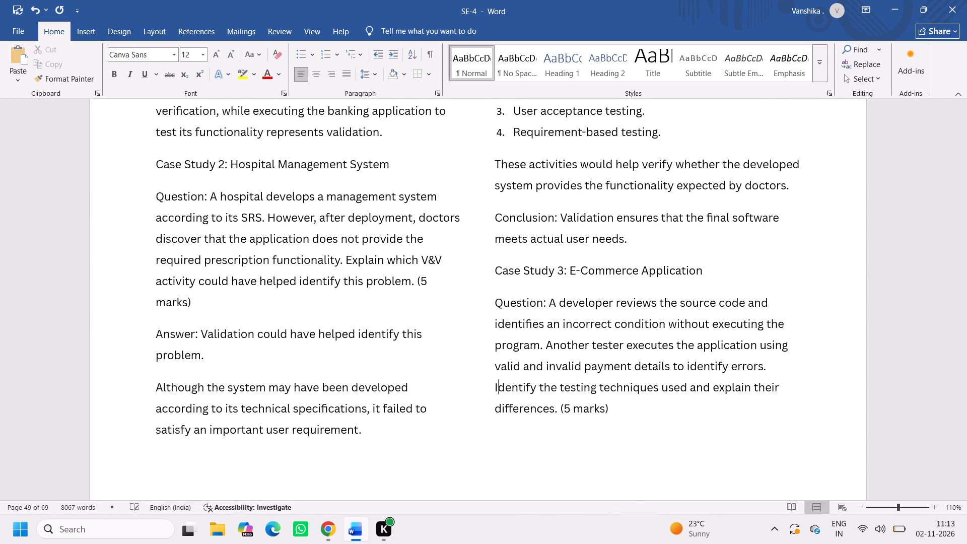
Make the Case Study 2: Hospital Management System and Case Study 3: E-Commerce Application headings bold.
scroll(657, 448, down, 1)
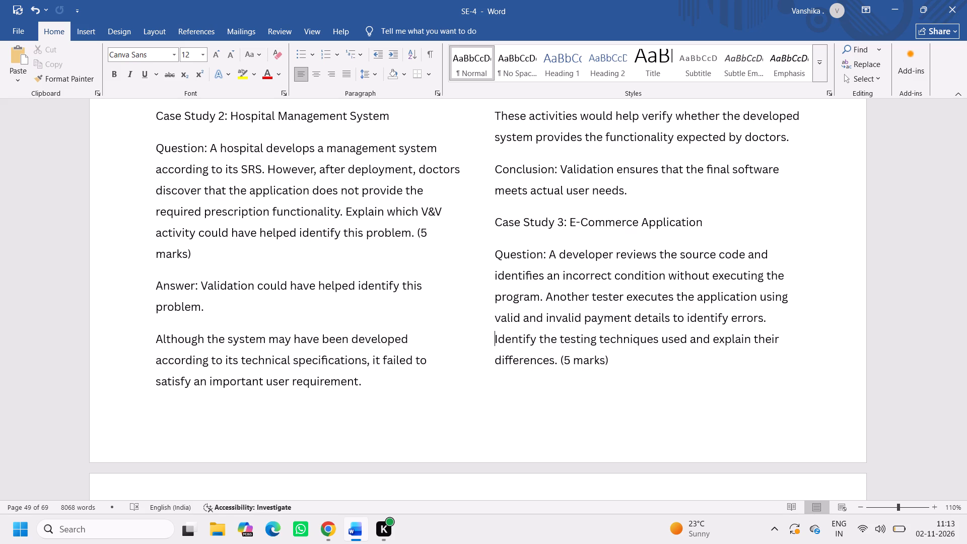
scroll(262, 180, up, 1)
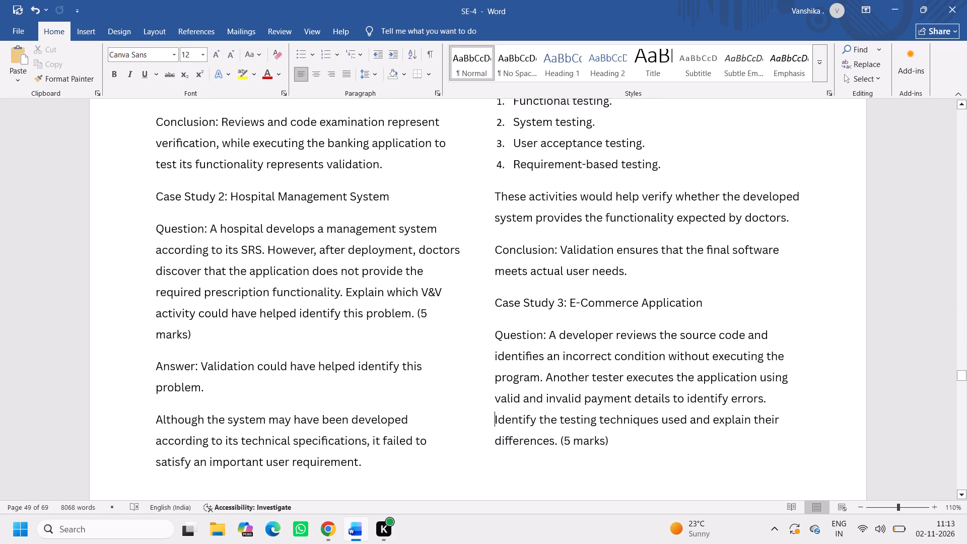
triple_click(281, 205)
click(281, 205)
double_click(281, 205)
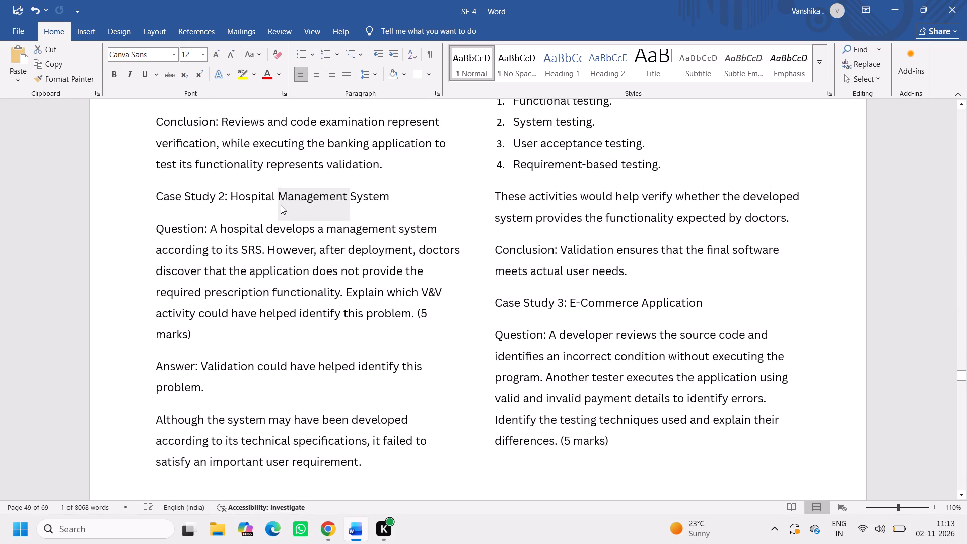
double_click(281, 205)
double_click(281, 205)
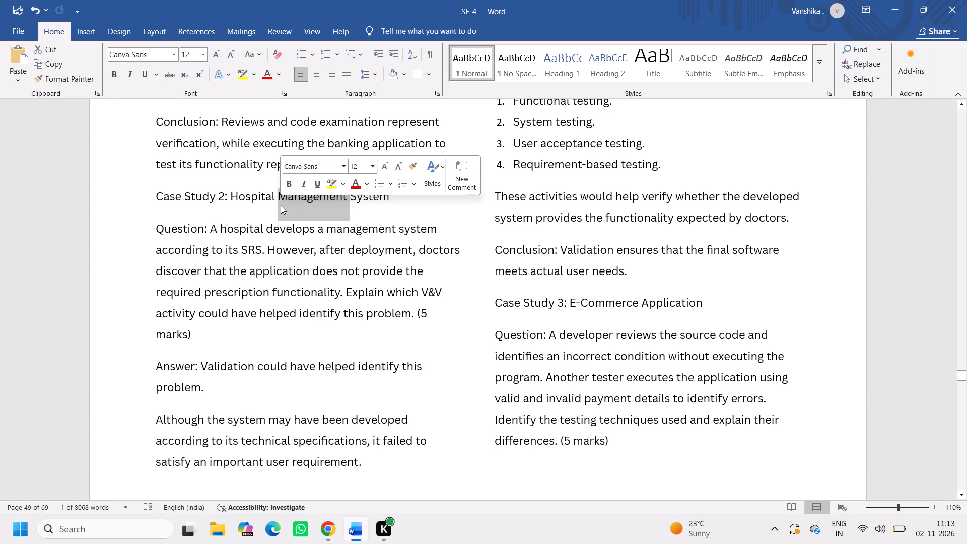
triple_click(281, 205)
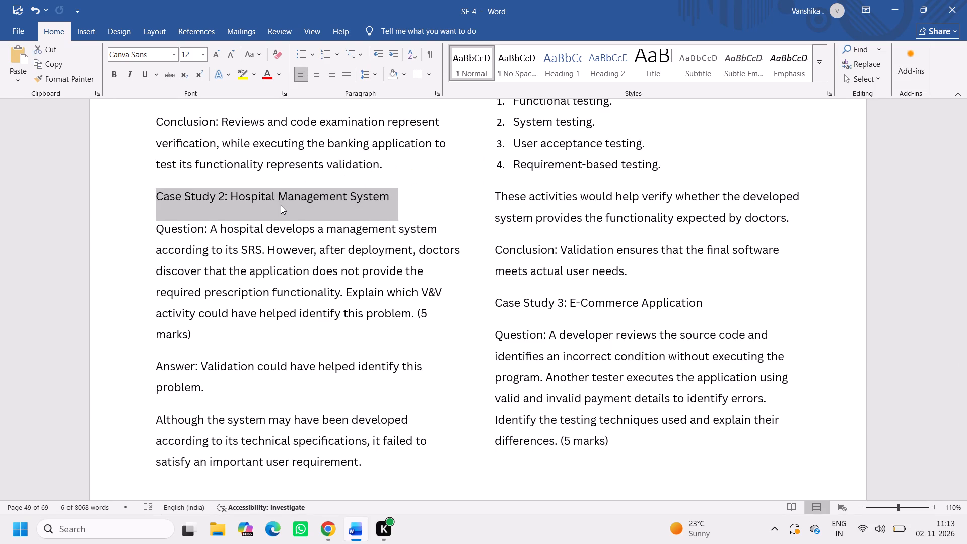
key(ctrl+b)
triple_click(558, 302)
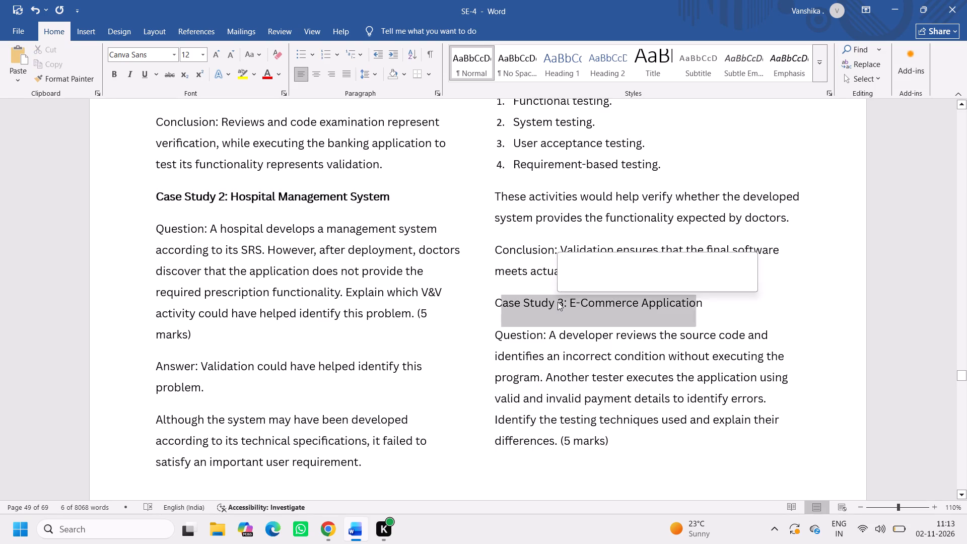
key(ctrl+b)
click(525, 316)
Join the Case Study 1 question paragraph onto the Online Banking Application heading line.
scroll(525, 316, up, 1)
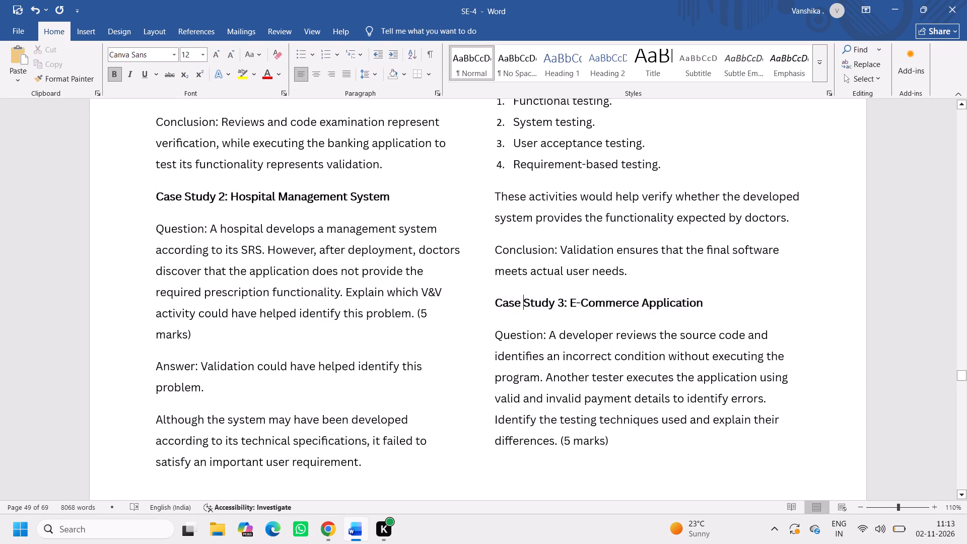
scroll(525, 316, up, 2)
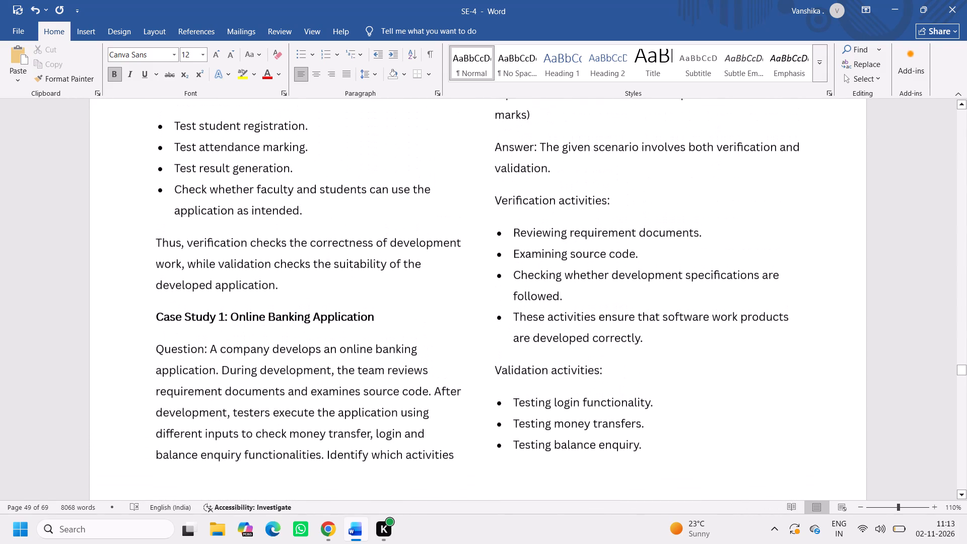
scroll(525, 316, up, 1)
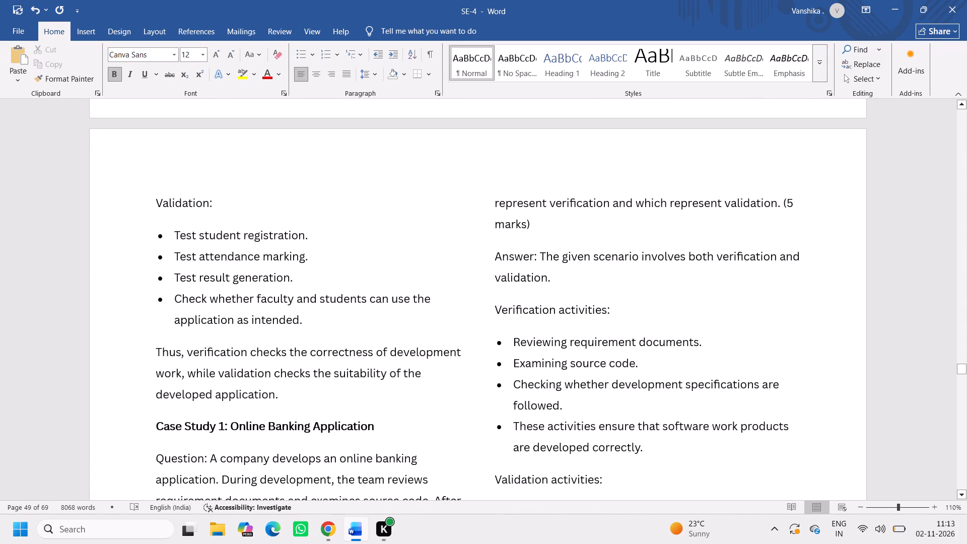
scroll(482, 268, down, 1)
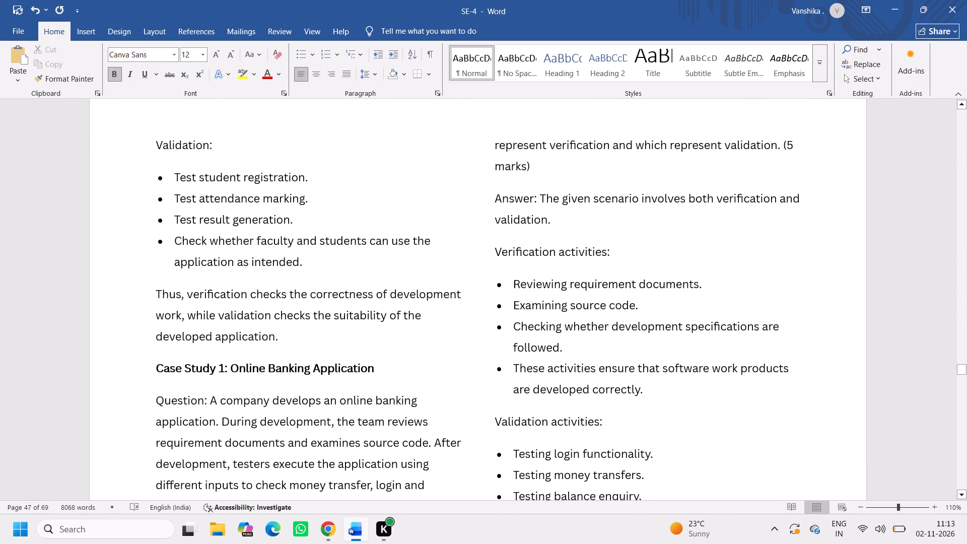
click(153, 403)
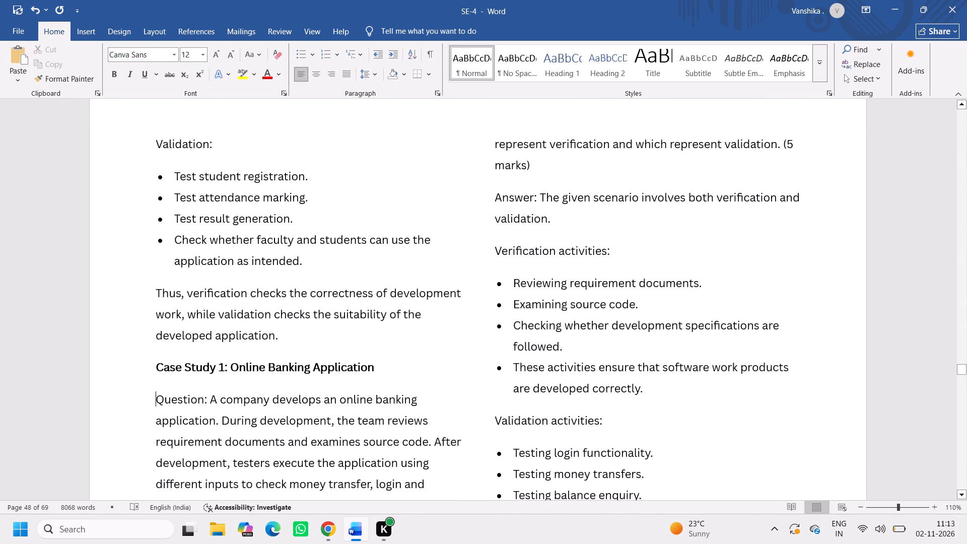
key(BackSpace)
Delete the Question: label so the Case Study 1 text starts with A company right after the heading.
key(Right)
key(Right)
key(Right)
key(Right)
key(Right)
key(Right)
key(Right)
key(Right)
key(Right)
key(Right)
key(Right)
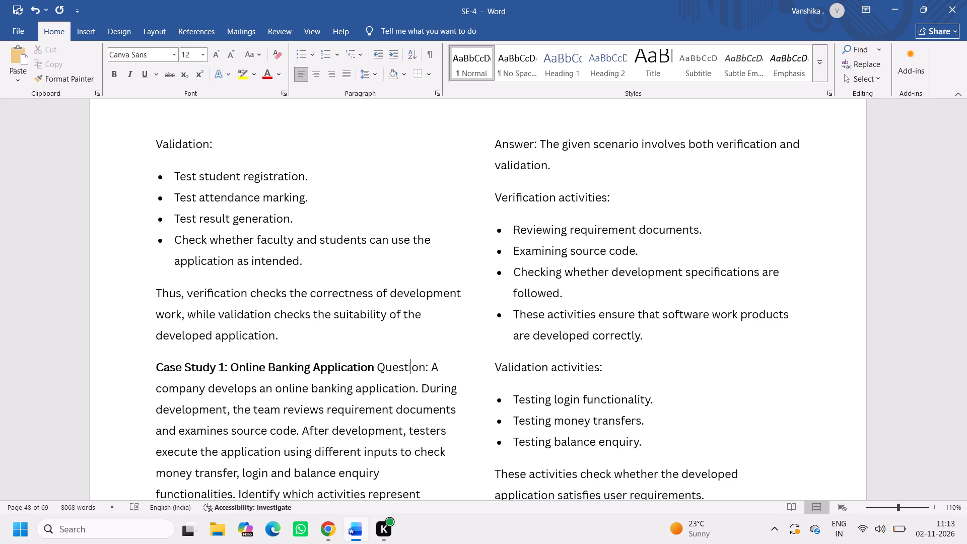
key(Left)
key(BackSpace)
key(BackSpace)
key(BackSpace)
key(BackSpace)
key(BackSpace)
key(BackSpace)
key(BackSpace)
key(BackSpace)
key(BackSpace)
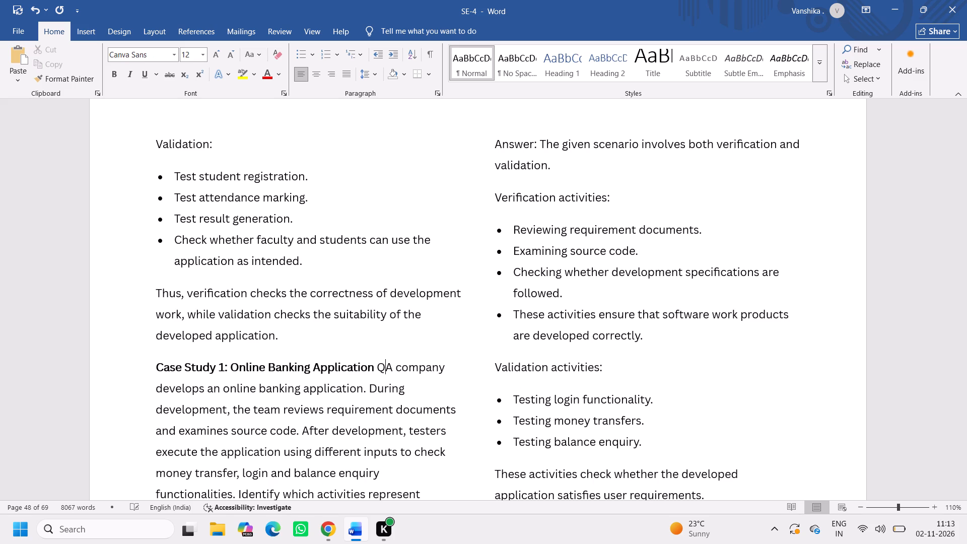
key(BackSpace)
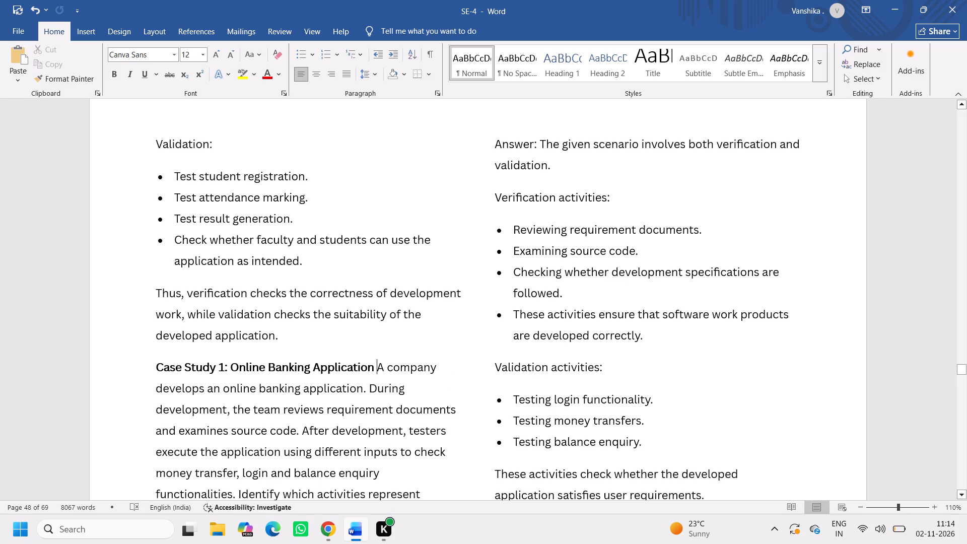
Join the Case Study 2 question onto its Hospital Management System heading, replacing the Question: label with a colon and space.
scroll(599, 370, down, 3)
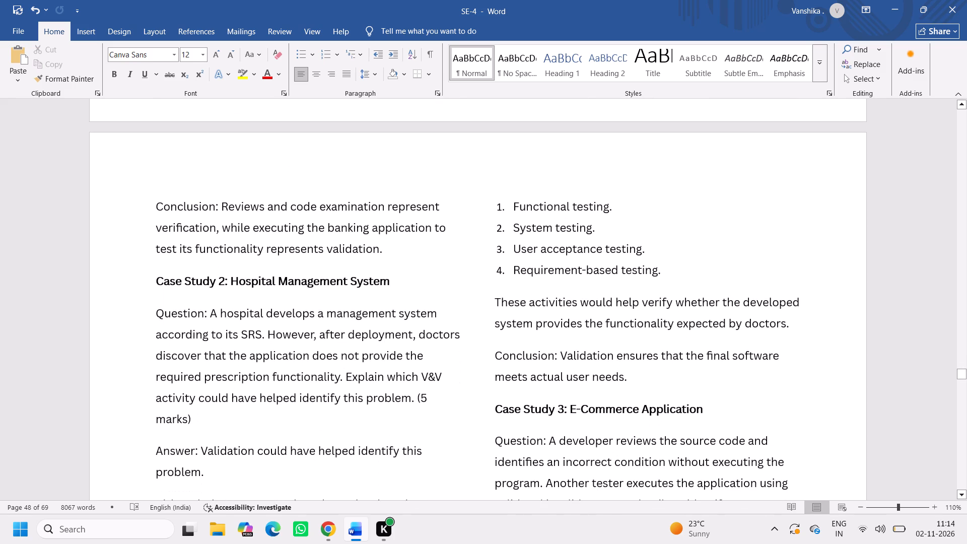
click(209, 316)
key(BackSpace)
key(BackSpace)
key(BackSpace)
key(BackSpace)
key(BackSpace)
key(BackSpace)
key(BackSpace)
key(BackSpace)
key(BackSpace)
key(BackSpace)
key(BackSpace)
key(BackSpace)
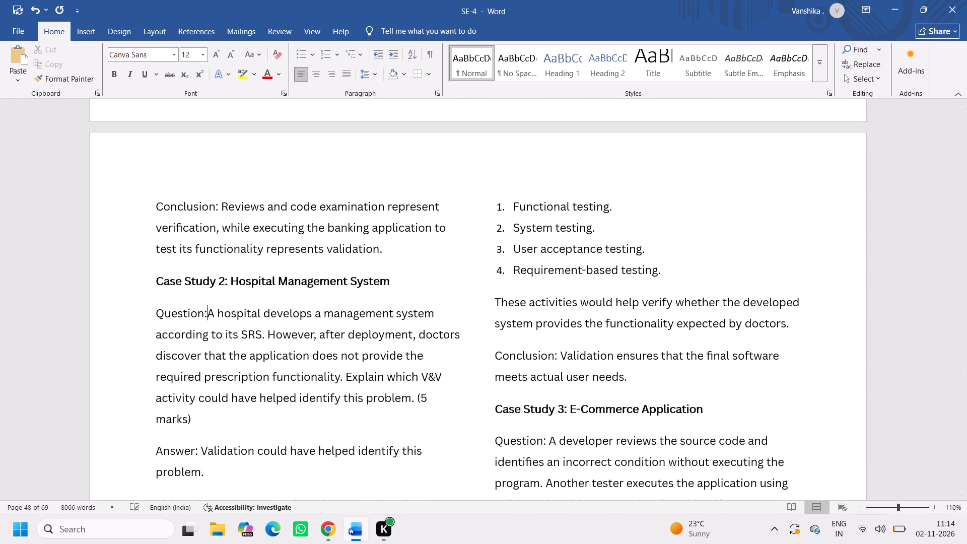
text(:)
key(space)
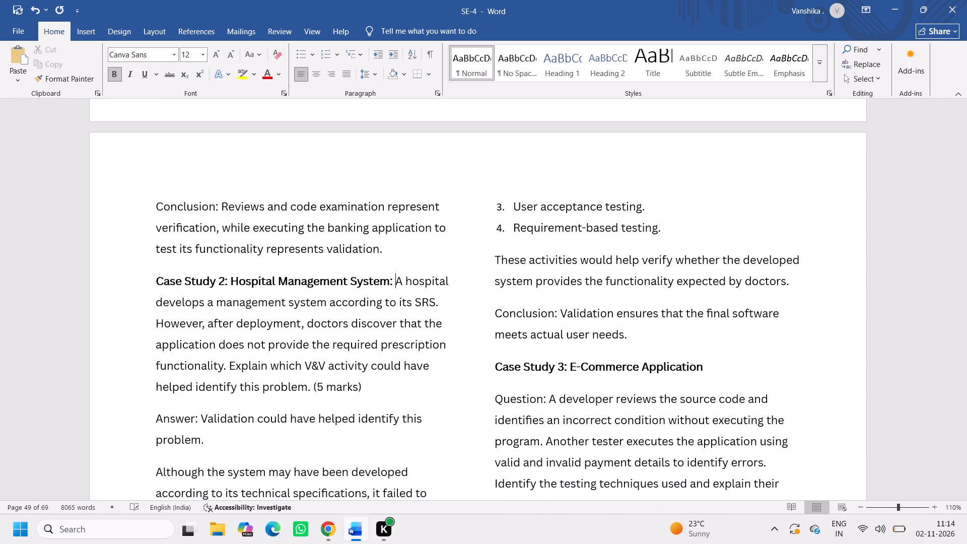
Join the online banking SQA Plan paragraph onto the Example: line in the Introduction to SQA Plan section.
scroll(536, 334, down, 2)
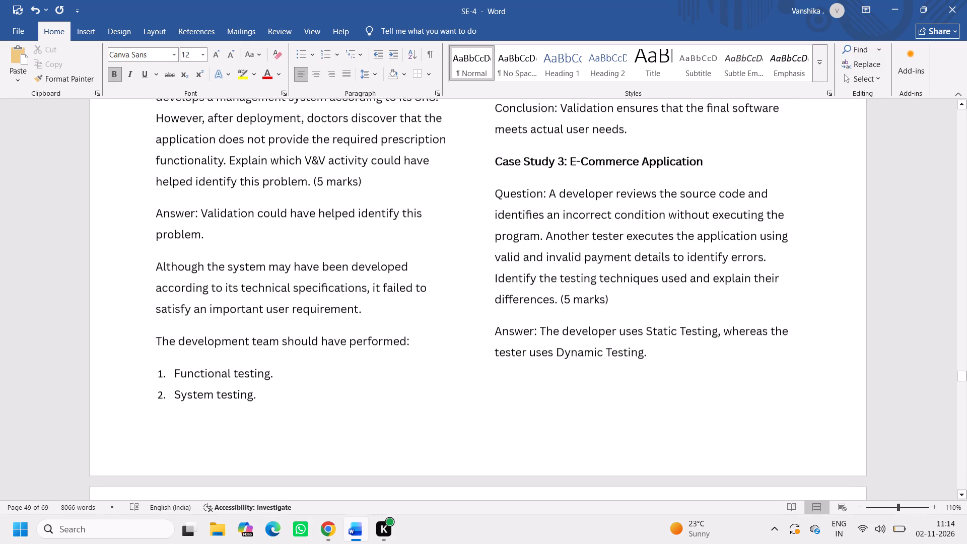
scroll(568, 386, down, 3)
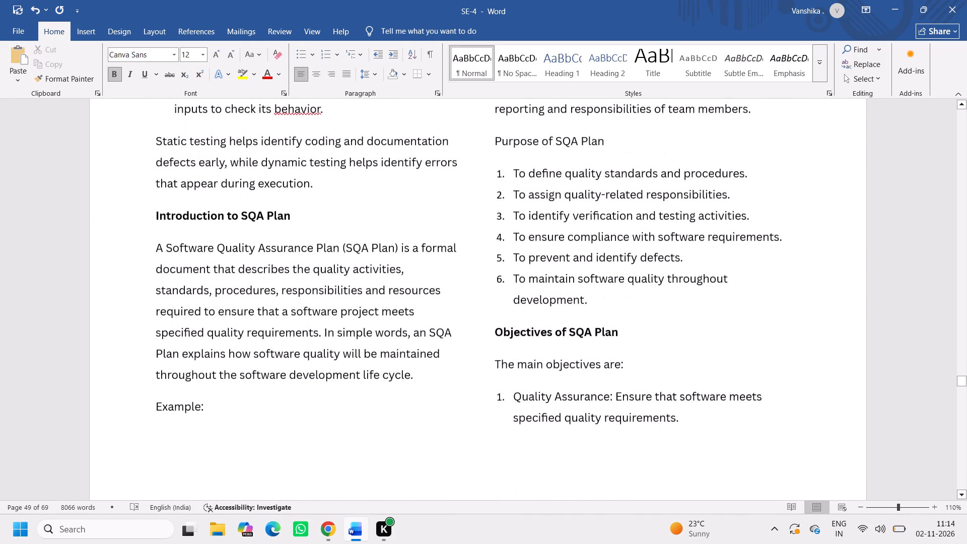
scroll(530, 285, up, 1)
click(494, 191)
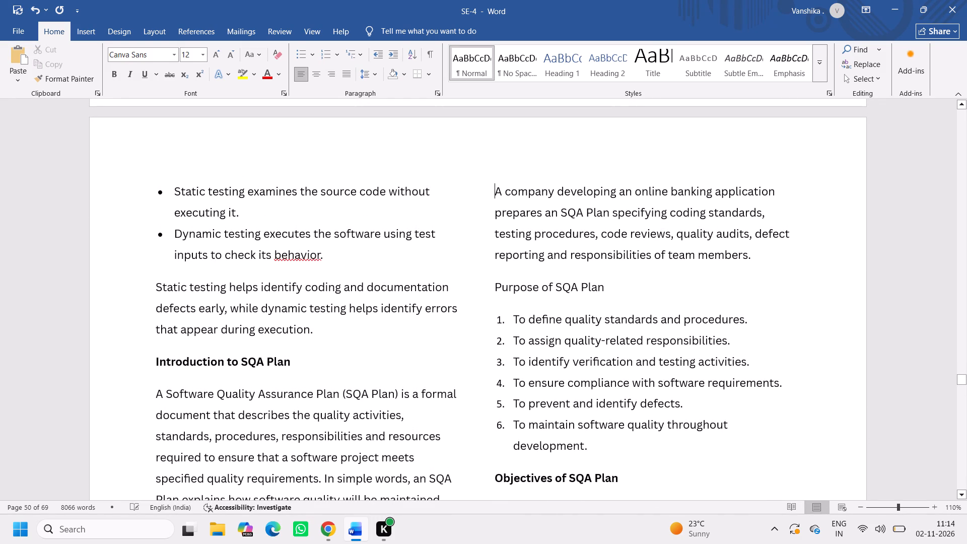
key(BackSpace)
Join the Case Study 3 question onto its E-Commerce Application heading, replacing the Question: label with a colon and space.
scroll(413, 330, down, 1)
scroll(413, 330, up, 1)
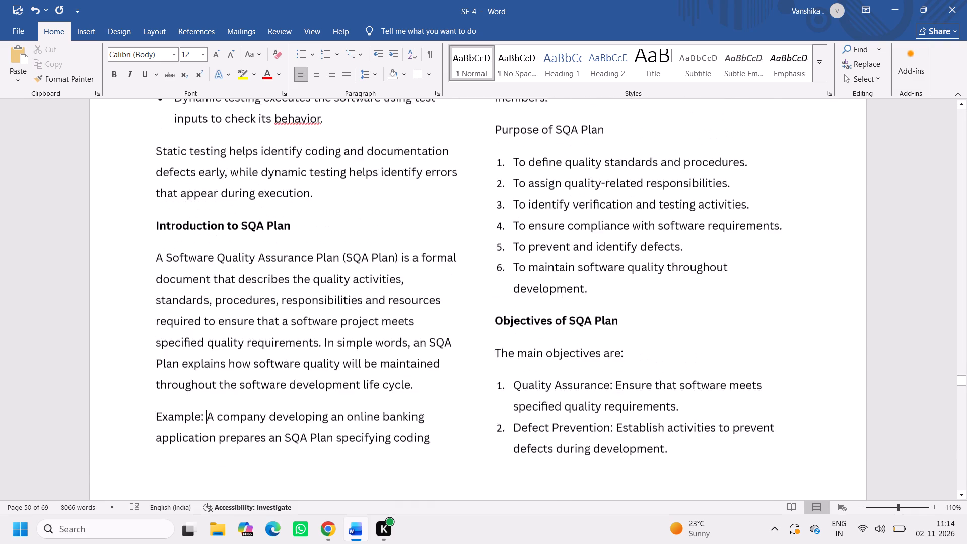
scroll(413, 330, up, 1)
scroll(517, 372, up, 1)
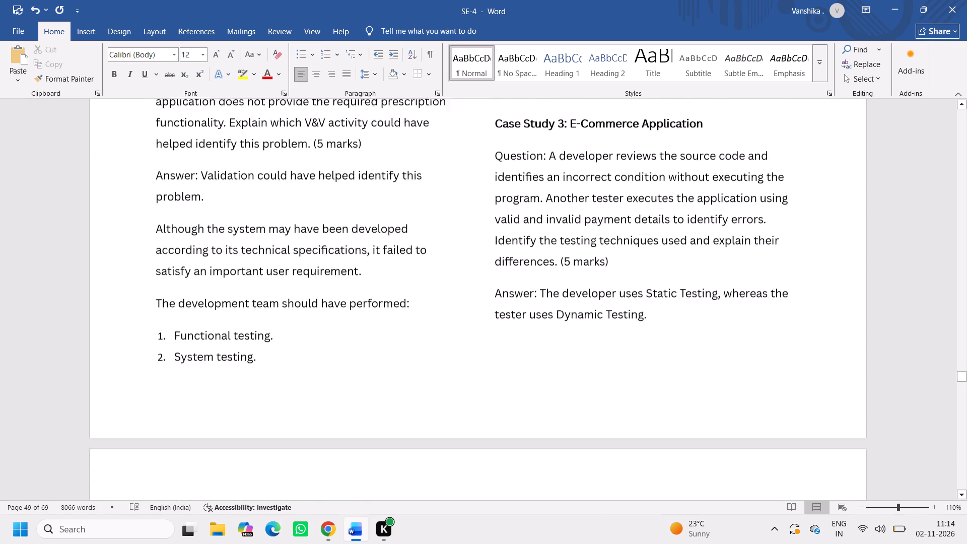
scroll(517, 372, up, 1)
click(548, 313)
key(BackSpace)
key(BackSpace)
key(BackSpace)
key(BackSpace)
key(BackSpace)
key(BackSpace)
key(BackSpace)
key(BackSpace)
key(BackSpace)
key(BackSpace)
key(BackSpace)
key(BackSpace)
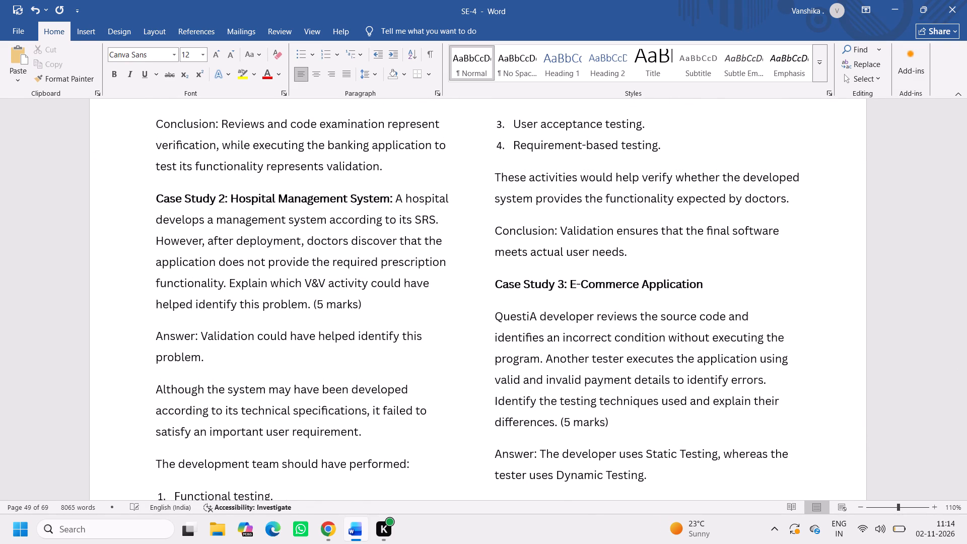
text(:)
key(space)
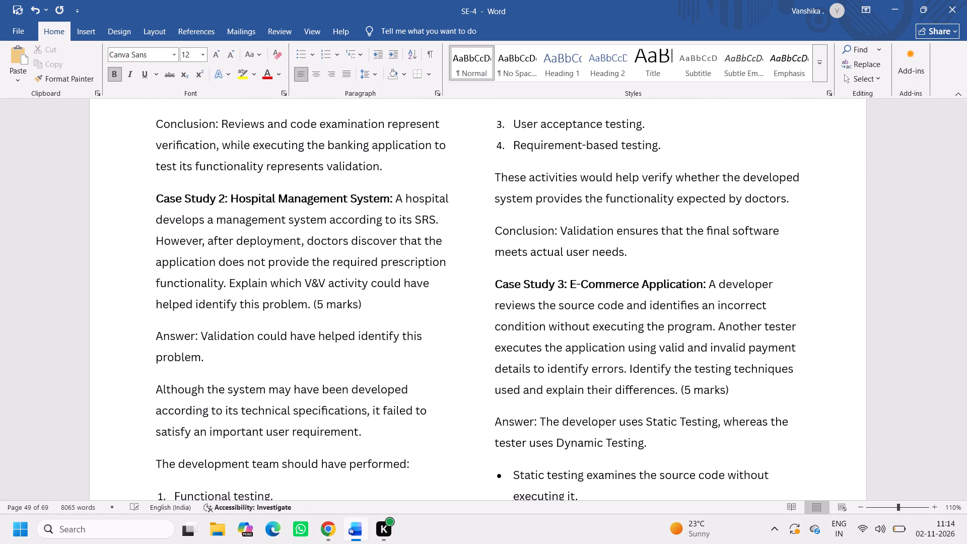
Review the layout of the SQA Plan pages from the introduction through section 4.5 Testing and Verification Activities.
scroll(617, 382, down, 1)
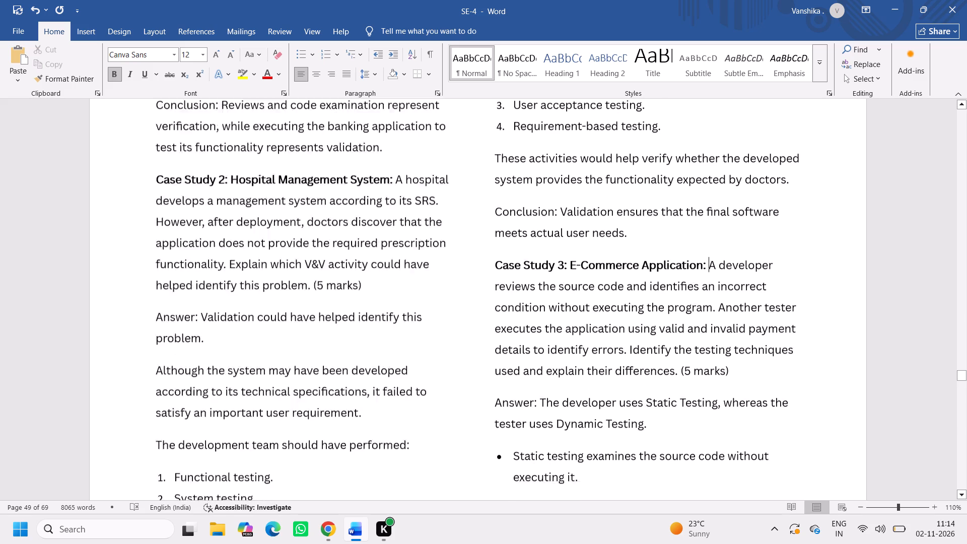
scroll(617, 382, down, 2)
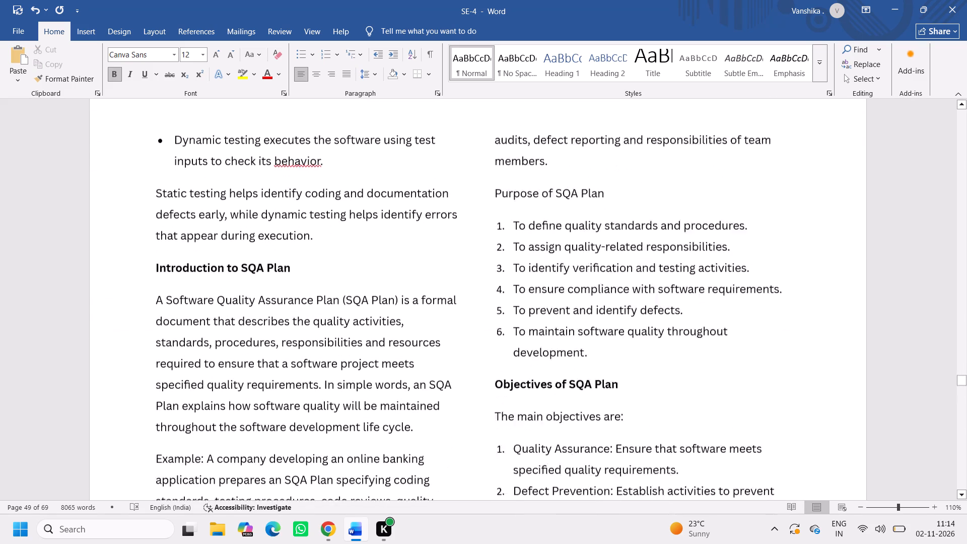
scroll(617, 382, down, 1)
scroll(617, 382, up, 1)
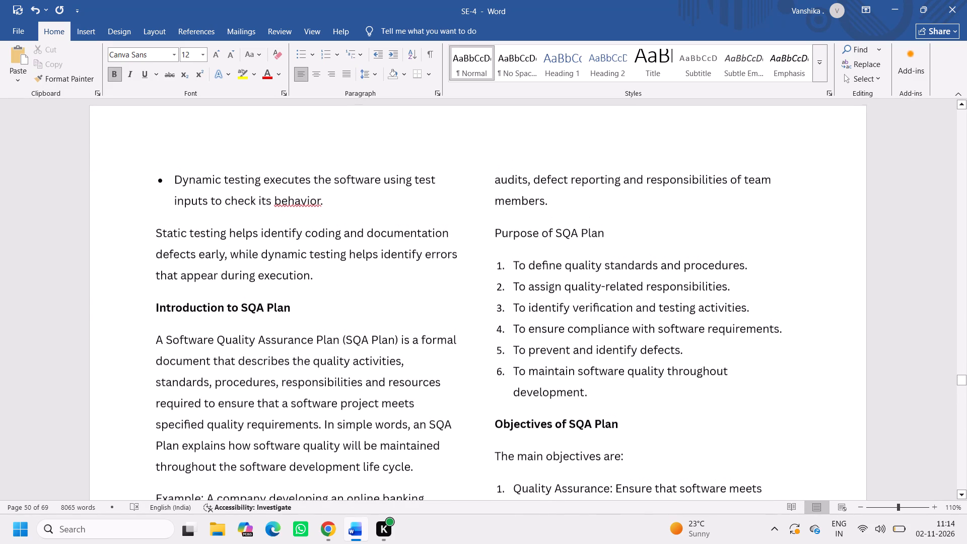
scroll(617, 382, up, 1)
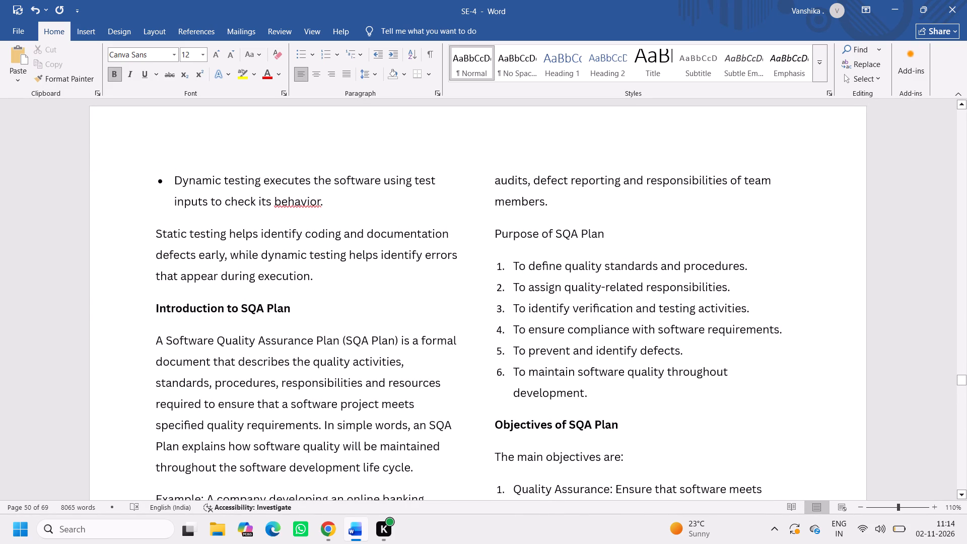
scroll(582, 330, down, 1)
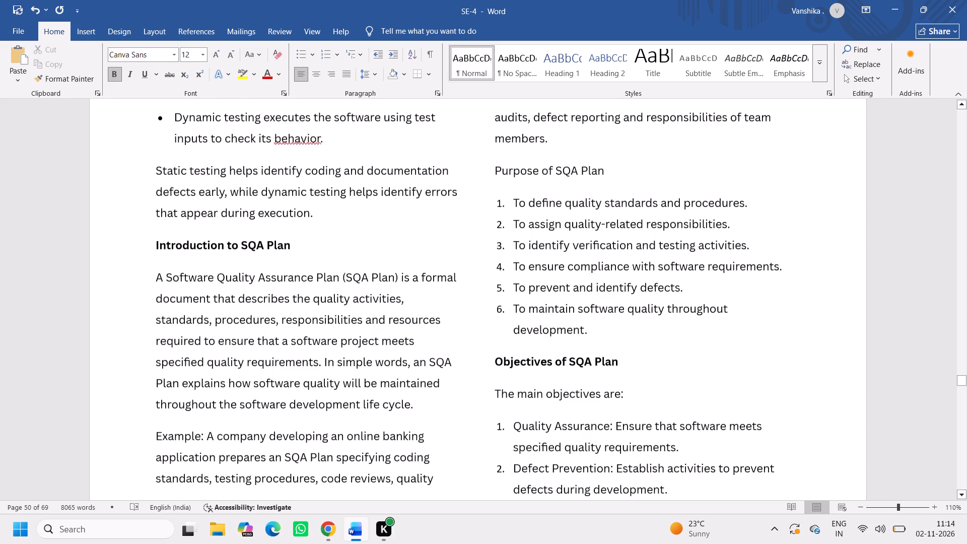
scroll(582, 330, down, 1)
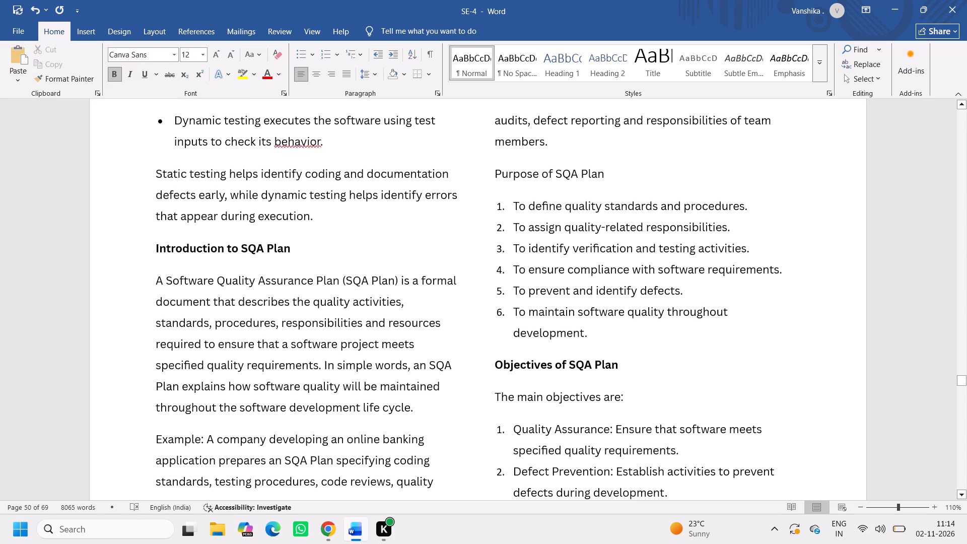
scroll(582, 330, down, 1)
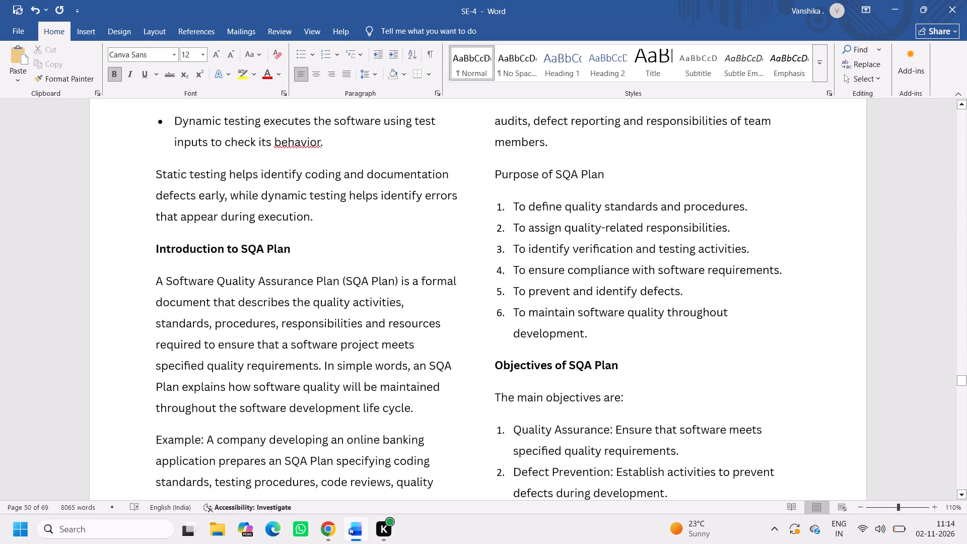
scroll(593, 395, down, 2)
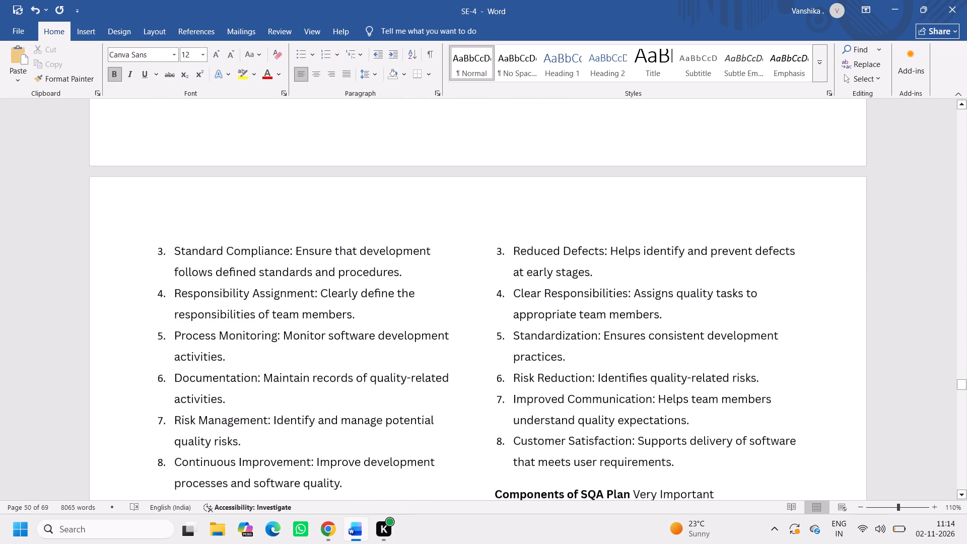
scroll(593, 395, down, 2)
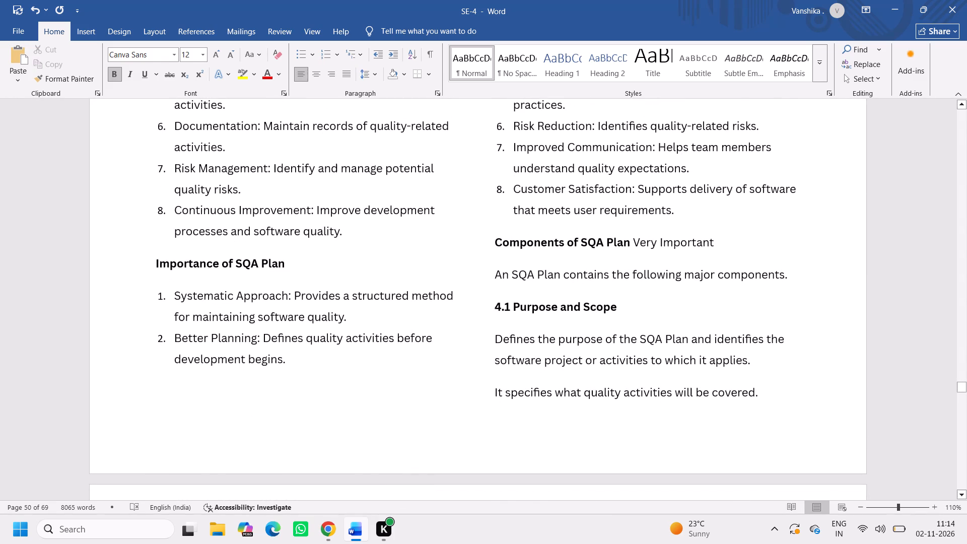
scroll(602, 342, down, 2)
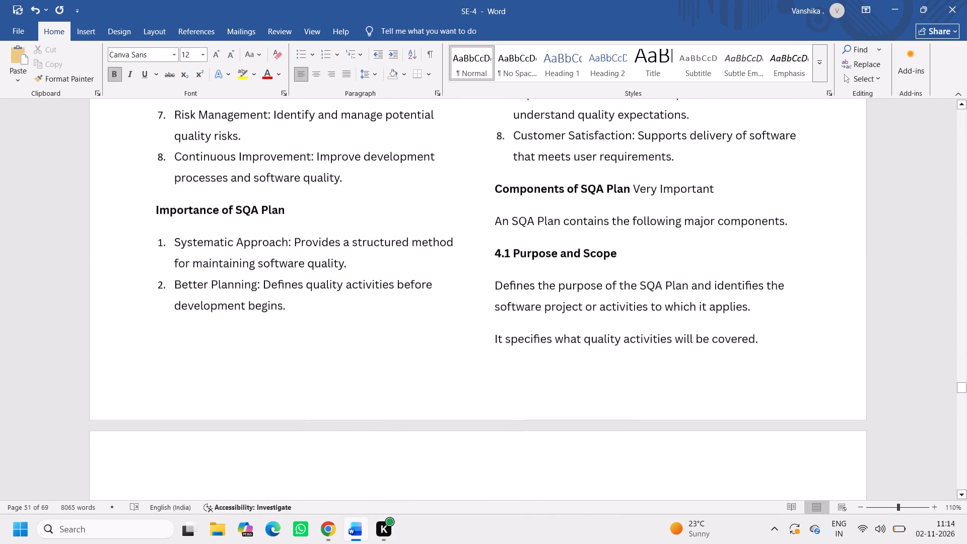
scroll(602, 342, down, 1)
scroll(384, 338, down, 1)
scroll(288, 331, down, 1)
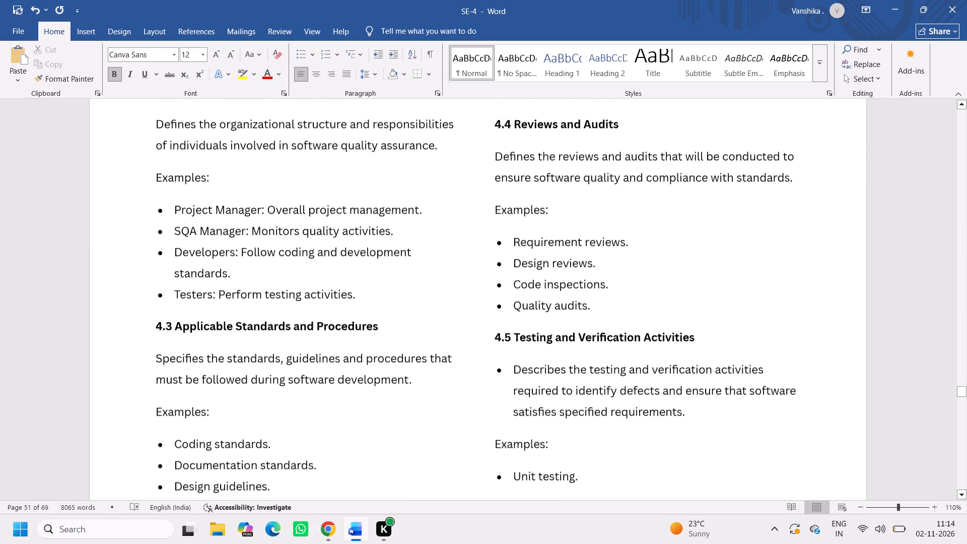
scroll(288, 331, down, 1)
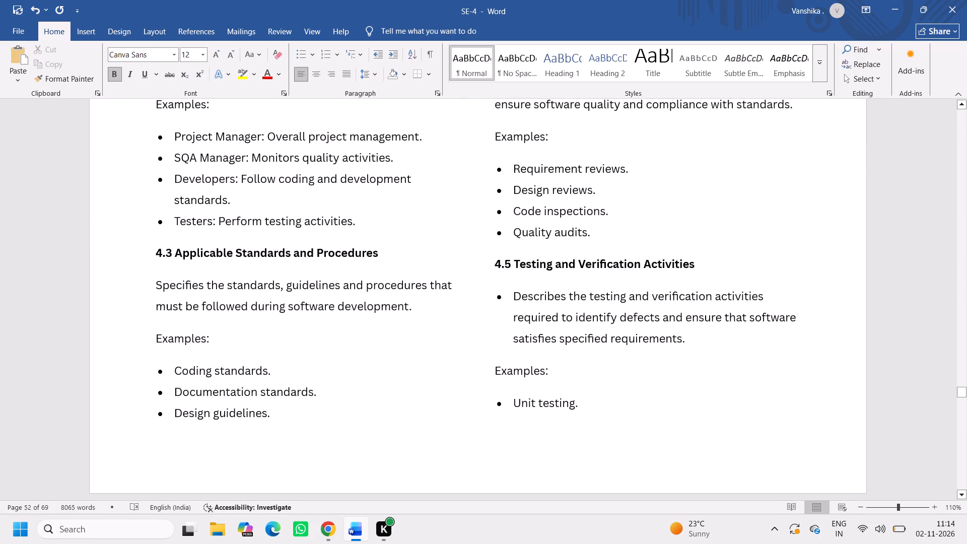
scroll(540, 406, up, 1)
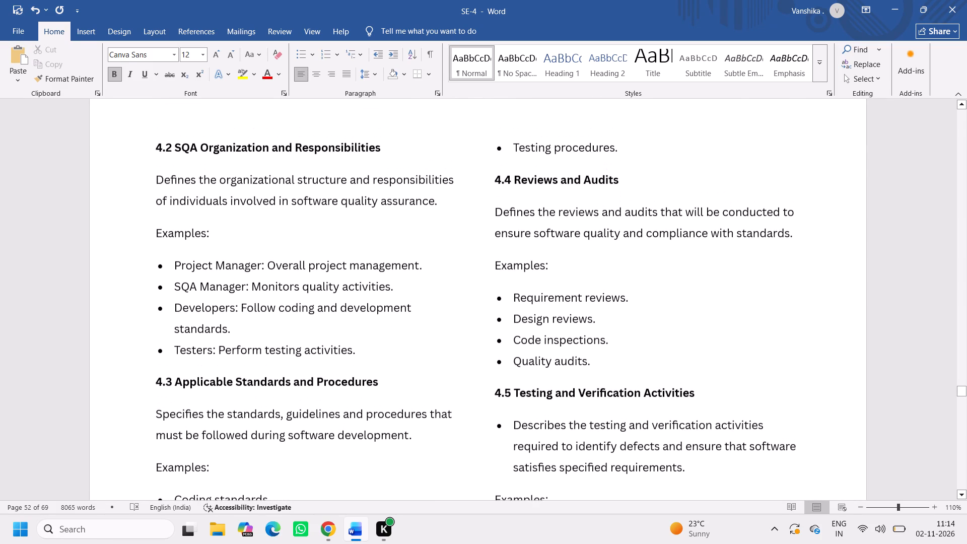
scroll(474, 311, down, 1)
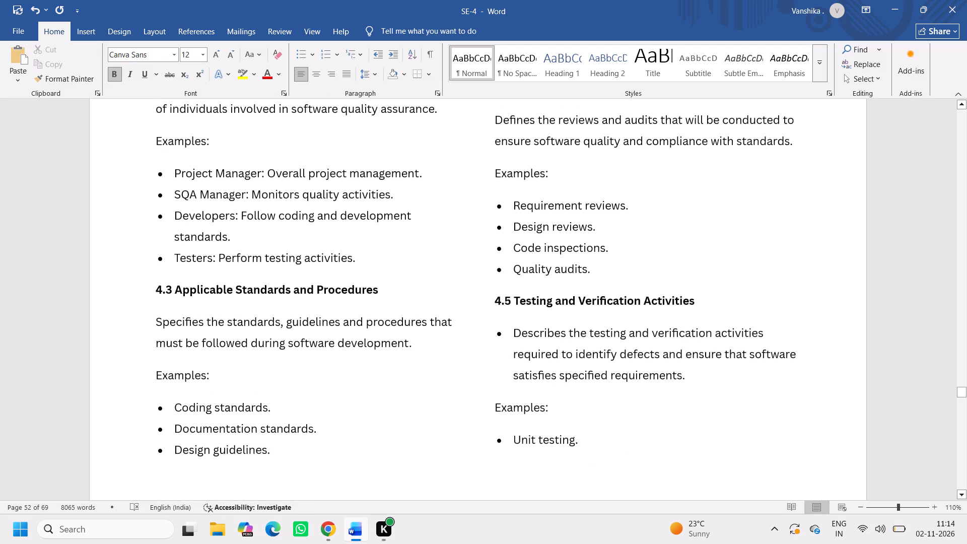
scroll(391, 310, up, 1)
scroll(530, 383, down, 2)
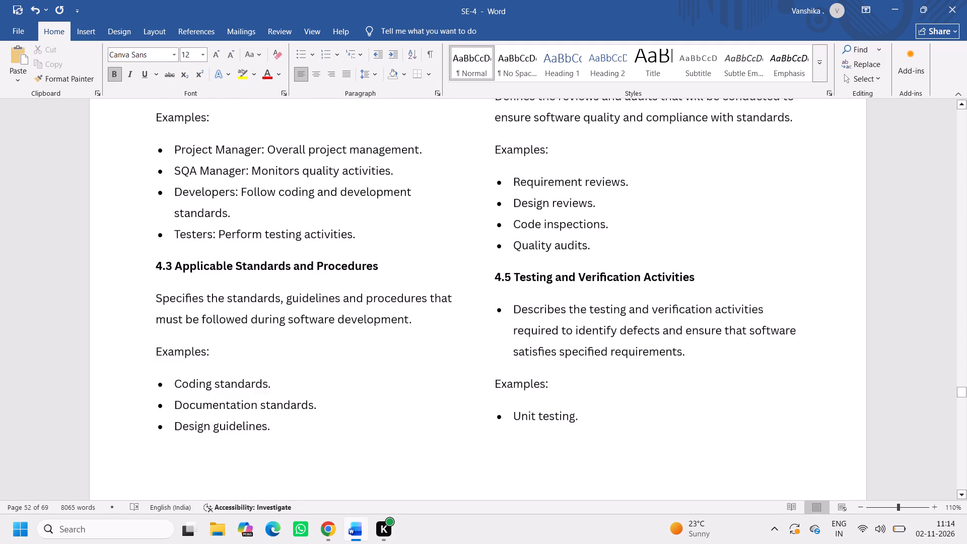
Insert a blank line before the 4.9 Risk Management heading so it moves onto the following page with its text.
scroll(530, 383, down, 4)
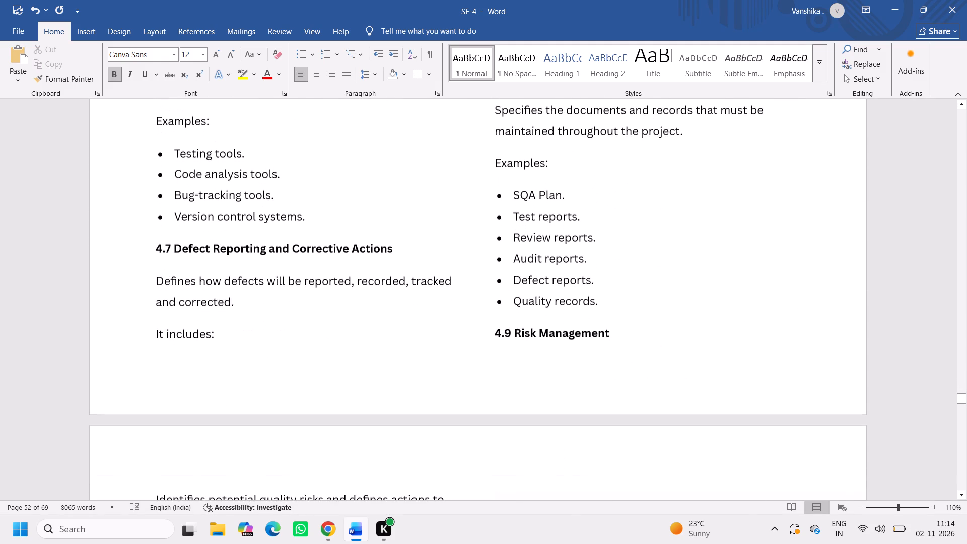
click(491, 320)
key(Return)
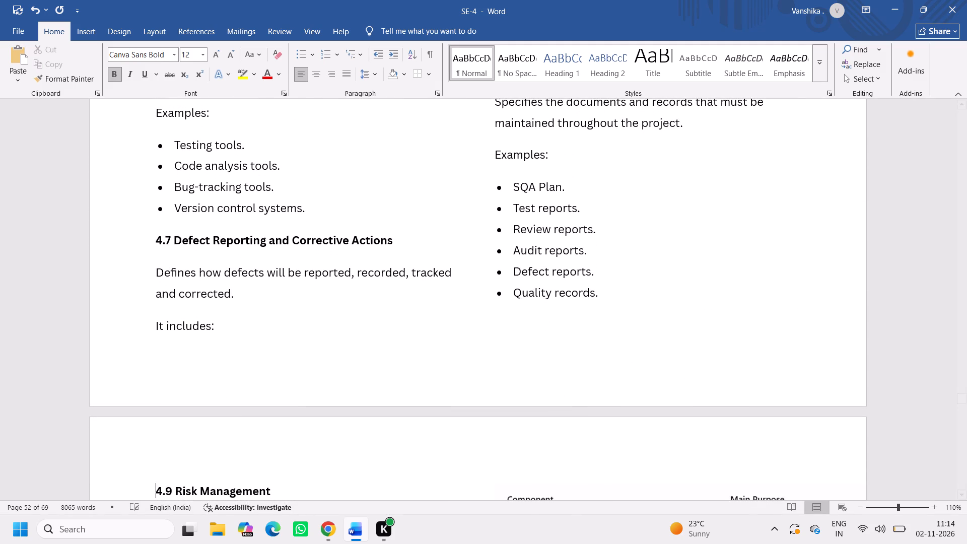
Insert a blank line before the Steps heading under Preparation of SQA Plan so it moves onto the following page.
scroll(491, 318, down, 2)
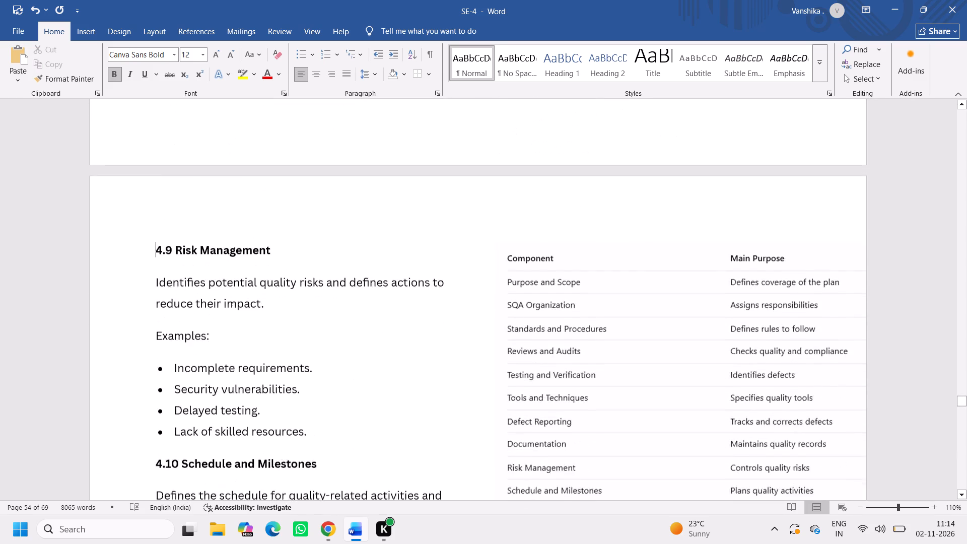
scroll(491, 318, down, 1)
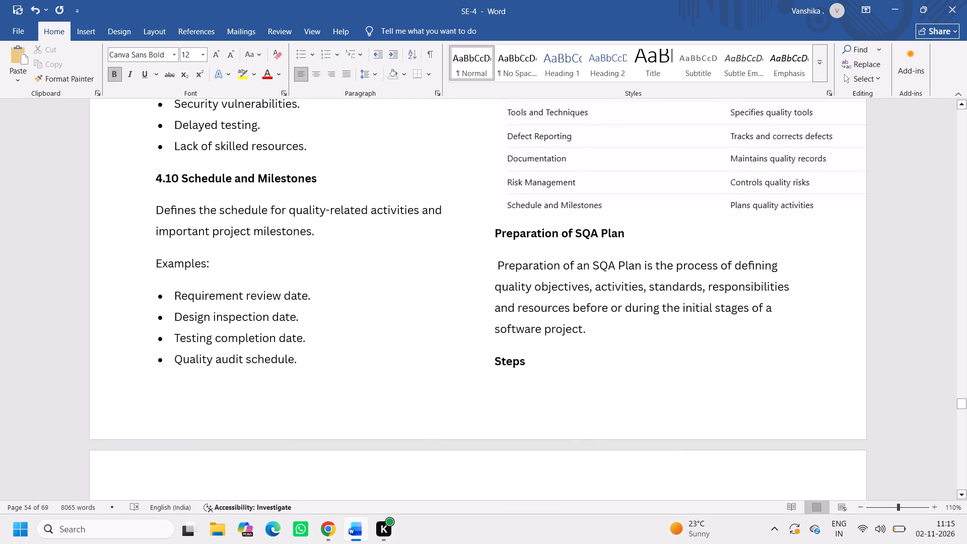
click(494, 360)
key(Return)
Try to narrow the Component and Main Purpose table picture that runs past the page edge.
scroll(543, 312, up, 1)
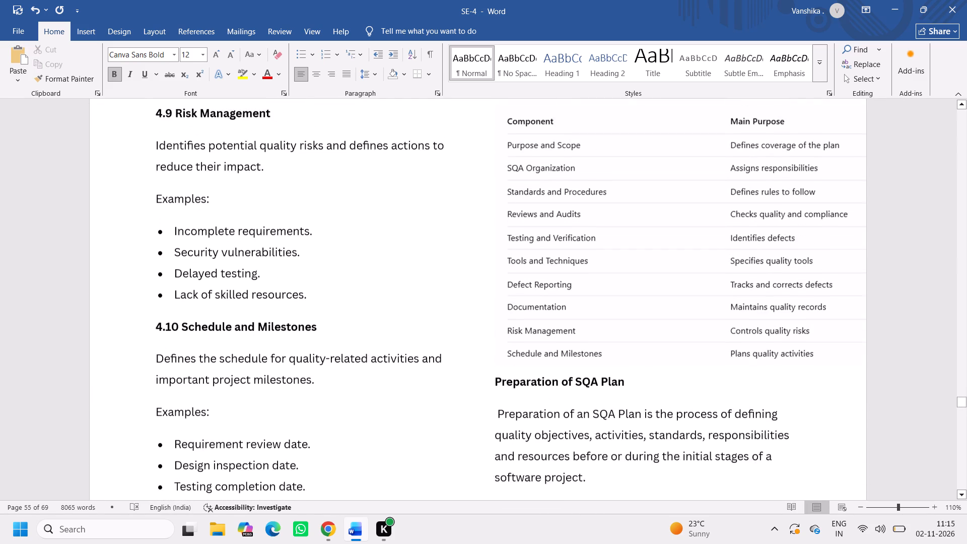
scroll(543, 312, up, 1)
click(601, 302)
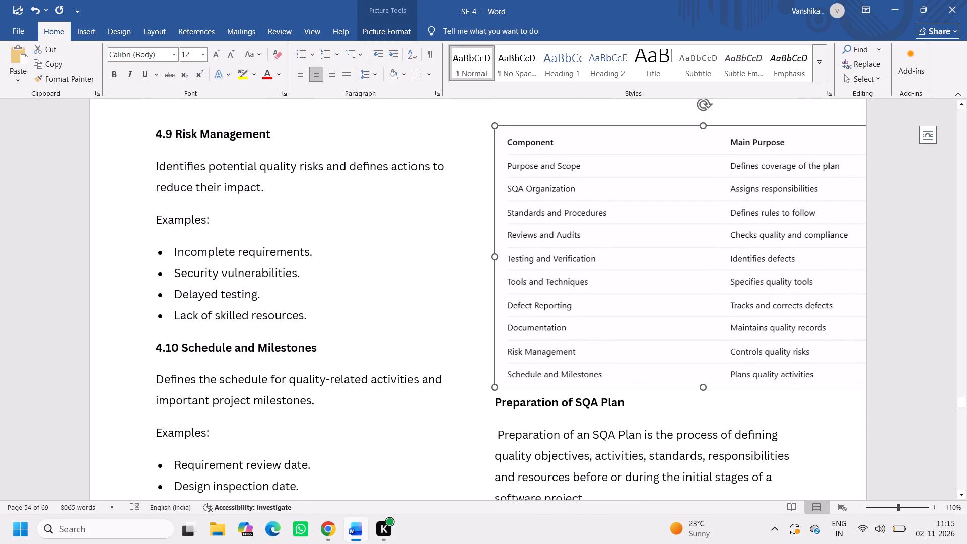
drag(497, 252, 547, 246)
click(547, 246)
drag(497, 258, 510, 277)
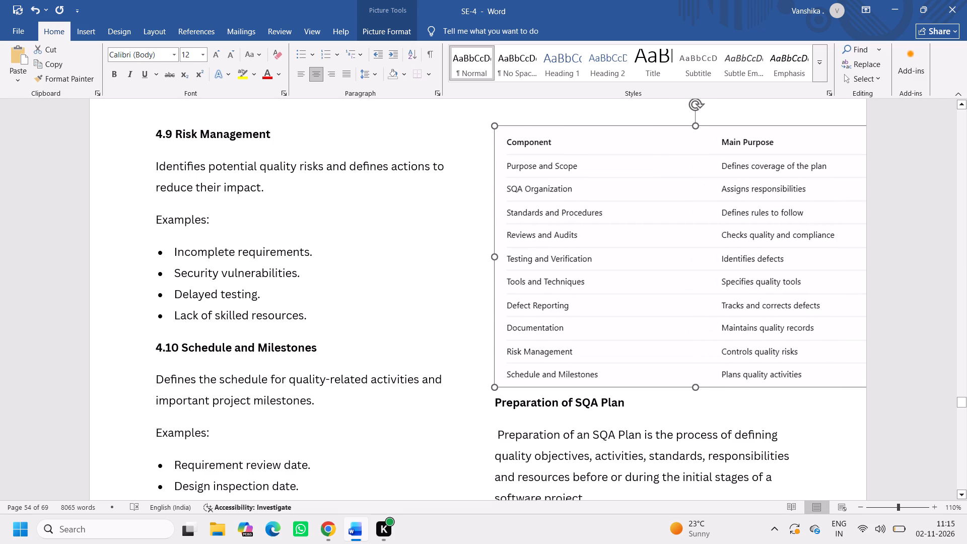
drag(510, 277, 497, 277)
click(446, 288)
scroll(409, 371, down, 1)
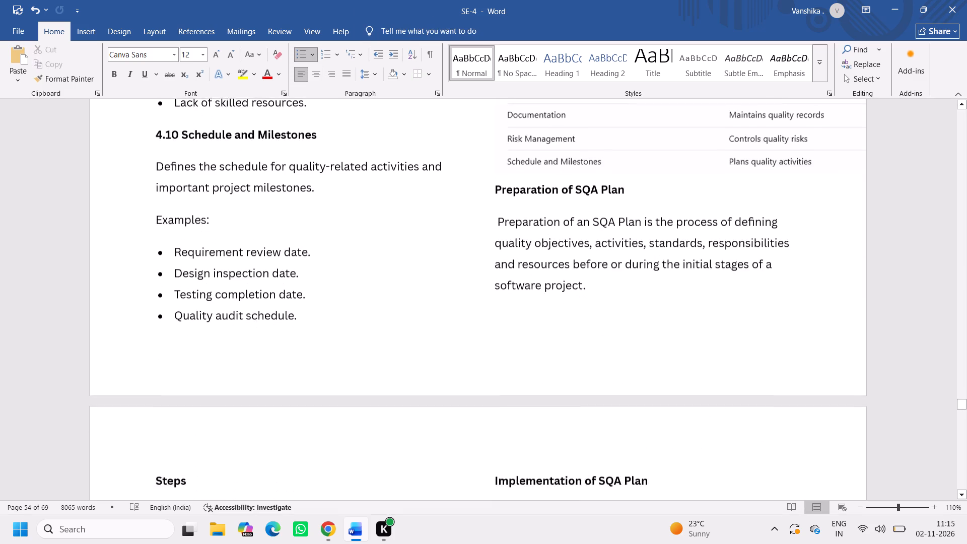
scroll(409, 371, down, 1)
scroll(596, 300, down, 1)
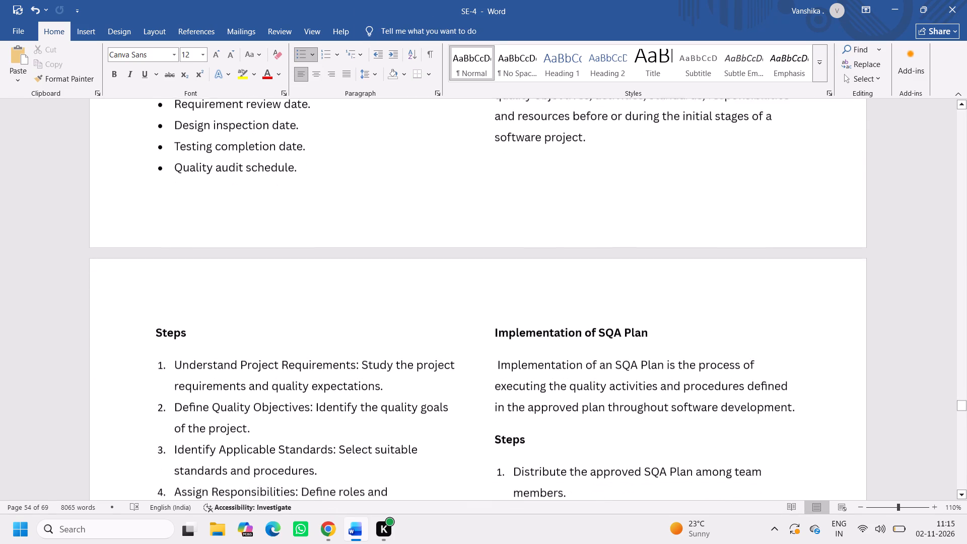
Remove the leading space from the first paragraph under Implementation of SQA Plan.
scroll(596, 300, down, 1)
click(597, 322)
click(552, 293)
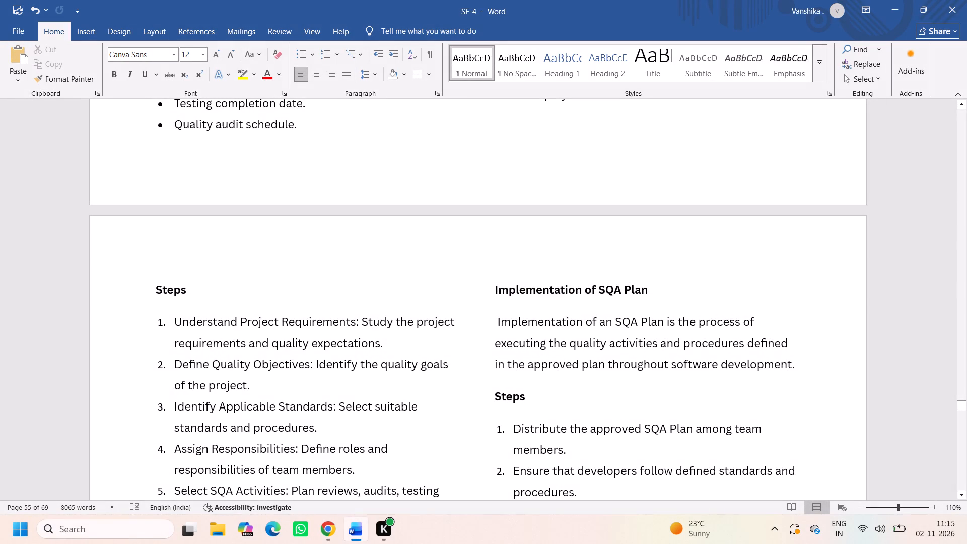
scroll(572, 365, down, 1)
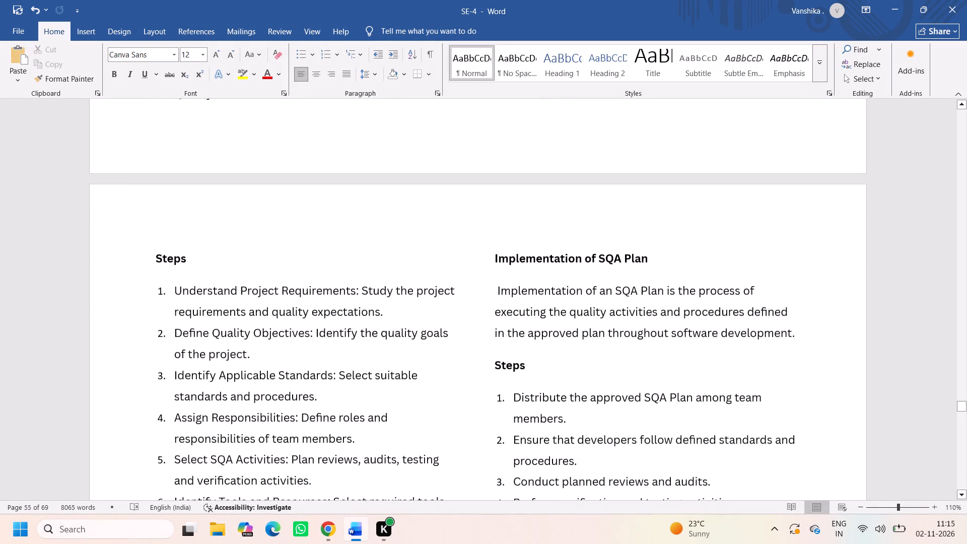
scroll(572, 365, down, 1)
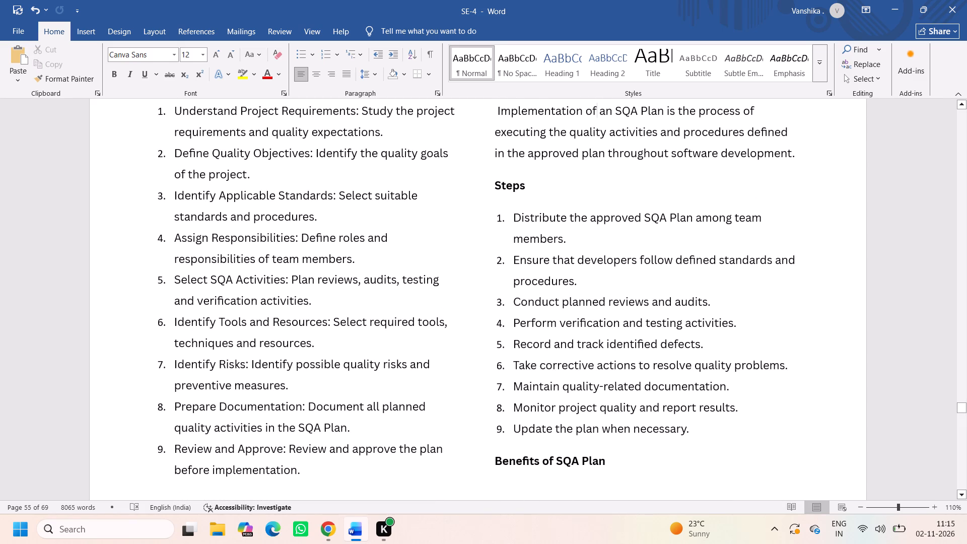
scroll(584, 296, up, 1)
click(498, 171)
key(BackSpace)
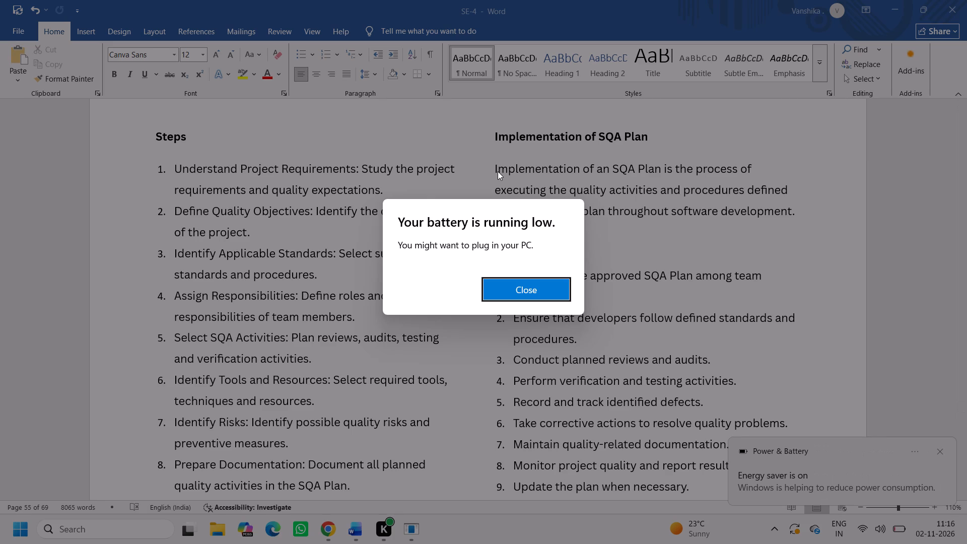
click(523, 283)
Insert a blank line before the Benefits of SQA Plan heading so it moves onto the following page with its list.
scroll(695, 383, down, 1)
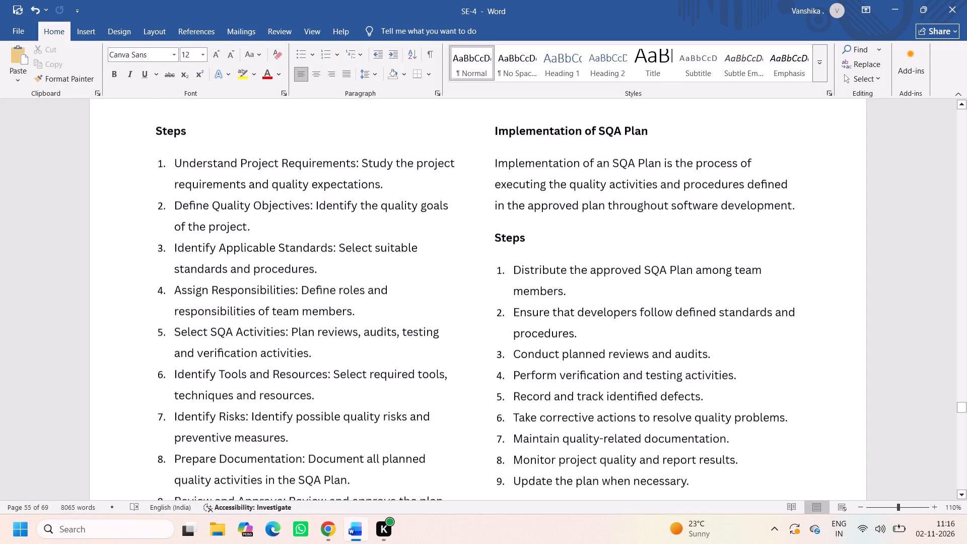
scroll(695, 383, down, 1)
scroll(572, 334, down, 1)
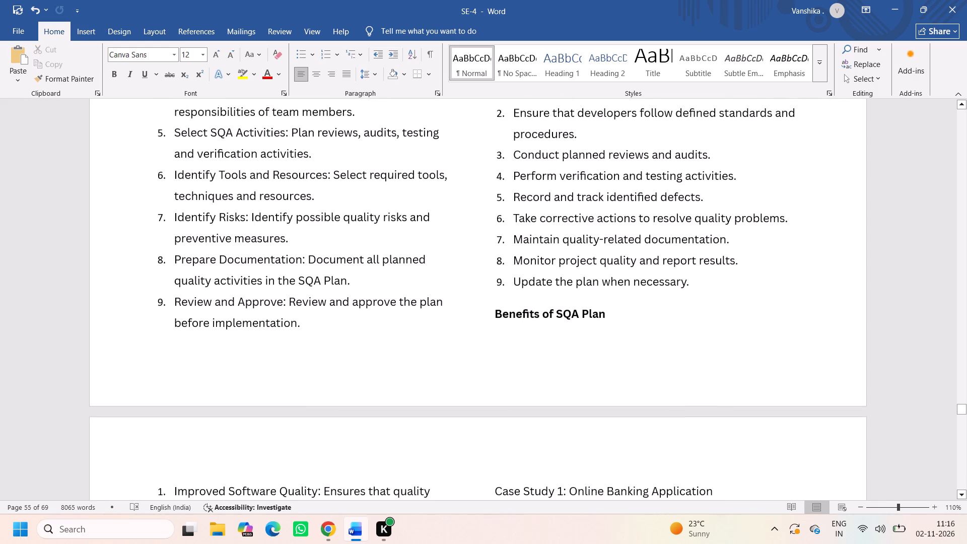
click(494, 305)
key(Return)
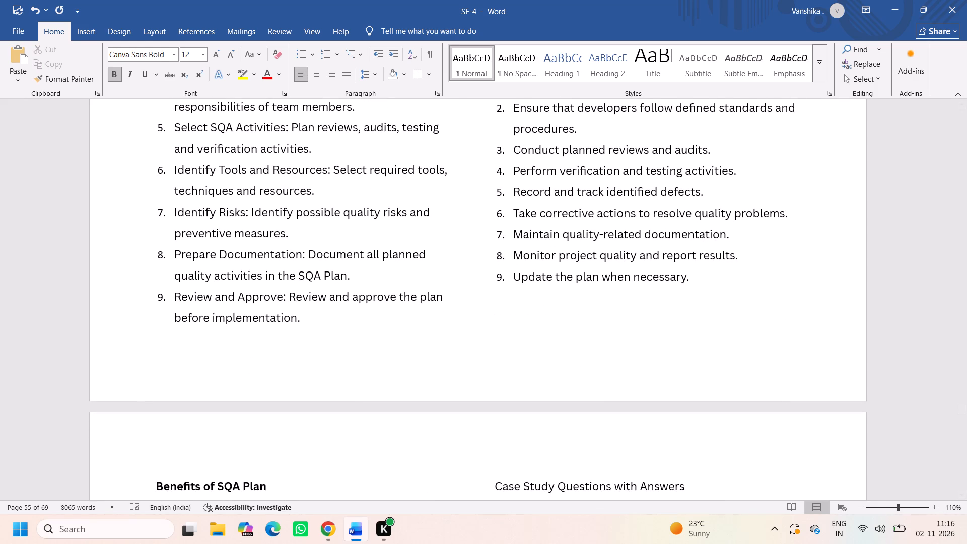
Delete the "Problem Statement:" line under Case Study 1: Online Banking Application.
scroll(432, 333, down, 1)
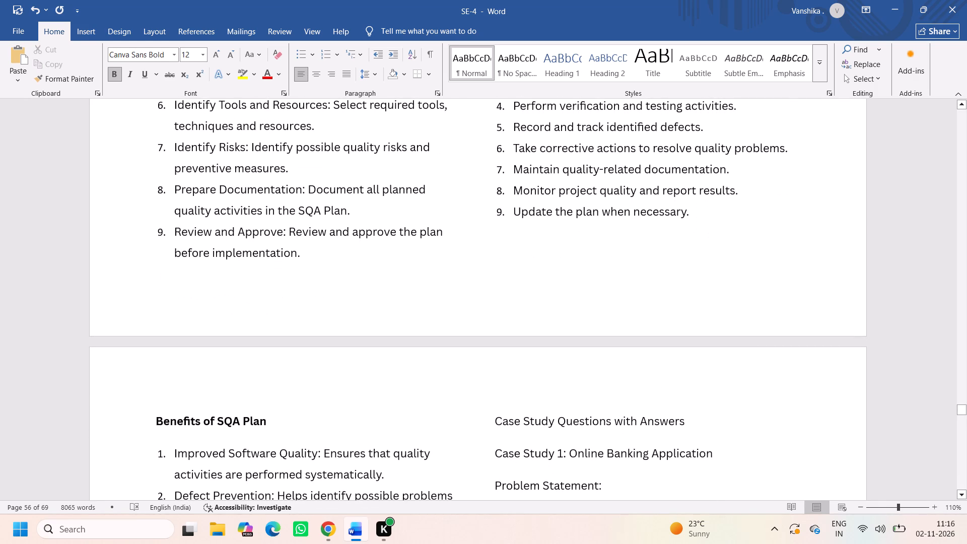
scroll(432, 333, down, 2)
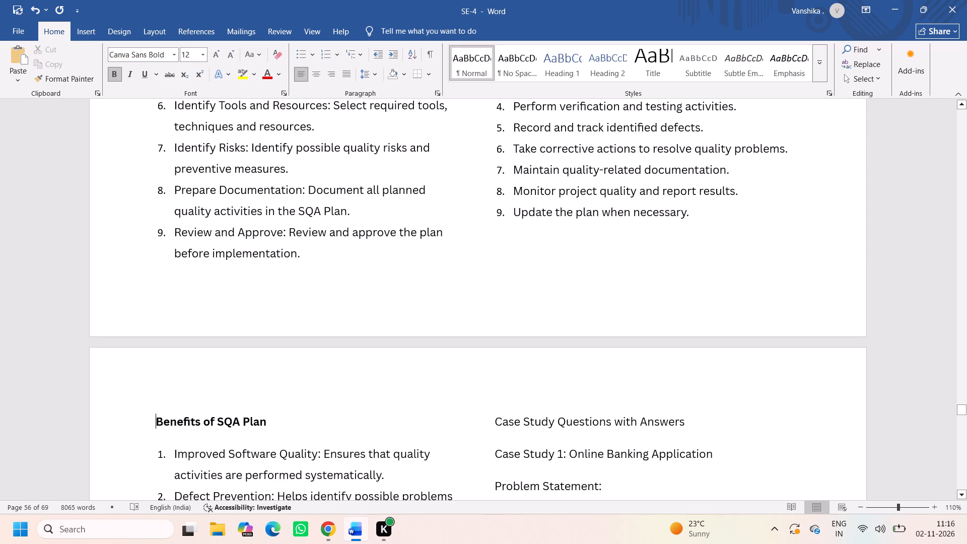
scroll(451, 324, down, 3)
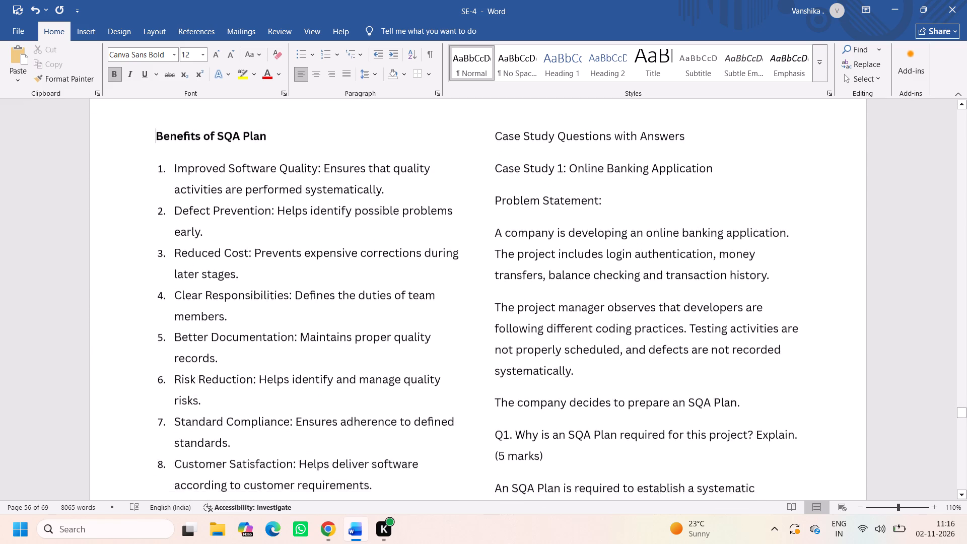
scroll(451, 324, down, 1)
scroll(451, 324, up, 1)
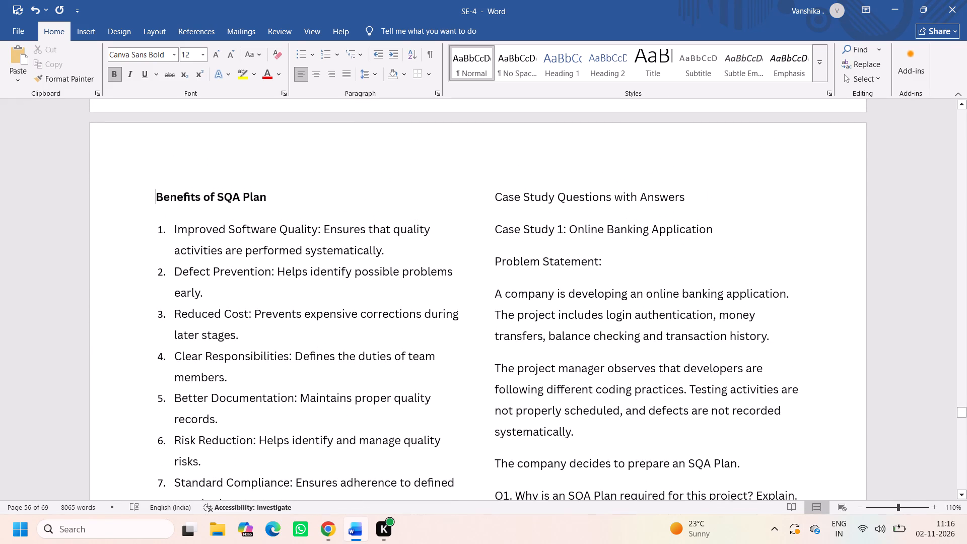
triple_click(526, 254)
key(BackSpace)
Delete the "Case Study Questions with Answers" line above the Case Study 1 heading.
scroll(596, 320, down, 1)
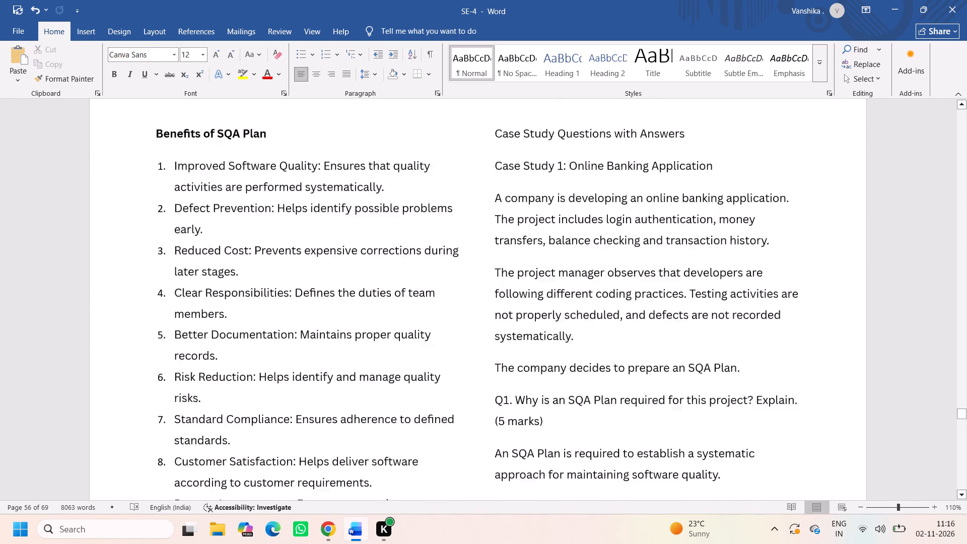
scroll(596, 320, down, 1)
scroll(596, 320, up, 2)
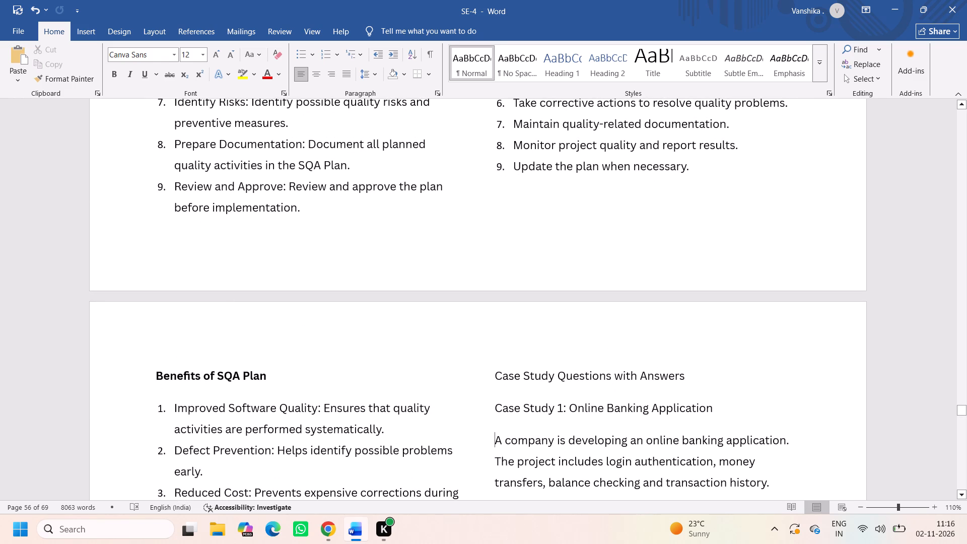
triple_click(559, 379)
key(BackSpace)
Make the heading "Case Study 1: Online Banking Application" bold.
triple_click(567, 371)
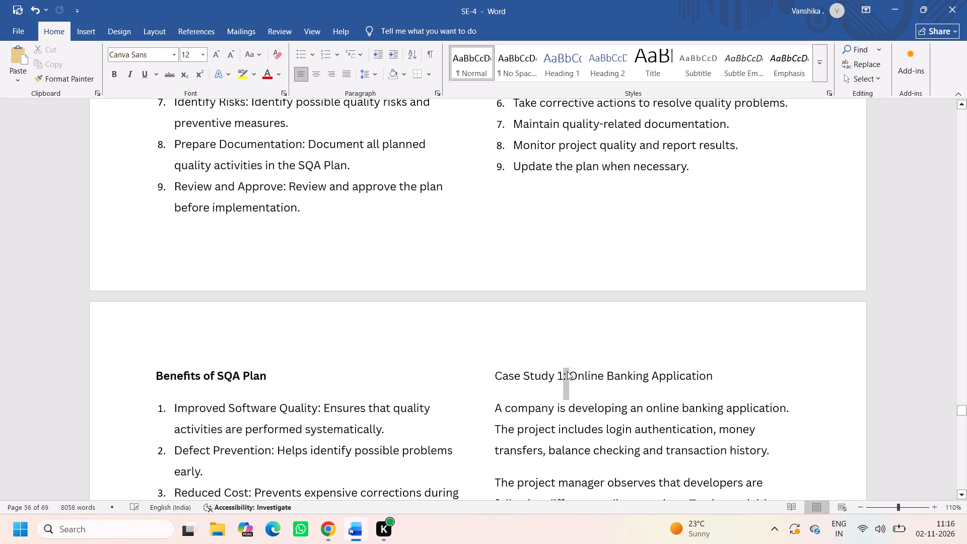
click(567, 371)
triple_click(567, 371)
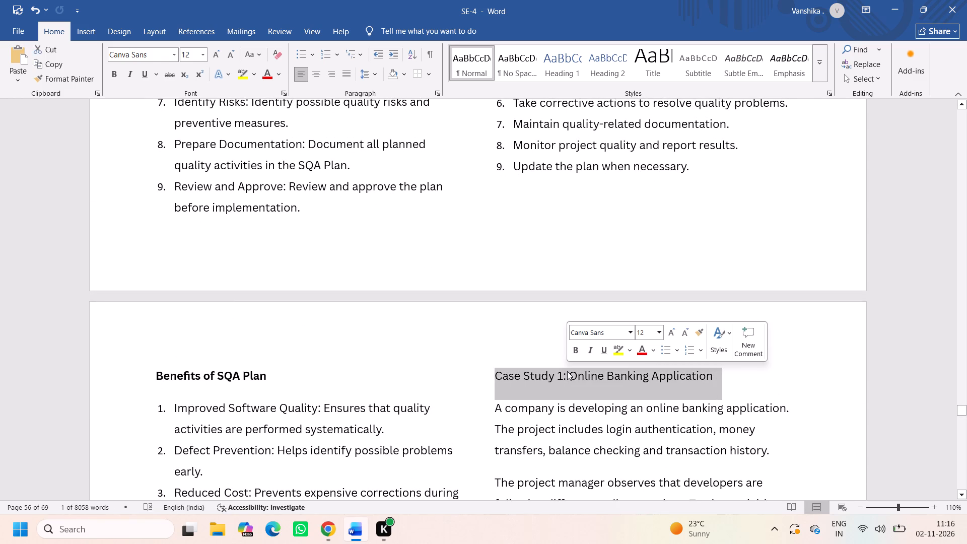
key(ctrl+b)
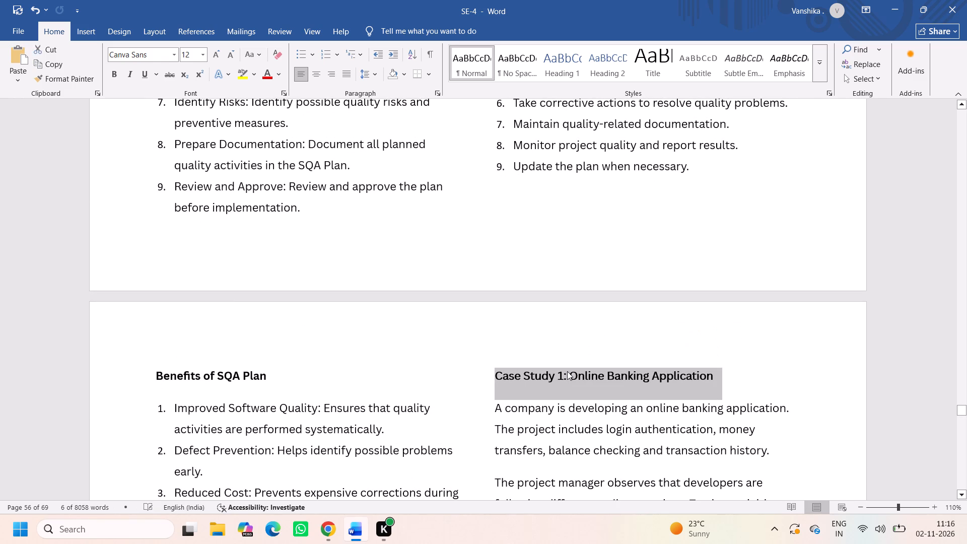
click(582, 422)
Join the "It will:" line in the Case Study 1 Q1 answer onto the end of the preceding paragraph, adding a space between them.
scroll(609, 422, down, 1)
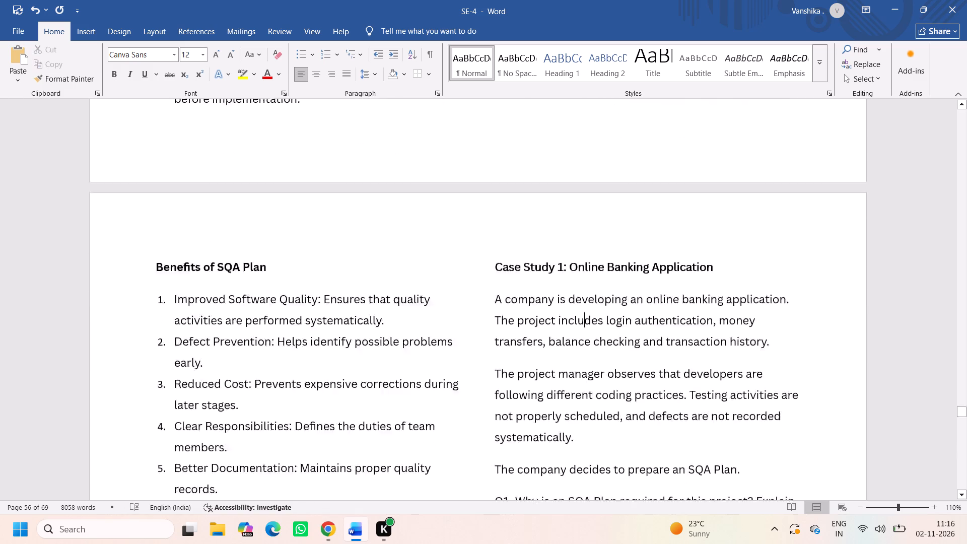
scroll(609, 422, down, 2)
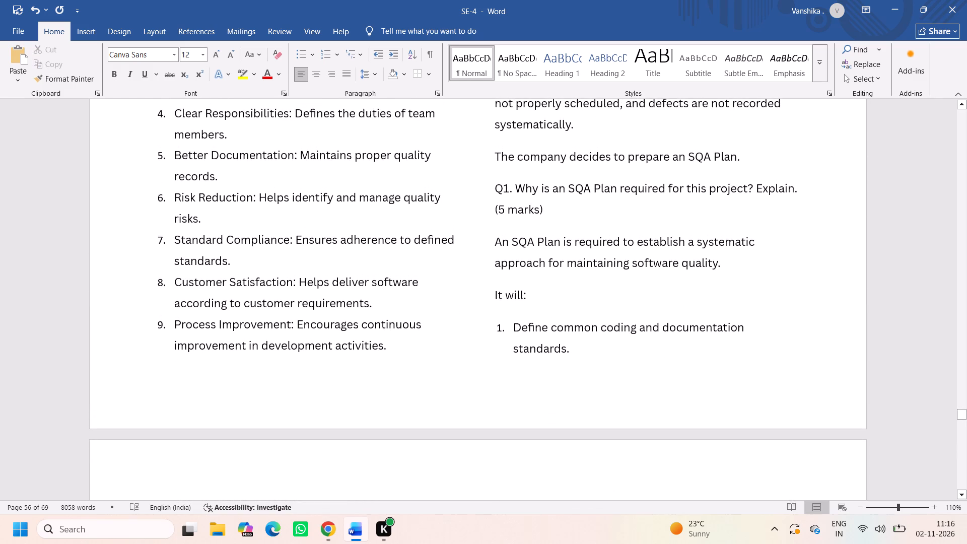
click(490, 298)
key(BackSpace)
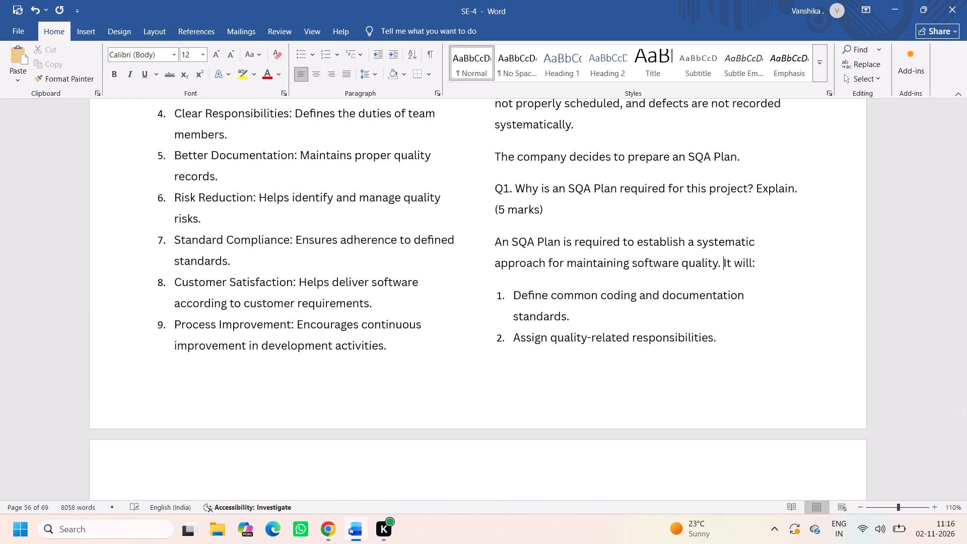
key(space)
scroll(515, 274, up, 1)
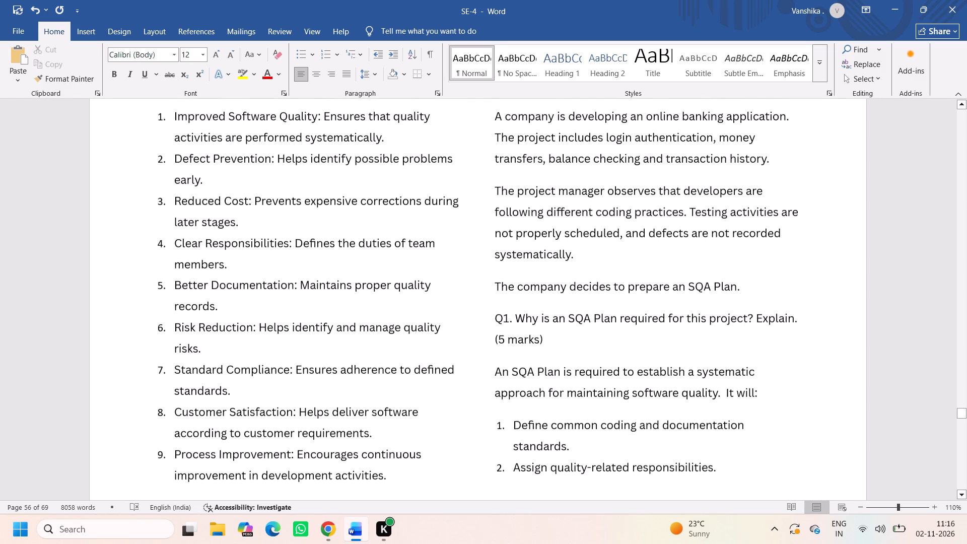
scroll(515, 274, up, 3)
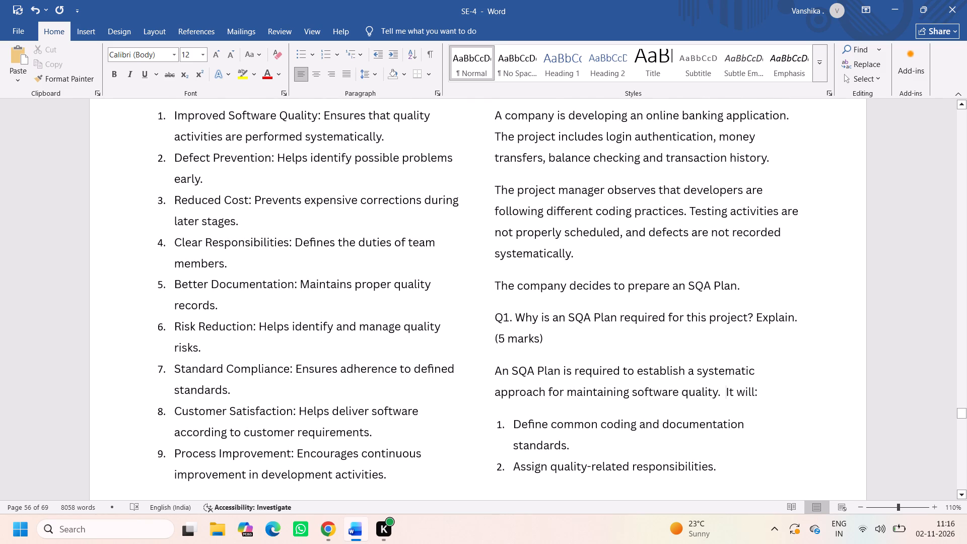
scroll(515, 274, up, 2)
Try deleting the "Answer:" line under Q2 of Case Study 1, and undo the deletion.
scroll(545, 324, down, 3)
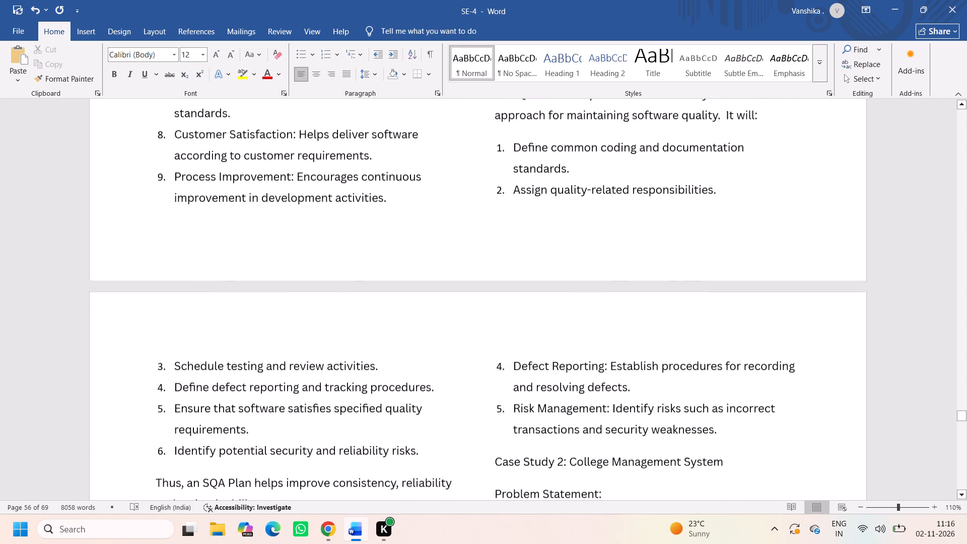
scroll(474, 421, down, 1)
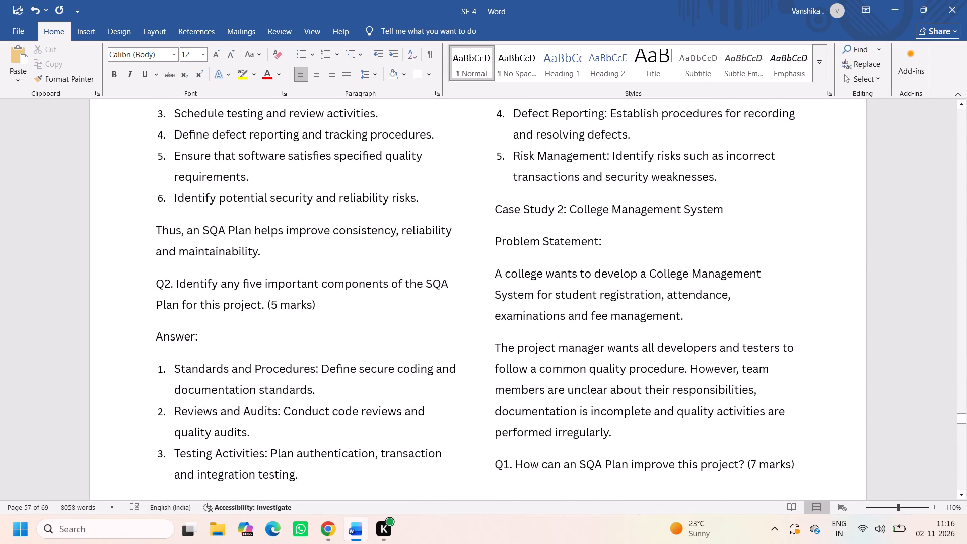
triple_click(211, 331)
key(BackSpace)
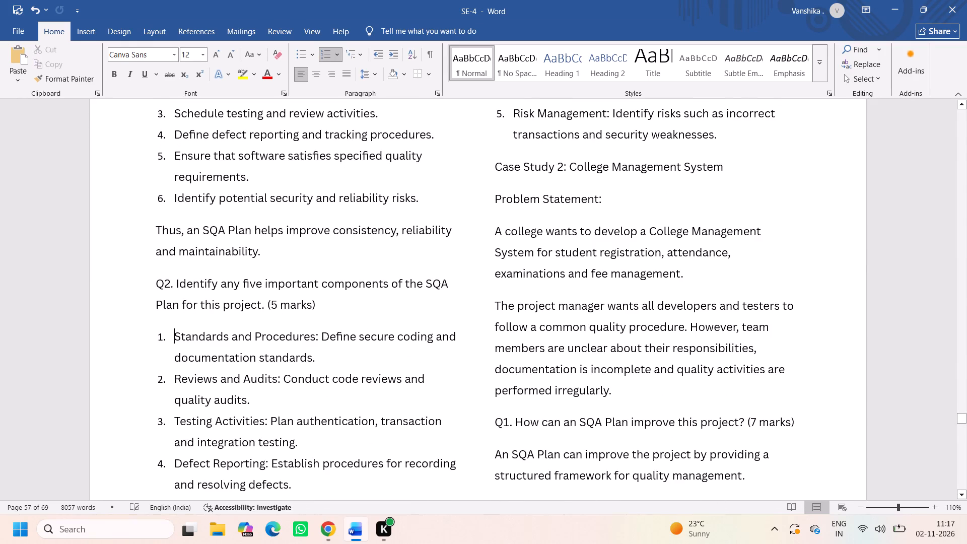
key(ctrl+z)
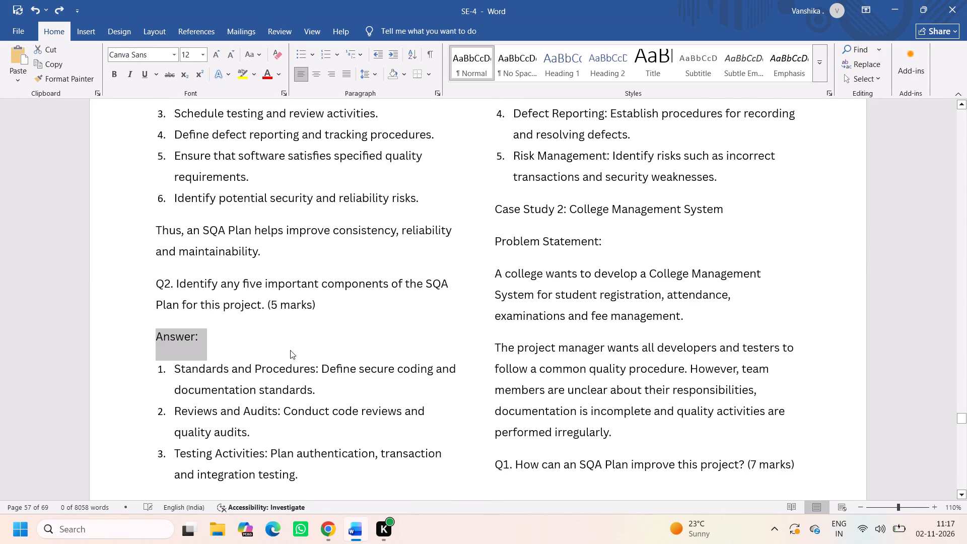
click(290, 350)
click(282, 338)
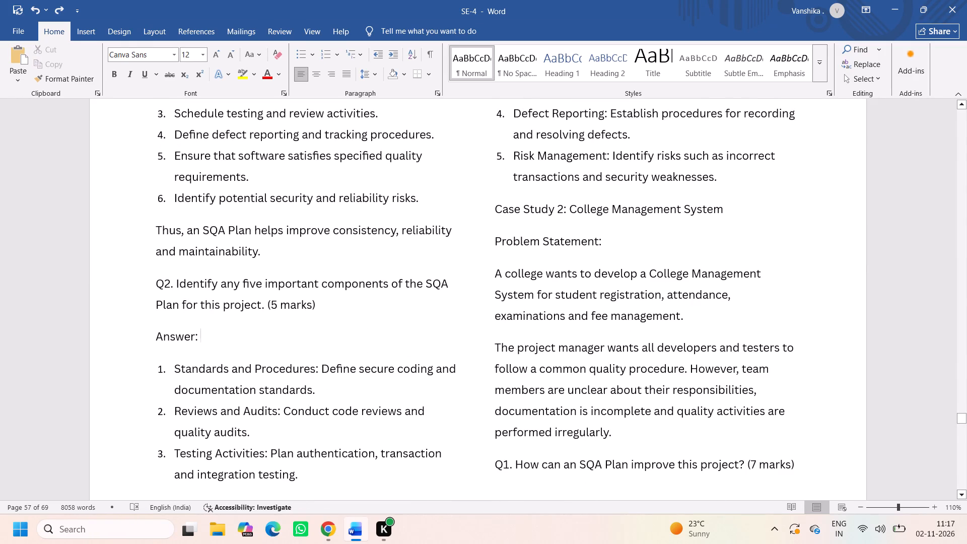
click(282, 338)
Delete the "Problem Statement:" line under Case Study 2: College Management System.
triple_click(546, 243)
key(BackSpace)
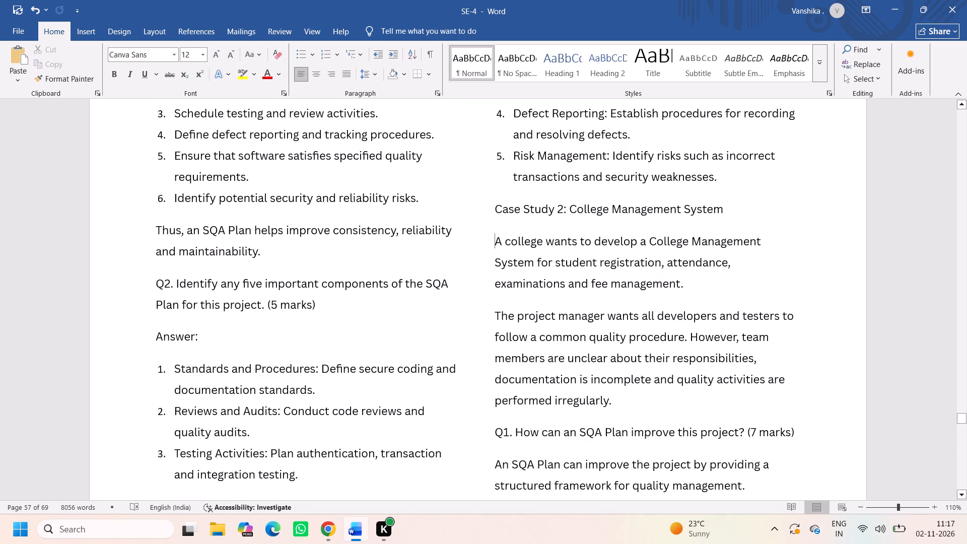
Review the layout of the page holding the Case Study 1 Q2 answer and the start of Case Study 2.
scroll(342, 178, up, 1)
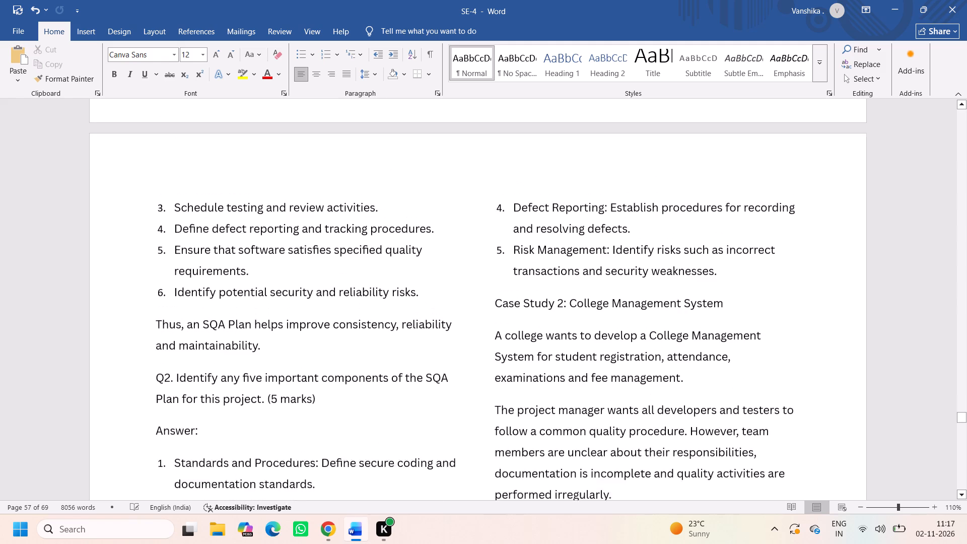
scroll(342, 178, up, 1)
scroll(587, 292, down, 1)
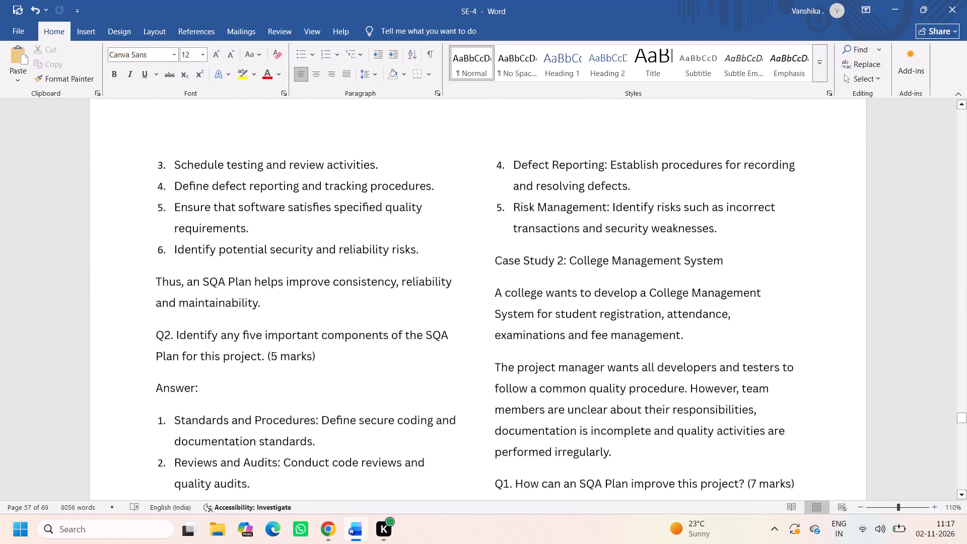
scroll(587, 292, down, 2)
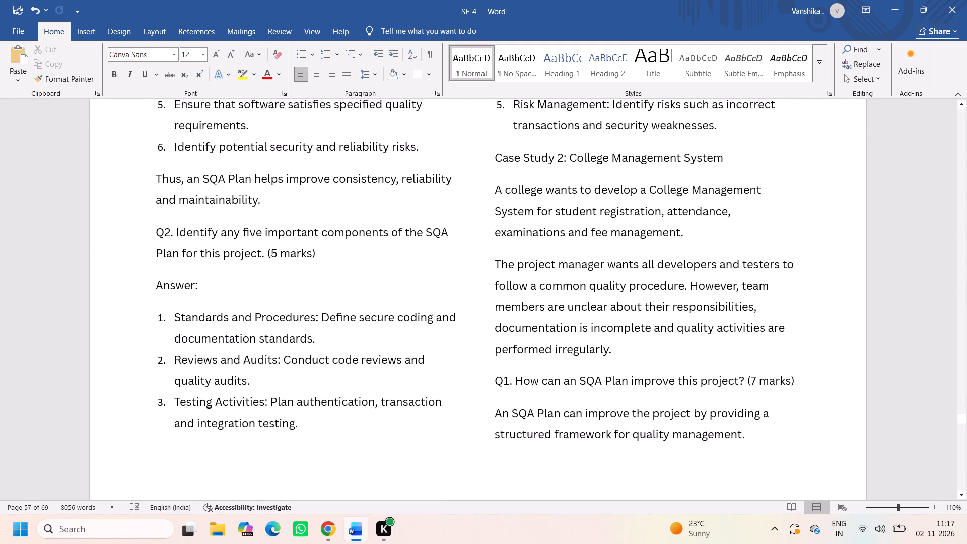
scroll(552, 296, down, 3)
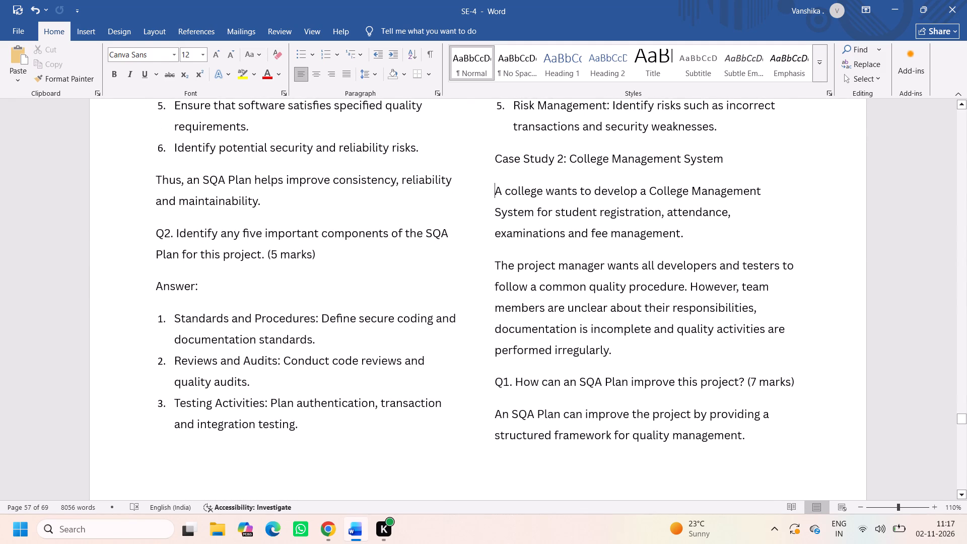
scroll(552, 296, down, 1)
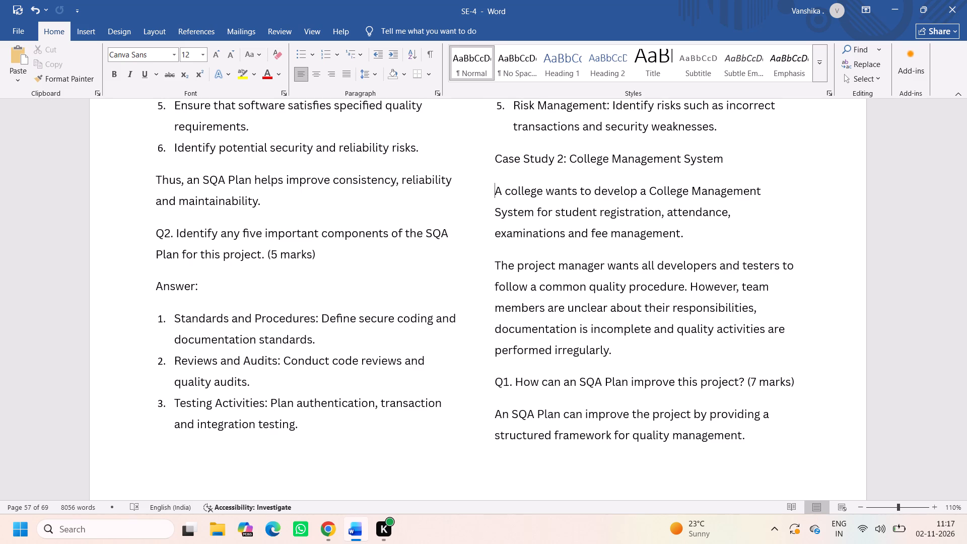
click(583, 251)
scroll(466, 309, down, 1)
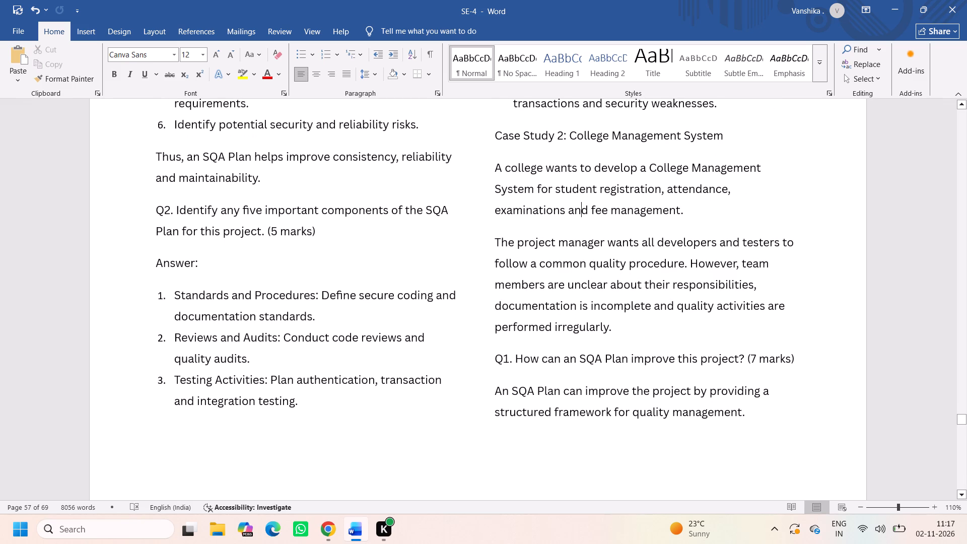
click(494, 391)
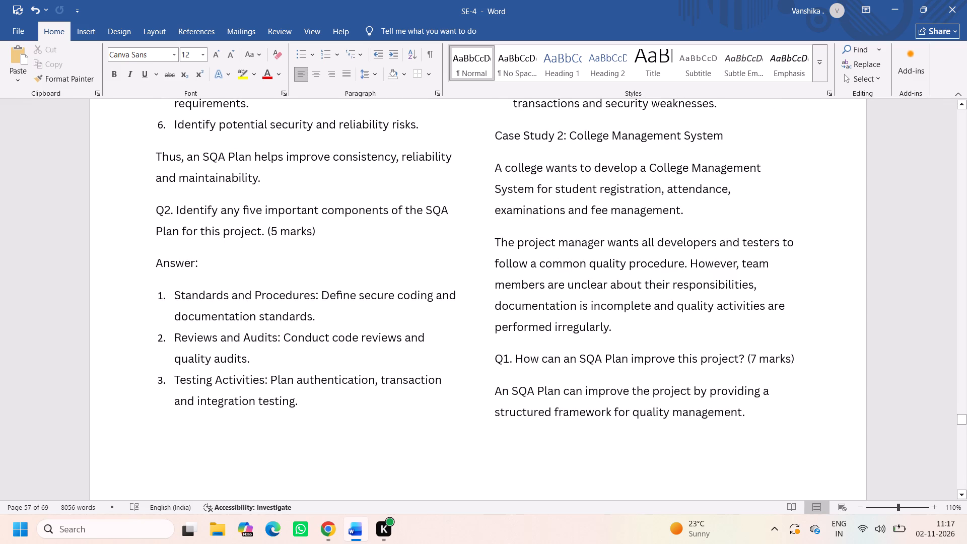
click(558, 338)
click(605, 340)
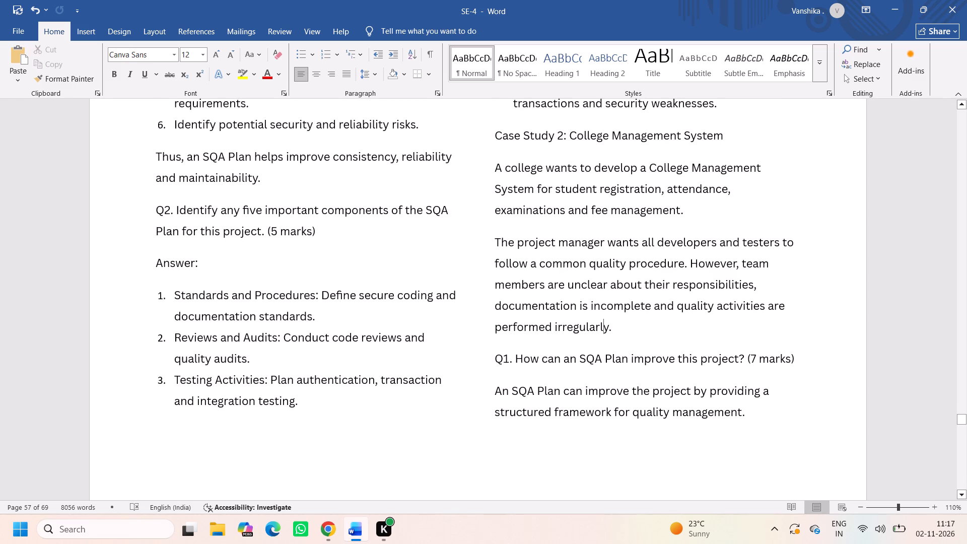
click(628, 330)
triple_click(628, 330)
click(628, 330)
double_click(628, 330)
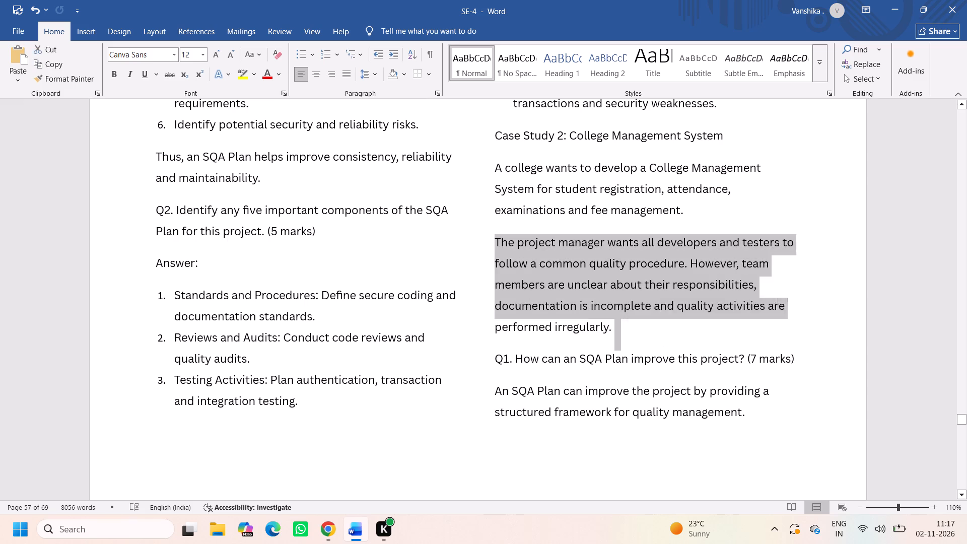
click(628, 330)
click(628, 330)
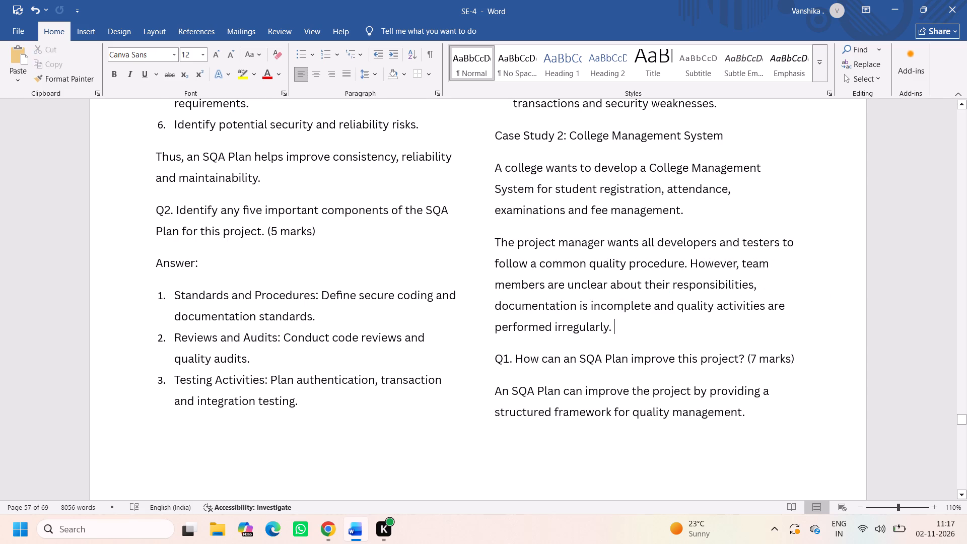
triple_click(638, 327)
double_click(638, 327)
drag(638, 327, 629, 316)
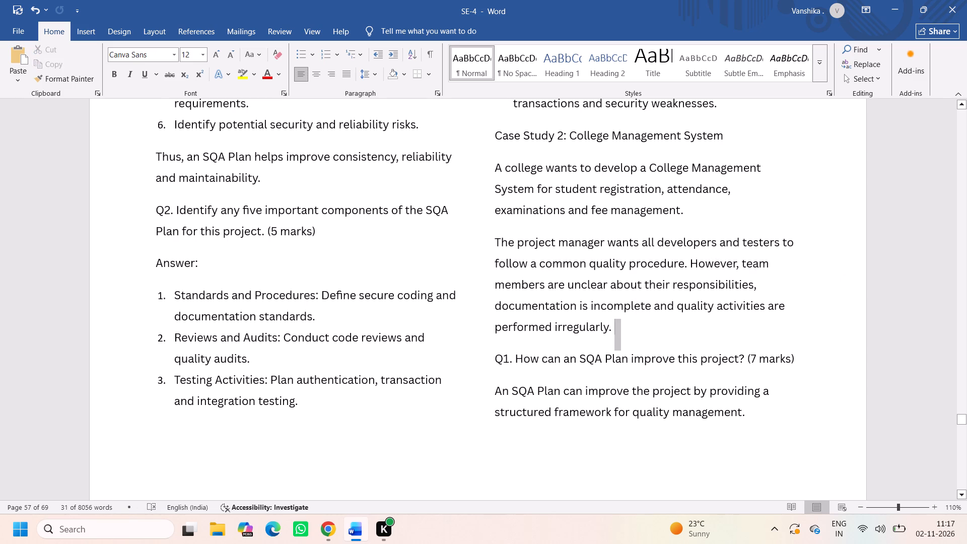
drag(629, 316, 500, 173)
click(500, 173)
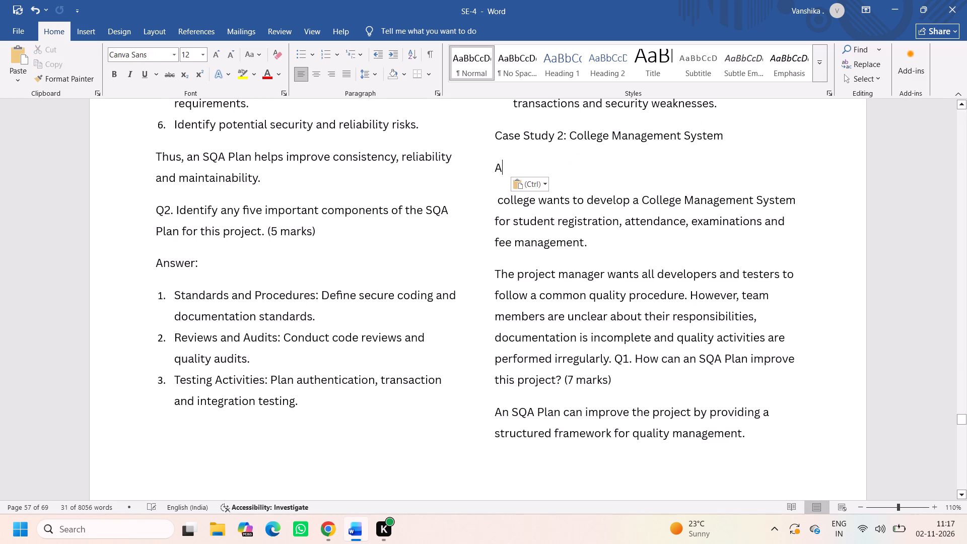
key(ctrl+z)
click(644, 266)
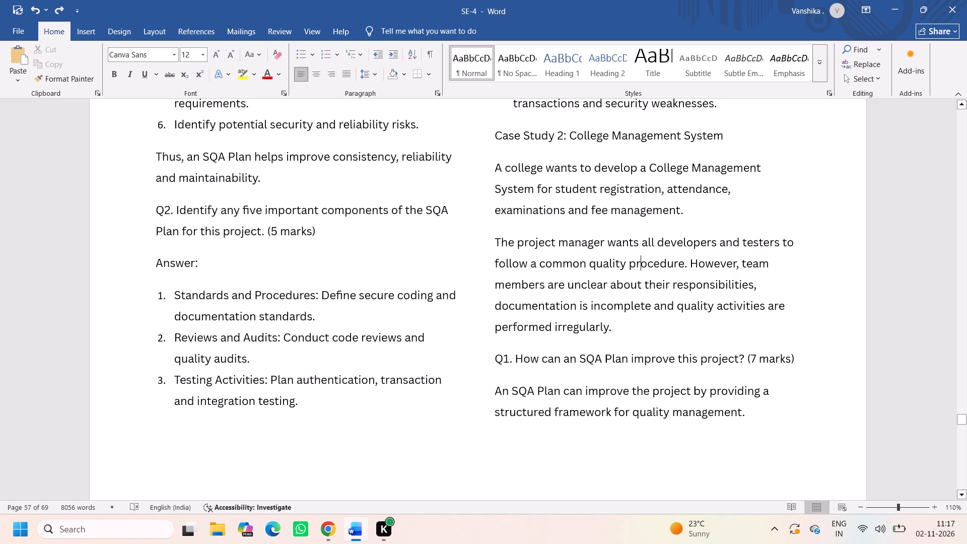
Delete the "Problem Statement:" line under Case Study 3: E-Commerce Application.
scroll(644, 266, down, 2)
scroll(644, 266, up, 1)
scroll(644, 266, down, 1)
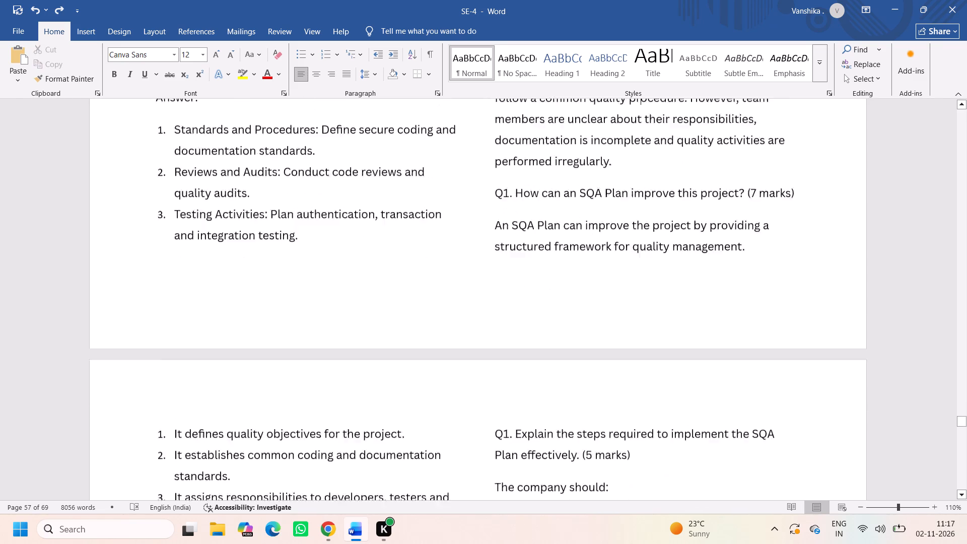
scroll(644, 266, down, 1)
scroll(538, 322, down, 1)
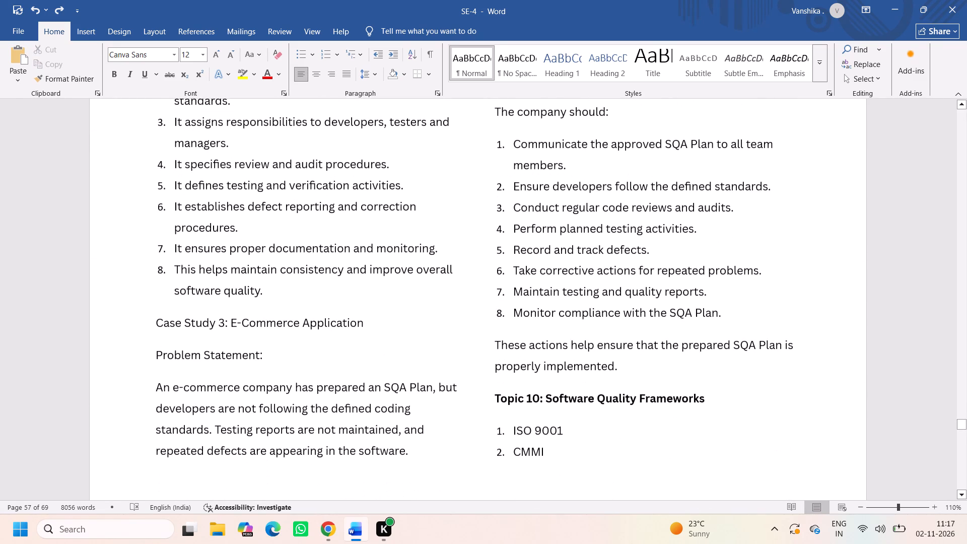
triple_click(264, 353)
click(264, 353)
key(BackSpace)
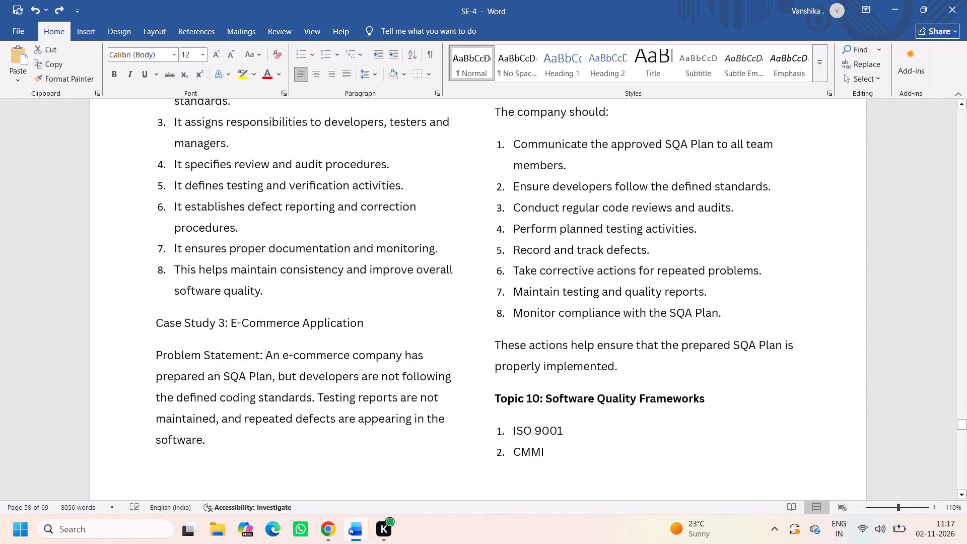
key(BackSpace)
key(BackSpace)
key(BackSpace)
key(BackSpace)
key(BackSpace)
key(BackSpace)
key(BackSpace)
key(BackSpace)
key(BackSpace)
key(BackSpace)
key(BackSpace)
key(BackSpace)
key(BackSpace)
key(BackSpace)
key(BackSpace)
key(BackSpace)
key(BackSpace)
key(BackSpace)
key(BackSpace)
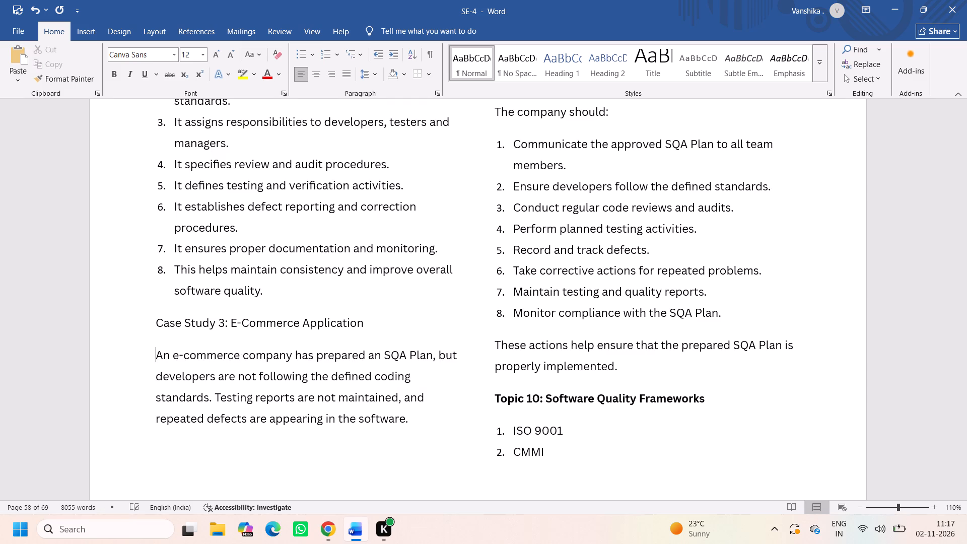
Review the layout of the Case Study 2 and Case Study 3 pages, including the Case Study 1 Q2 answer.
scroll(390, 335, up, 1)
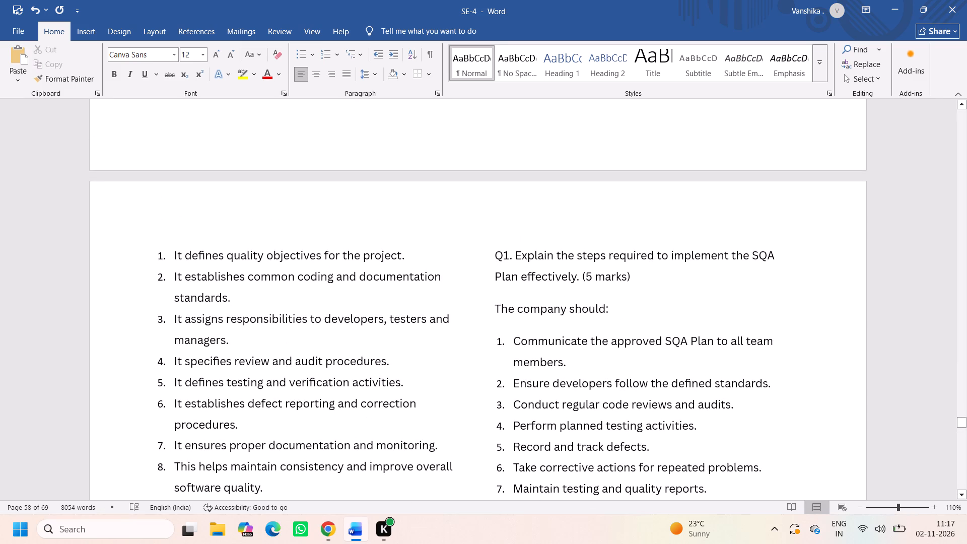
scroll(501, 318, down, 2)
scroll(286, 347, up, 2)
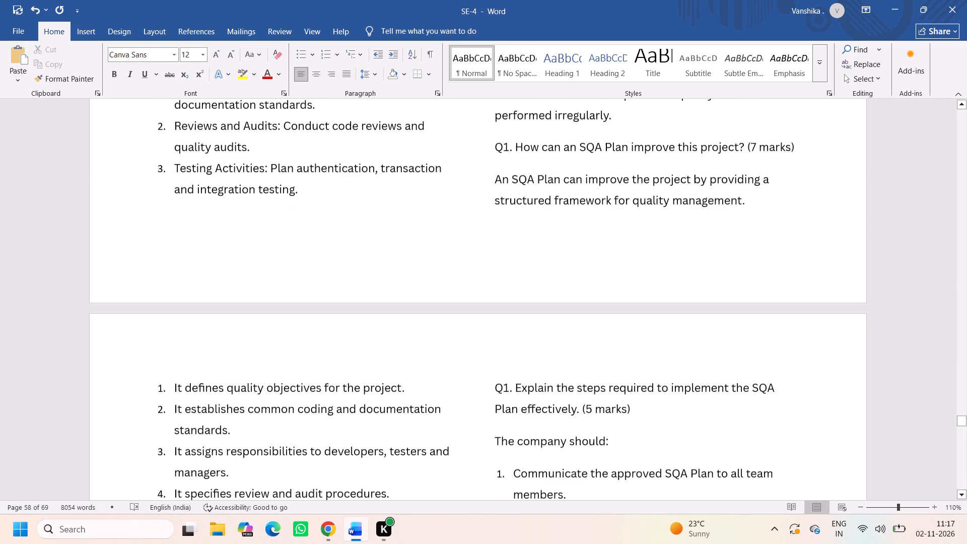
scroll(286, 347, up, 1)
scroll(502, 357, up, 1)
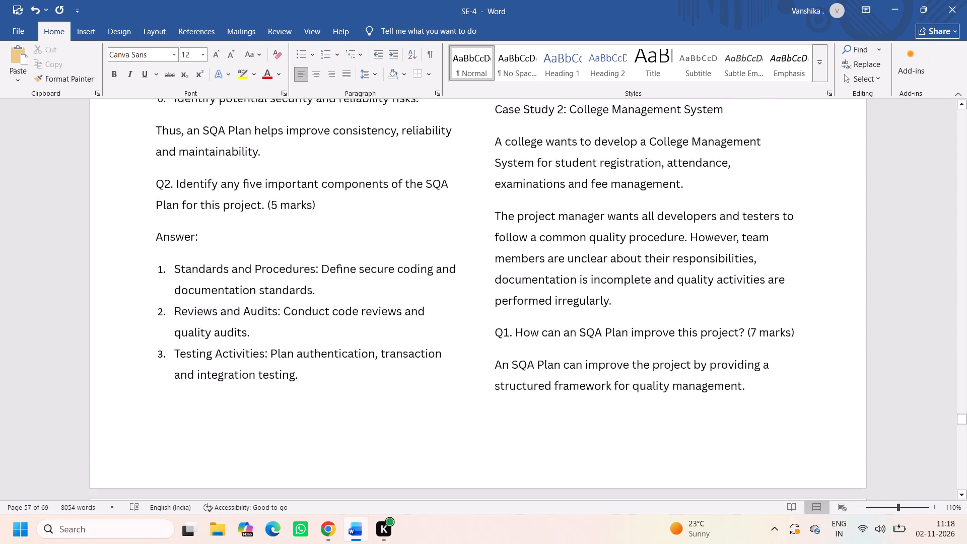
scroll(502, 357, up, 2)
scroll(502, 357, down, 1)
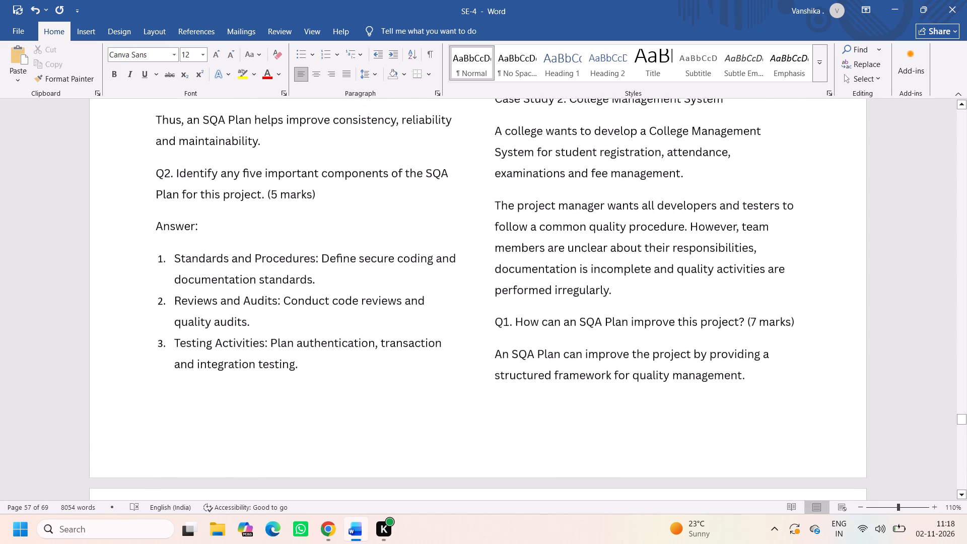
scroll(502, 357, down, 1)
scroll(452, 270, up, 2)
click(322, 277)
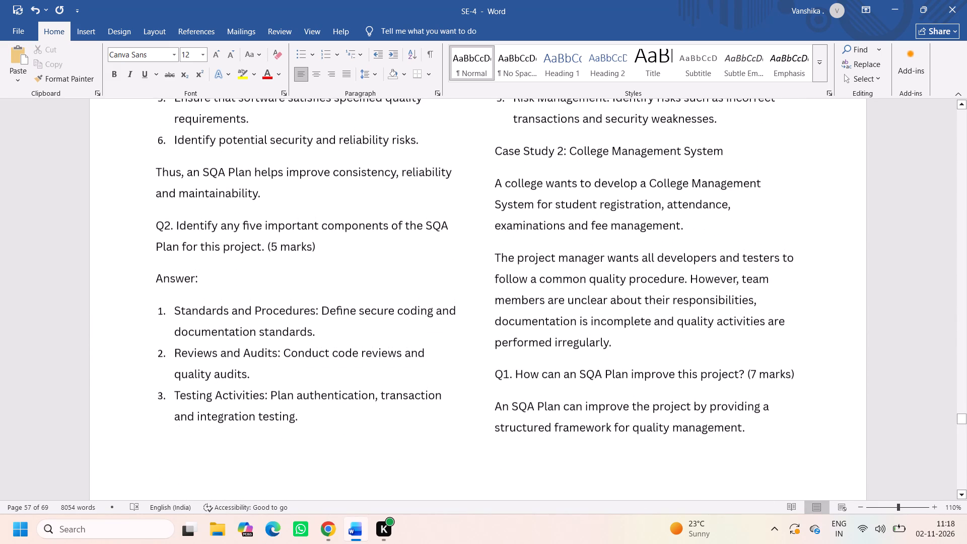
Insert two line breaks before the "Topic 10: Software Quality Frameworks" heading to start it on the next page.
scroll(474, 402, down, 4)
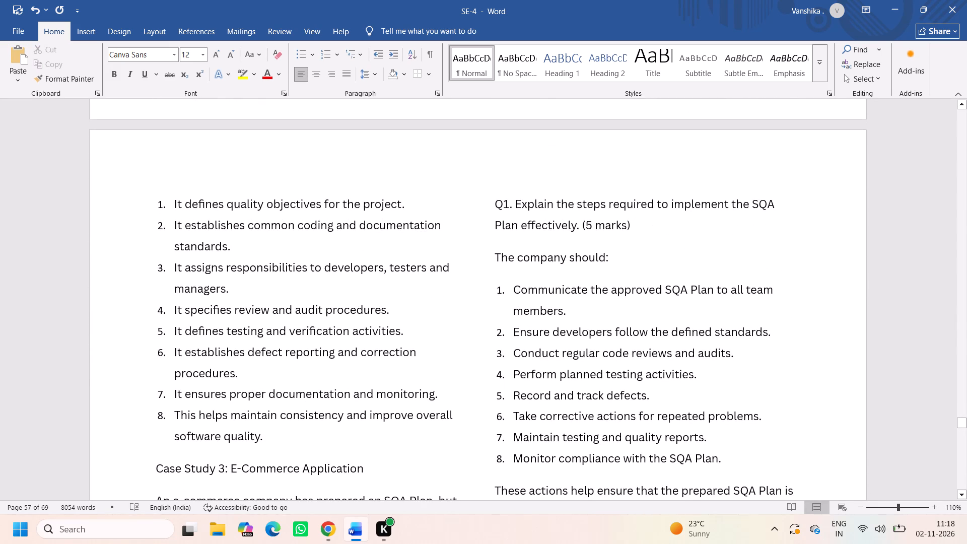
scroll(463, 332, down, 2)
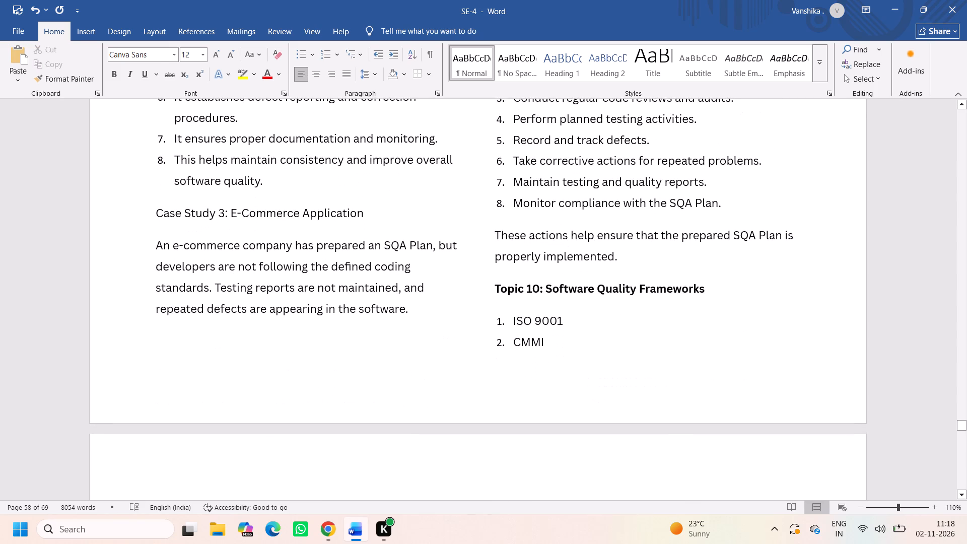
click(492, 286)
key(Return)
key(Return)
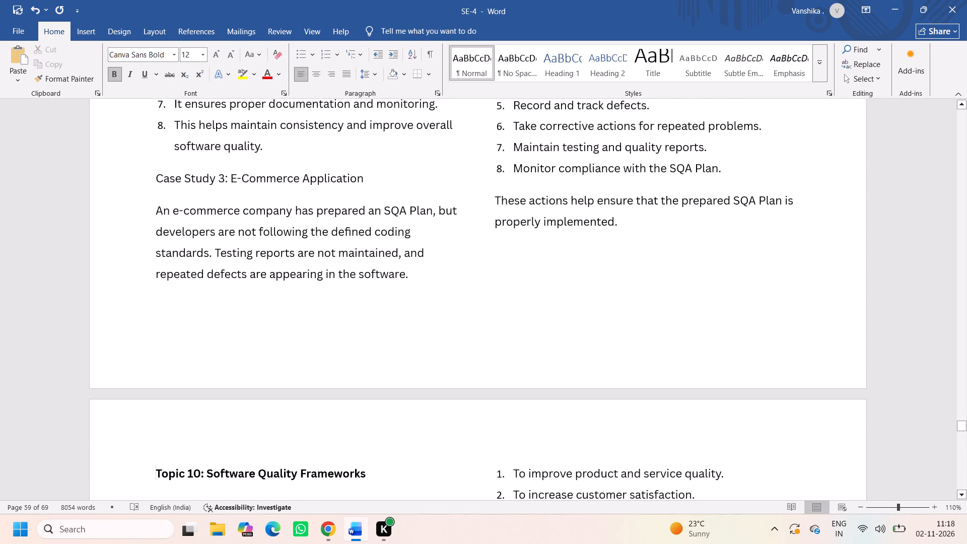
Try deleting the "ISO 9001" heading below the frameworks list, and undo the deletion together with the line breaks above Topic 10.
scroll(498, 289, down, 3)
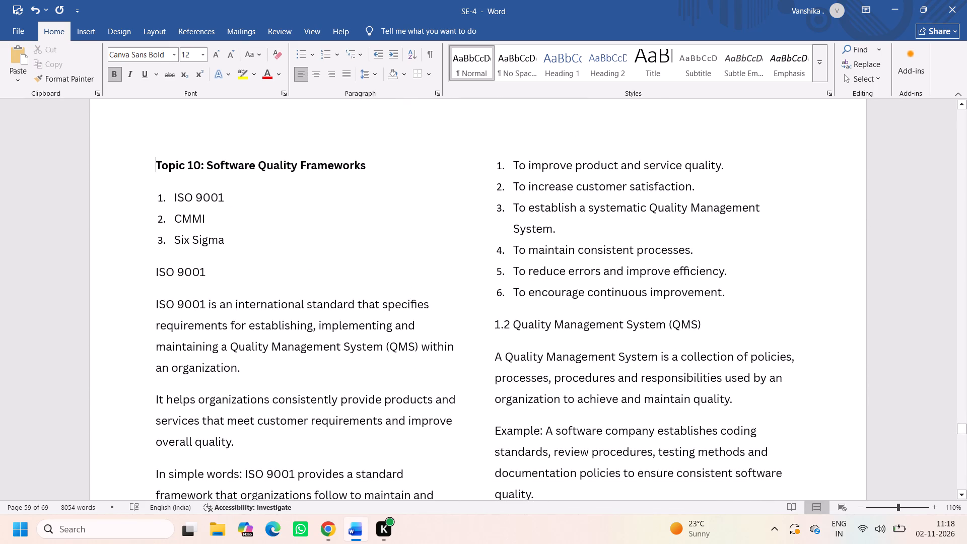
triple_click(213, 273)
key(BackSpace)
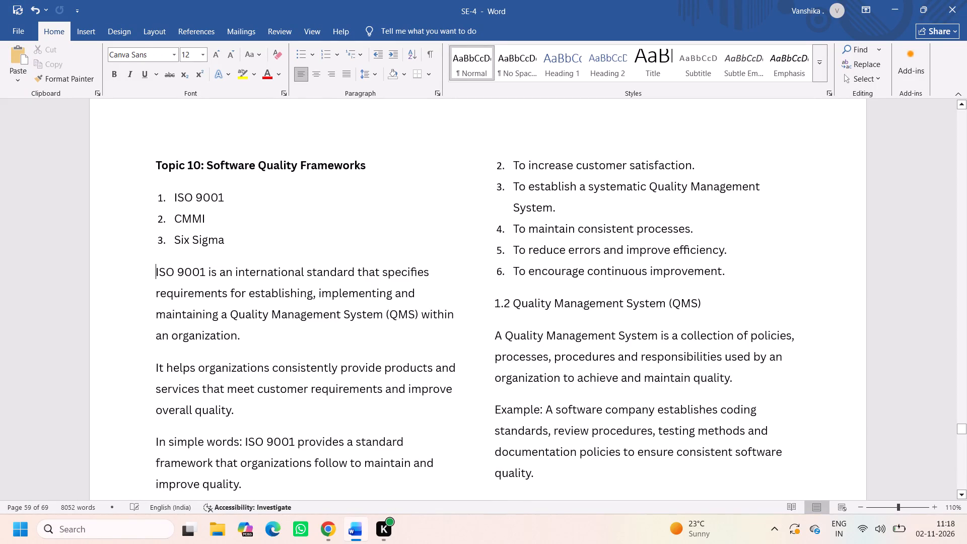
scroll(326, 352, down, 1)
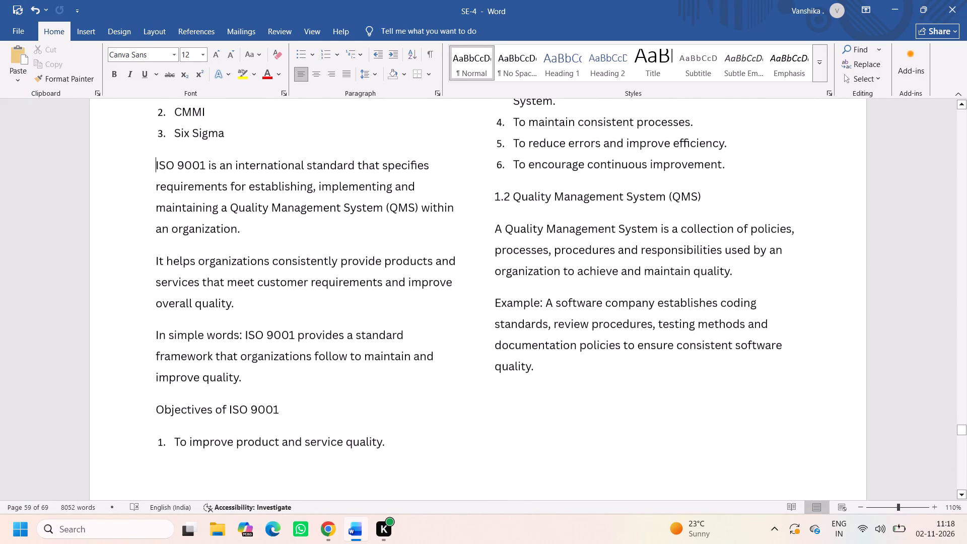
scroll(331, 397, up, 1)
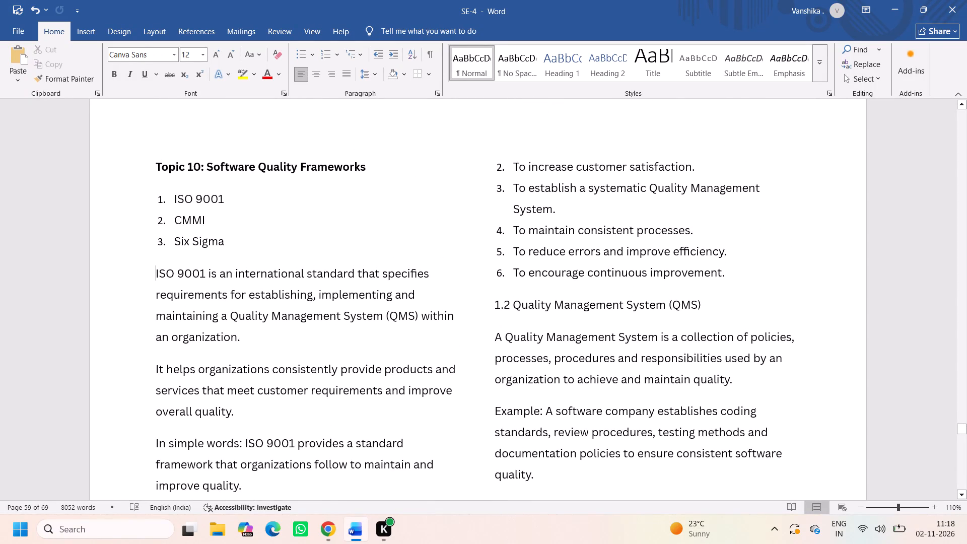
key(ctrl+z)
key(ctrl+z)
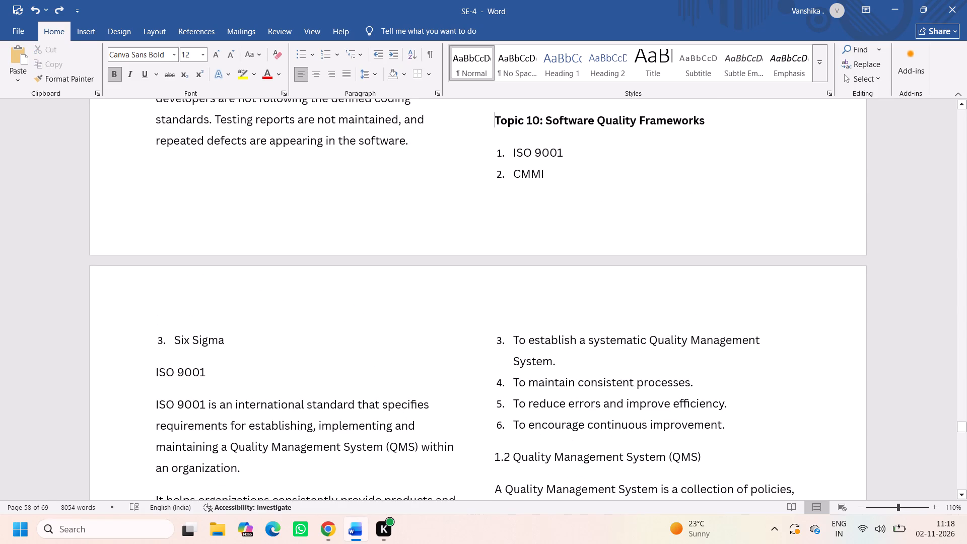
Insert two line breaks before the "Topic 10: Software Quality Frameworks" heading again so it starts on the next page.
key(Return)
key(Return)
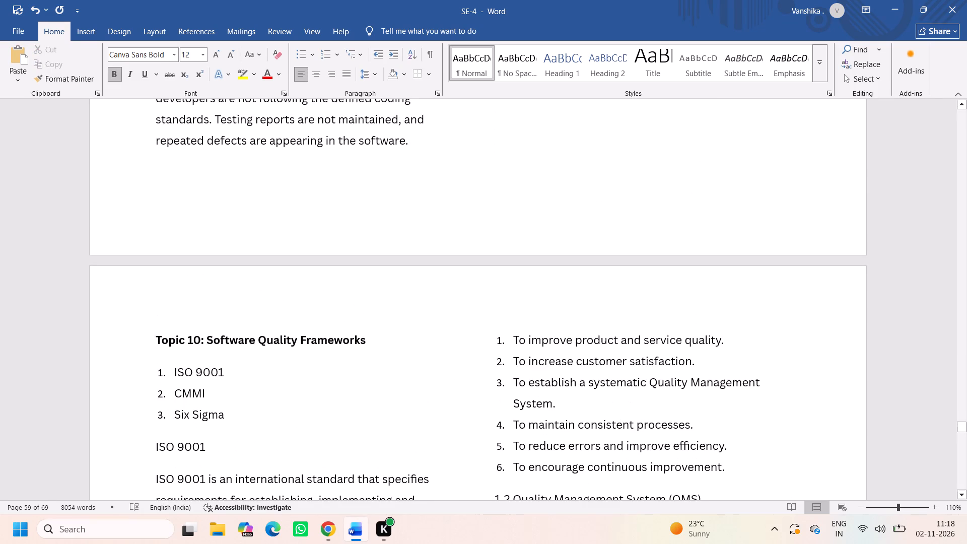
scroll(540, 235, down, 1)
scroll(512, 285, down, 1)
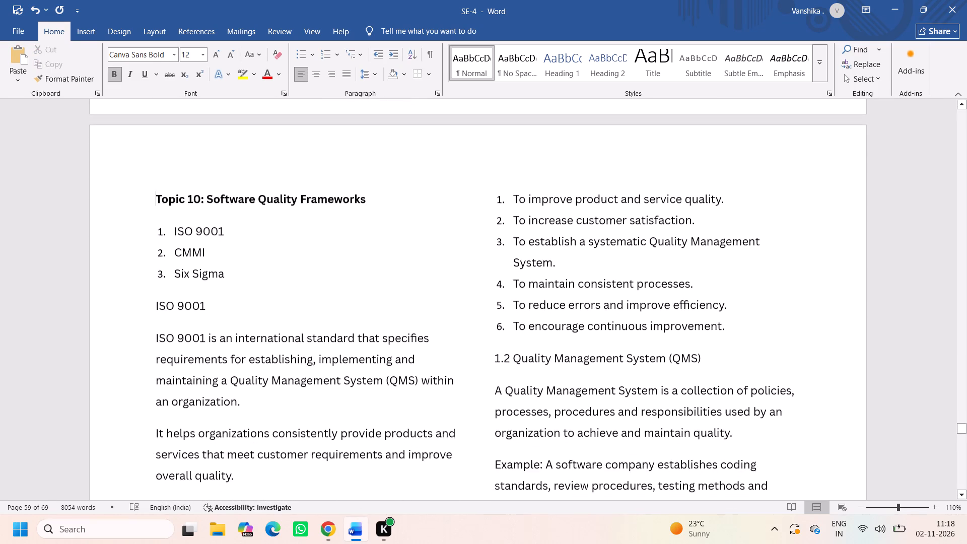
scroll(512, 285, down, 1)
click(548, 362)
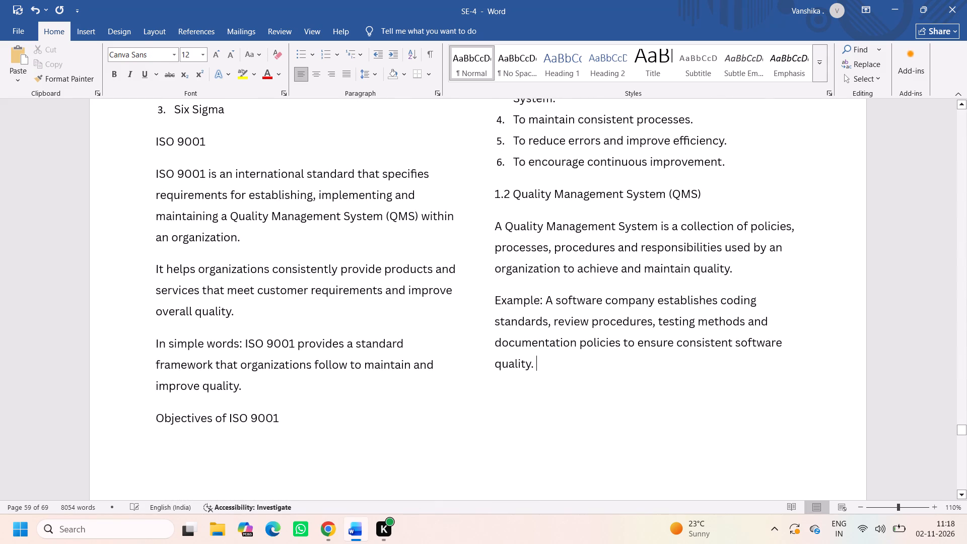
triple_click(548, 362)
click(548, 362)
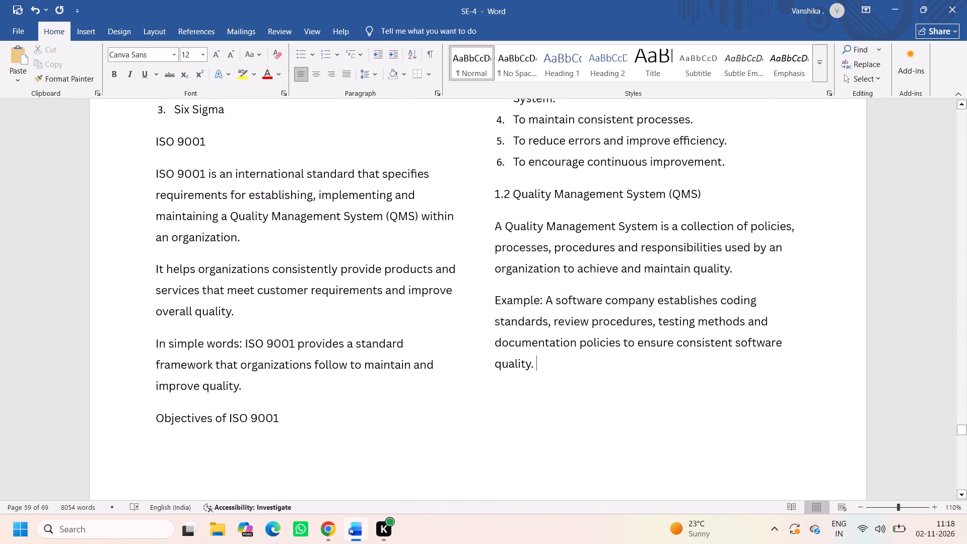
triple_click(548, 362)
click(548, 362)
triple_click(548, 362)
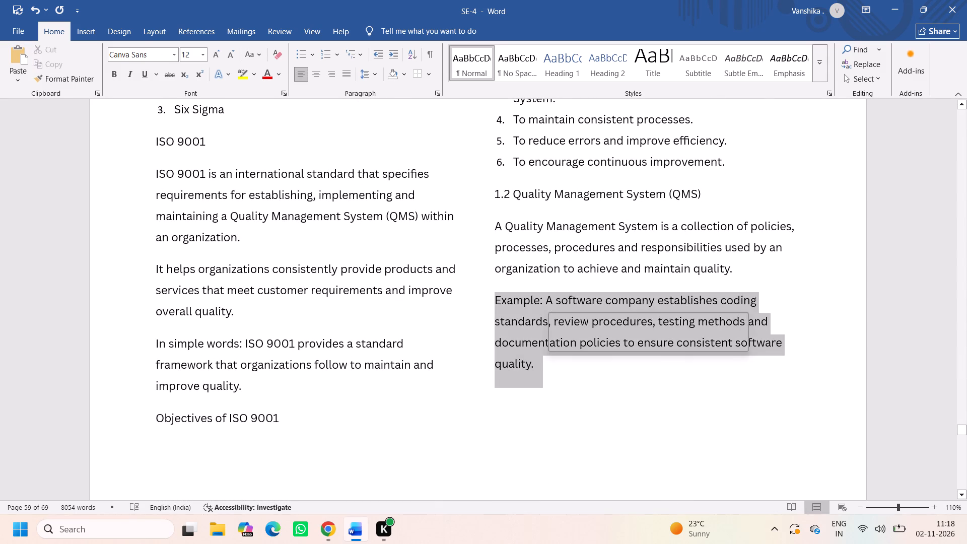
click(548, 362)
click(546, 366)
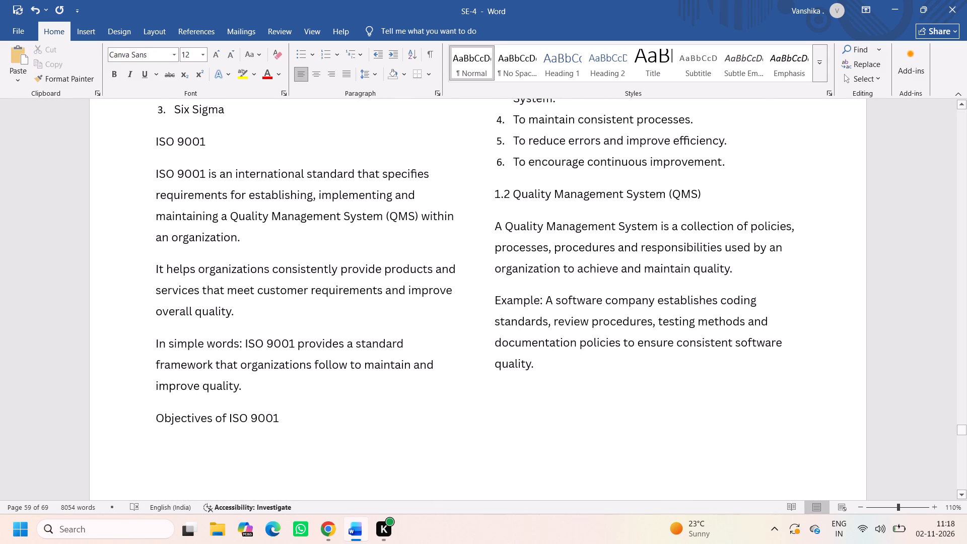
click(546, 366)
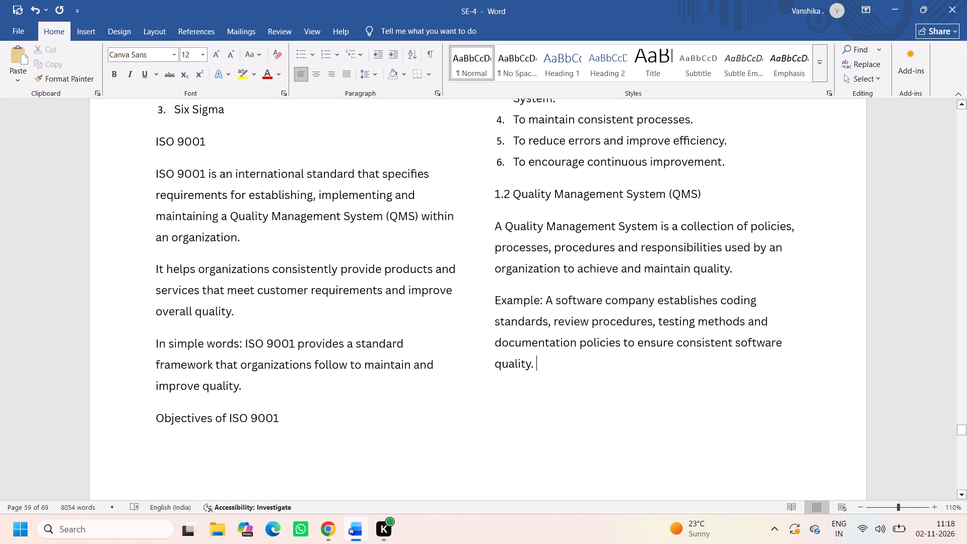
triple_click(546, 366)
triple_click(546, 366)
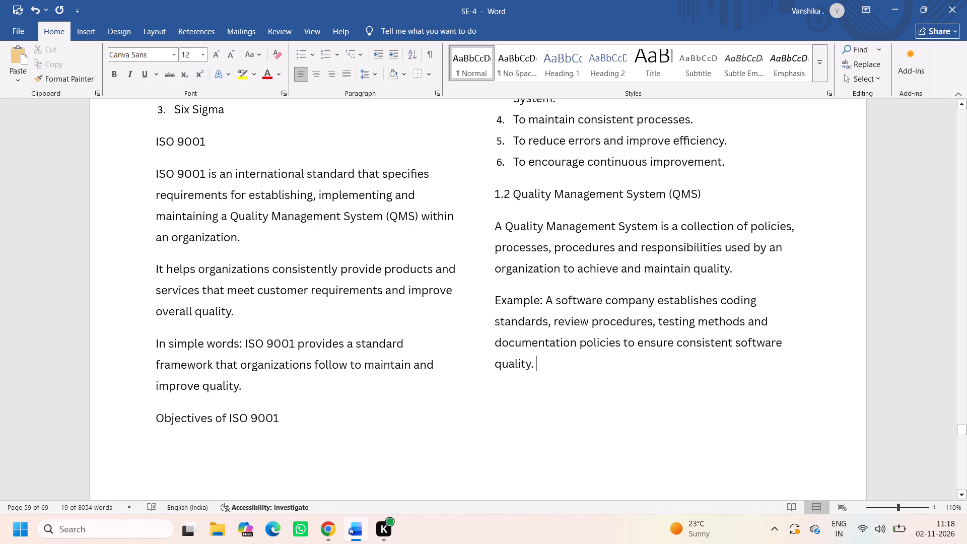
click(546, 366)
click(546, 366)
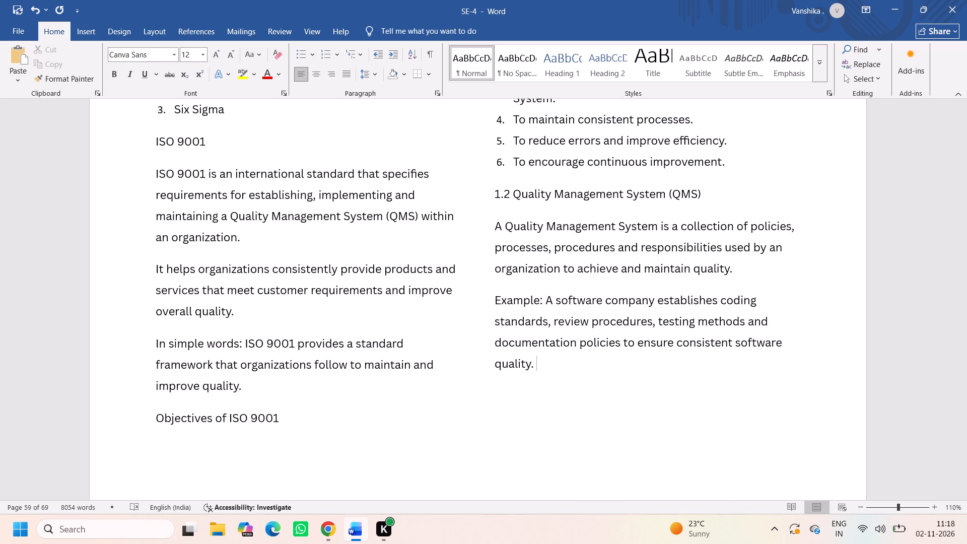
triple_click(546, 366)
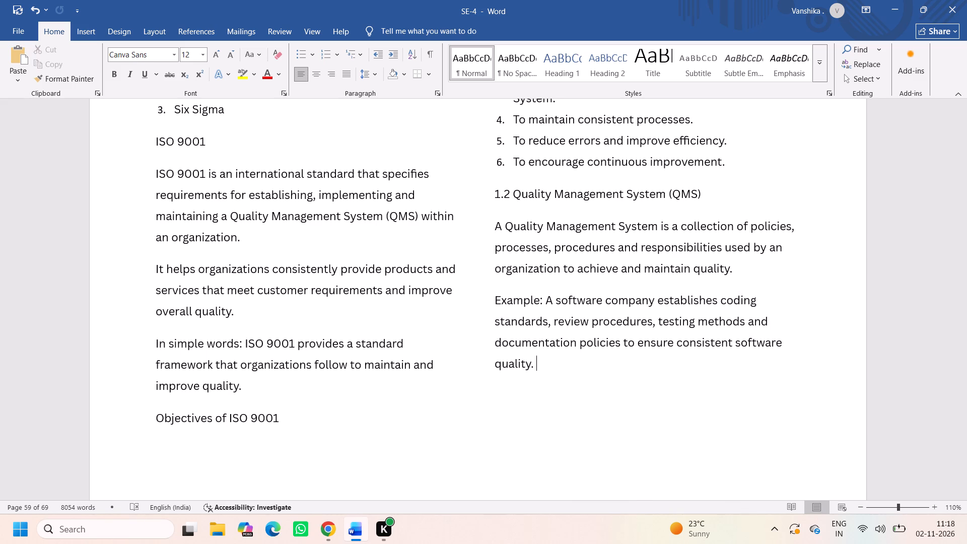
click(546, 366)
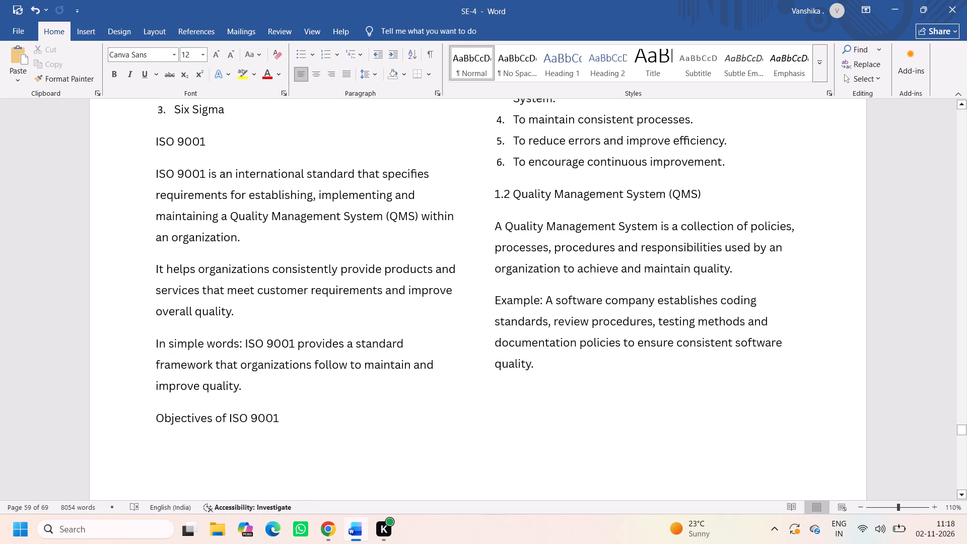
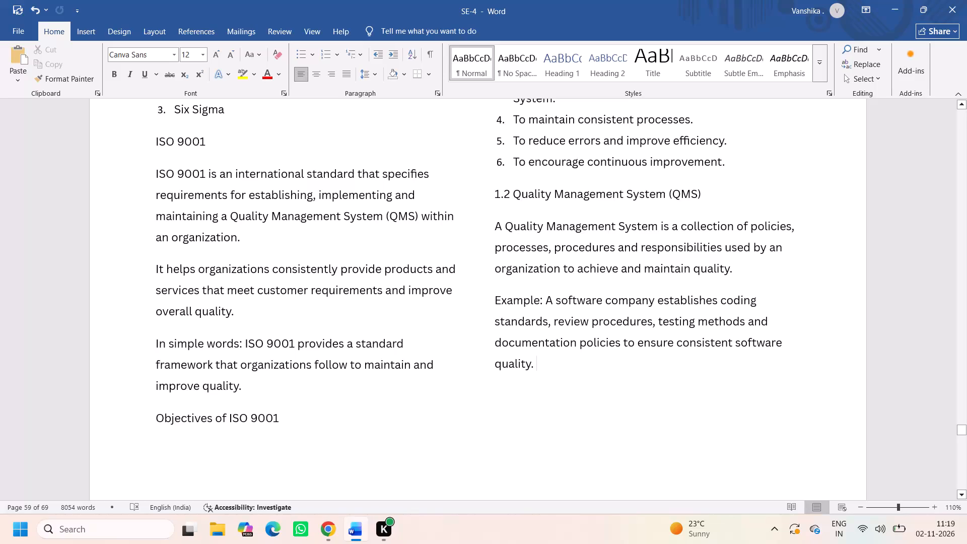
Insert a line break before the "Objectives of ISO 9001" heading so it starts above its list in the second column.
scroll(603, 363, down, 2)
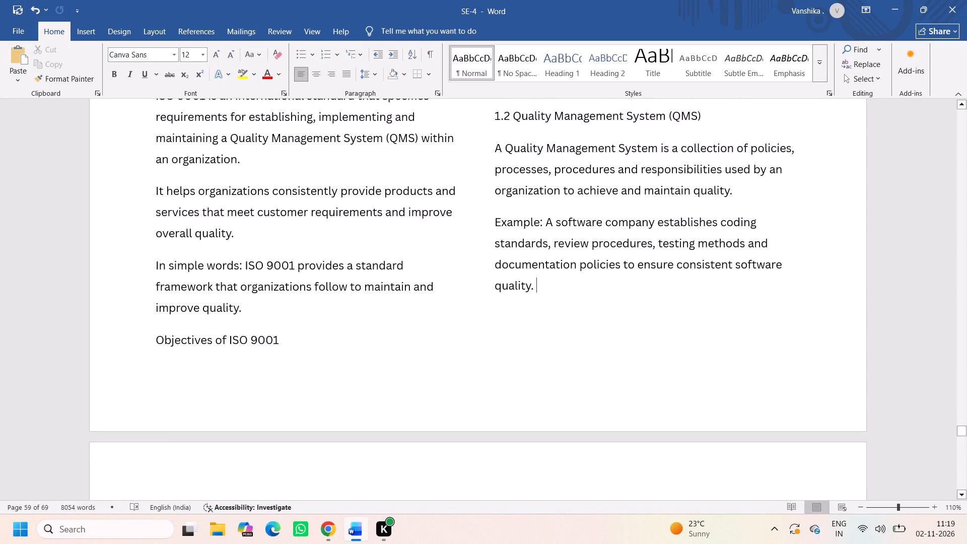
click(161, 345)
click(156, 338)
key(Return)
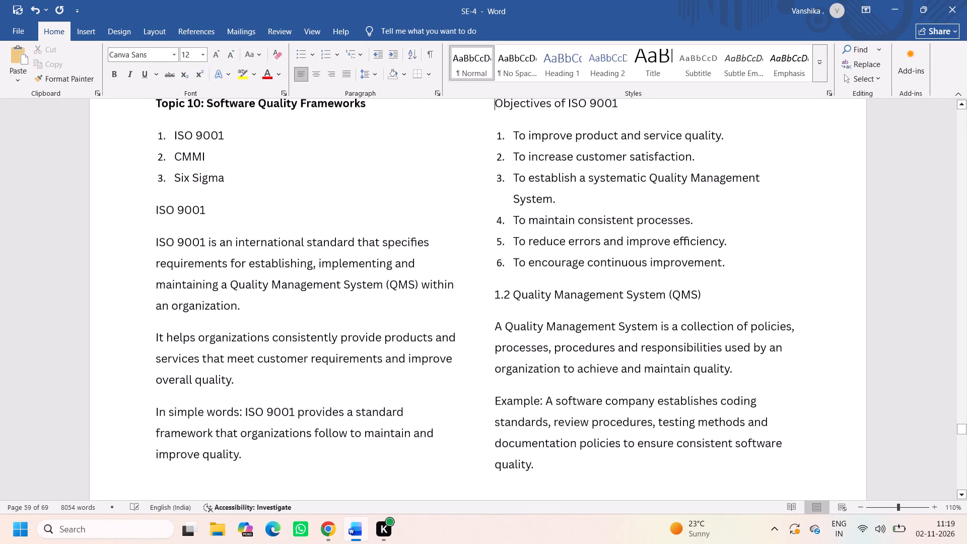
Narrow the "1.3 Seven Quality Management Principles of ISO" picture so its whole table fits within the first column.
scroll(423, 357, down, 2)
scroll(305, 323, down, 1)
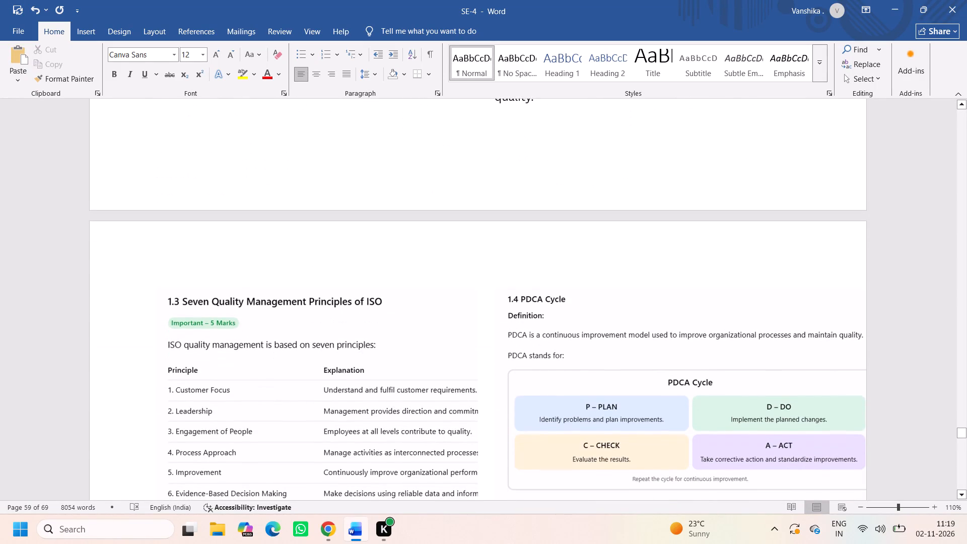
scroll(305, 323, down, 1)
click(344, 348)
drag(156, 300, 204, 320)
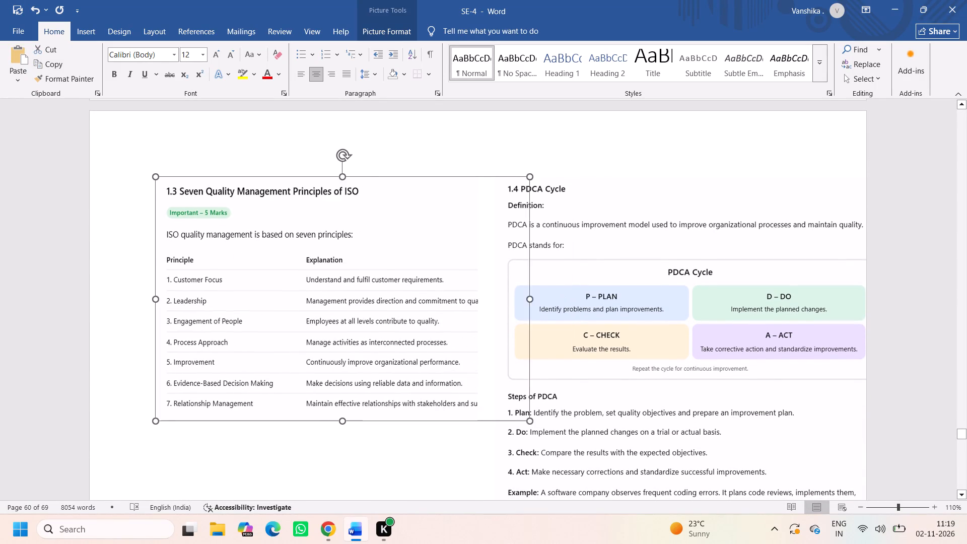
drag(204, 320, 222, 324)
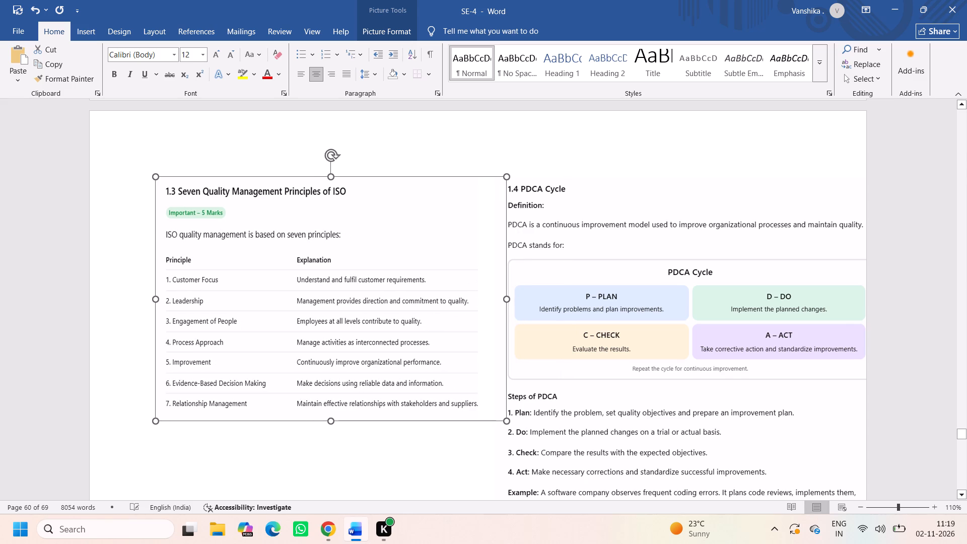
click(335, 434)
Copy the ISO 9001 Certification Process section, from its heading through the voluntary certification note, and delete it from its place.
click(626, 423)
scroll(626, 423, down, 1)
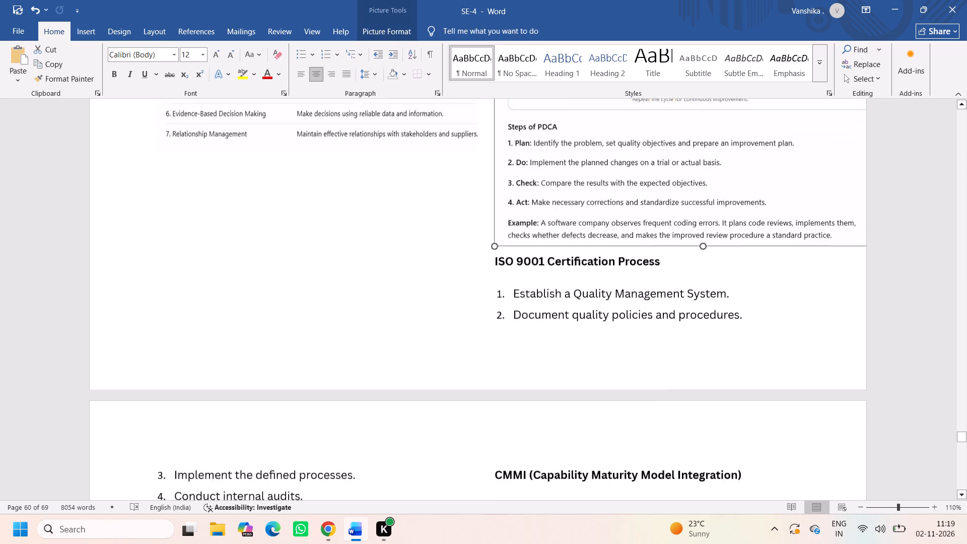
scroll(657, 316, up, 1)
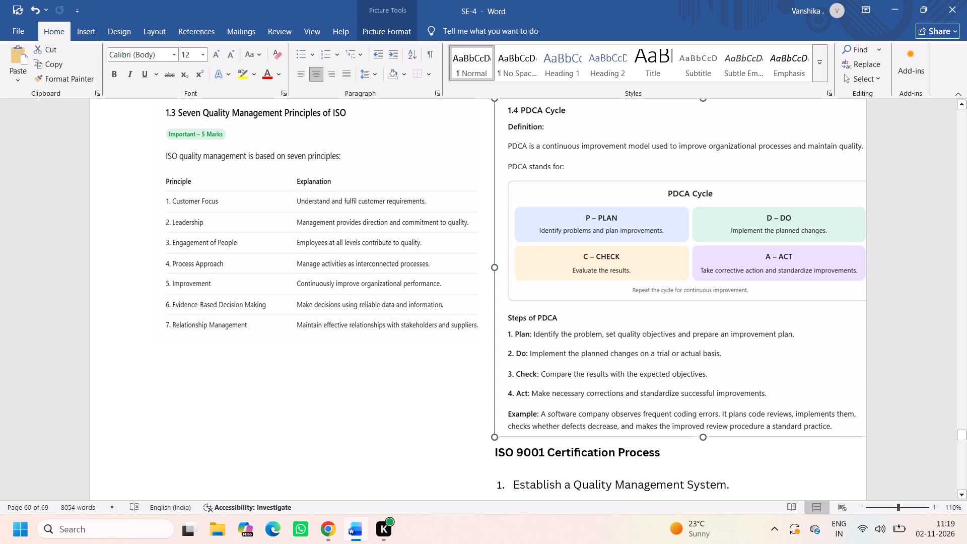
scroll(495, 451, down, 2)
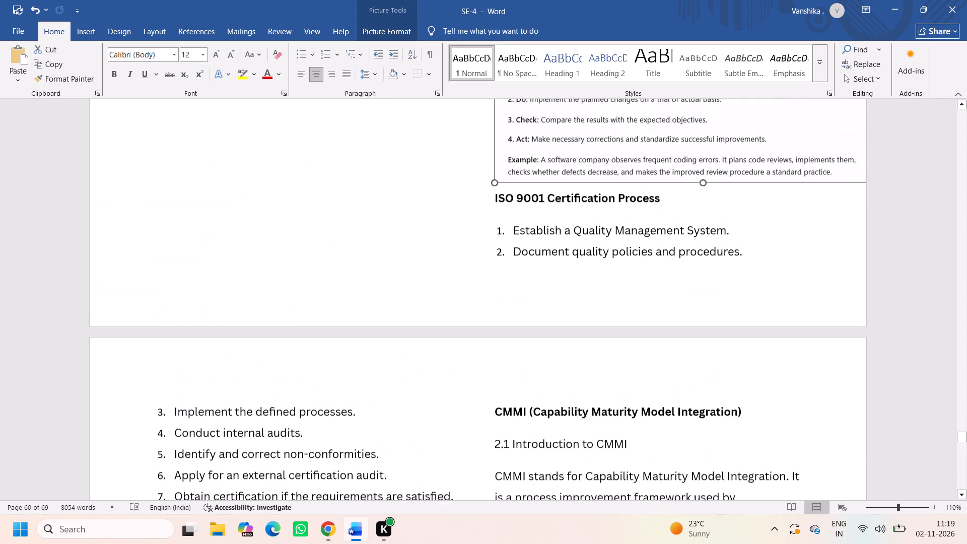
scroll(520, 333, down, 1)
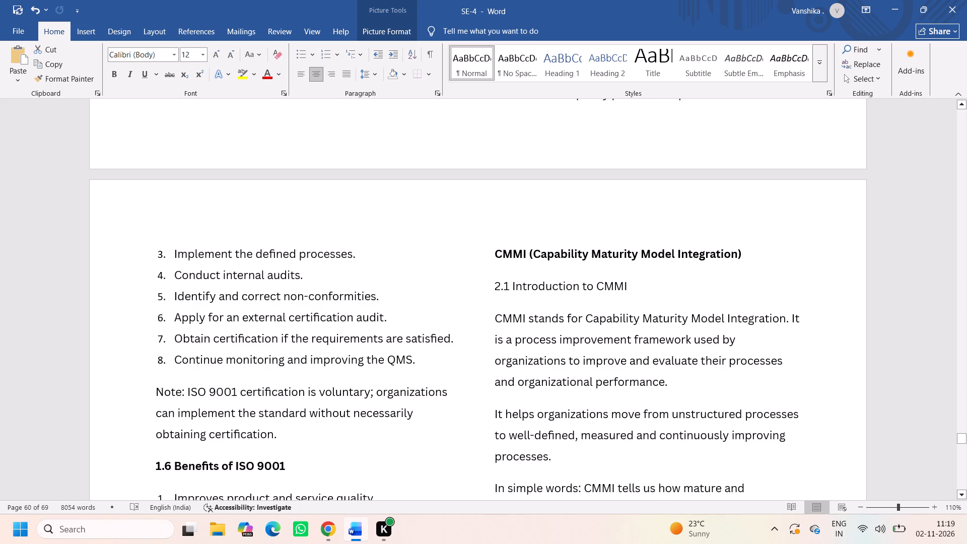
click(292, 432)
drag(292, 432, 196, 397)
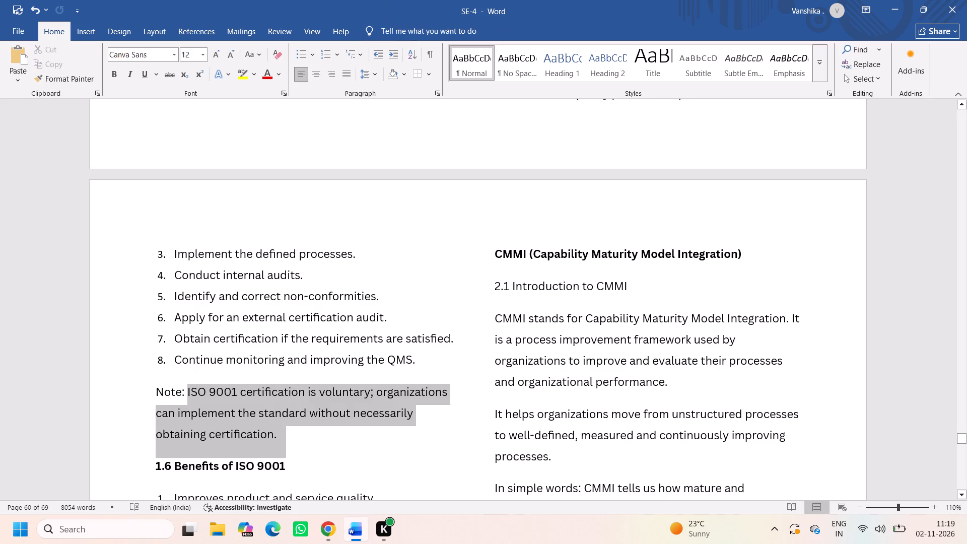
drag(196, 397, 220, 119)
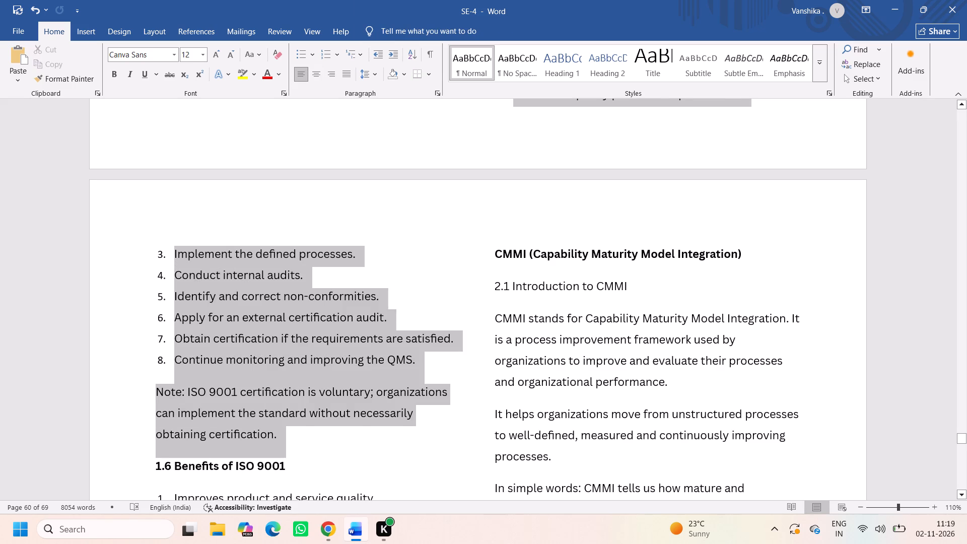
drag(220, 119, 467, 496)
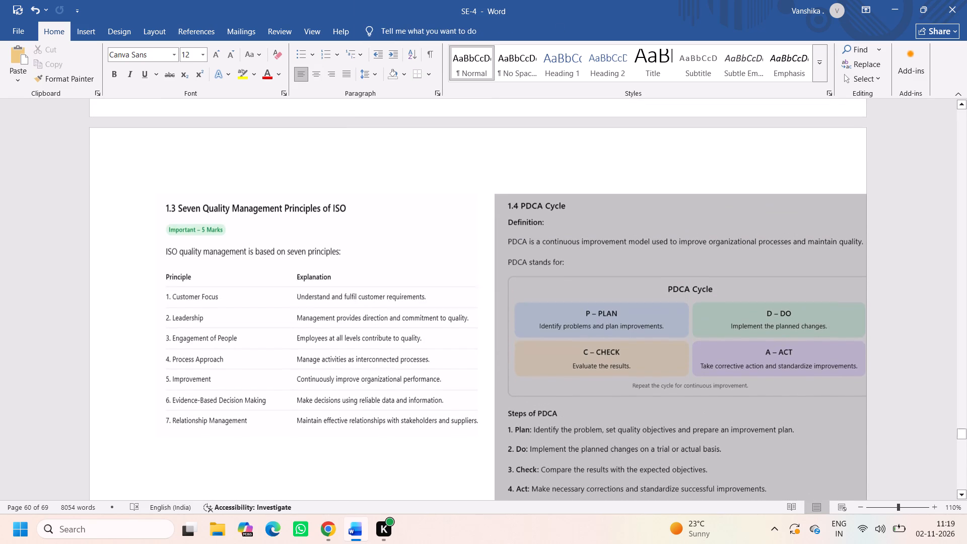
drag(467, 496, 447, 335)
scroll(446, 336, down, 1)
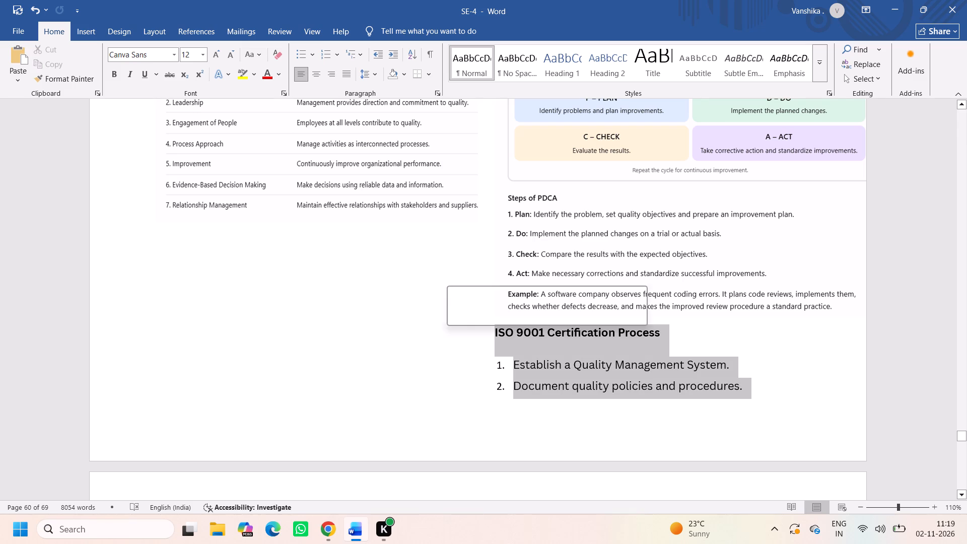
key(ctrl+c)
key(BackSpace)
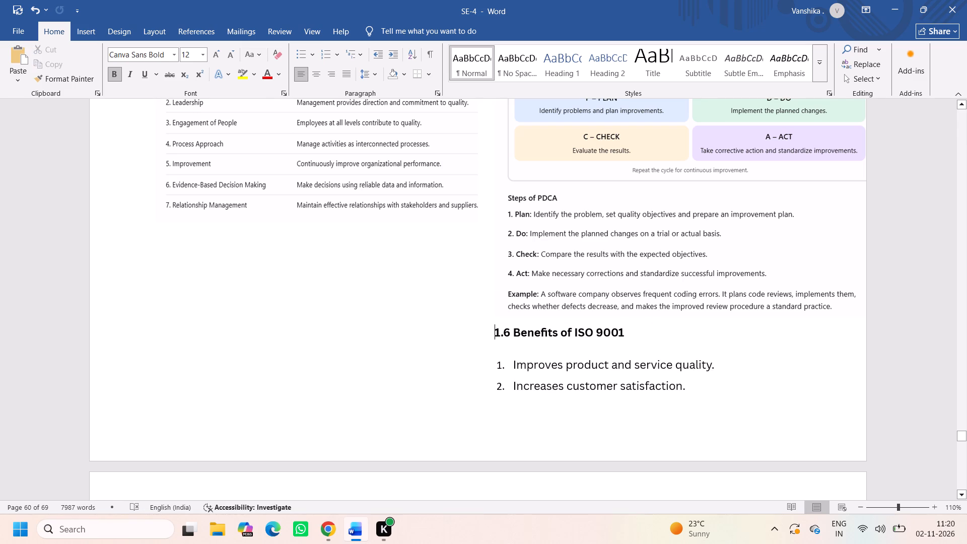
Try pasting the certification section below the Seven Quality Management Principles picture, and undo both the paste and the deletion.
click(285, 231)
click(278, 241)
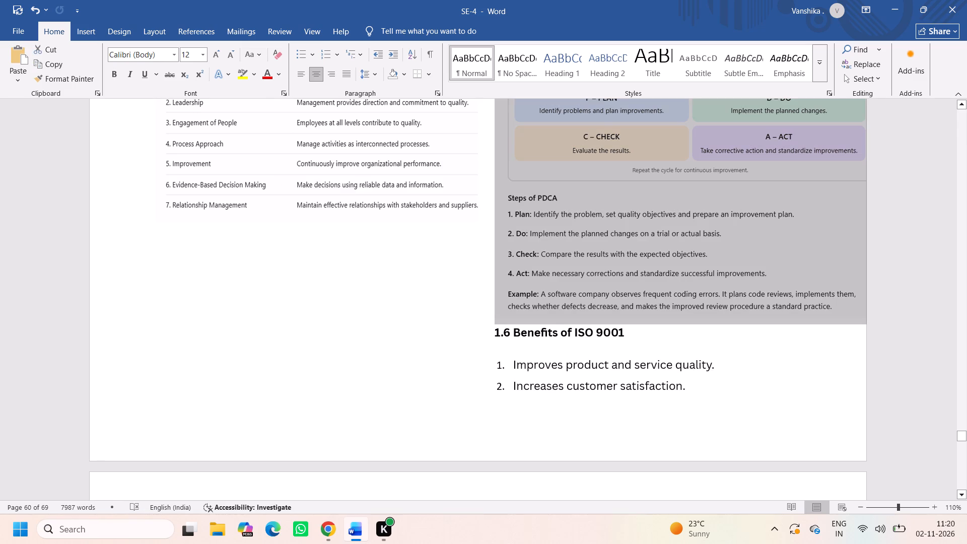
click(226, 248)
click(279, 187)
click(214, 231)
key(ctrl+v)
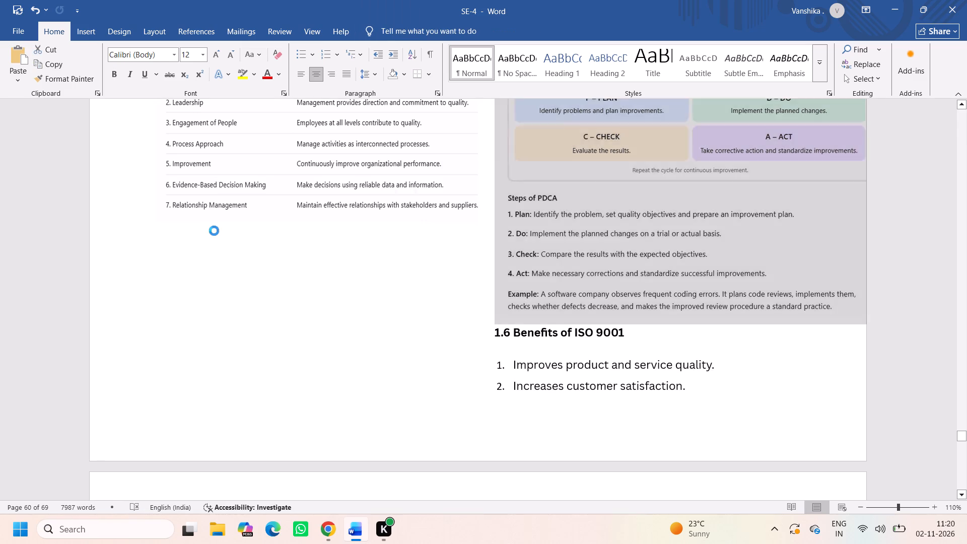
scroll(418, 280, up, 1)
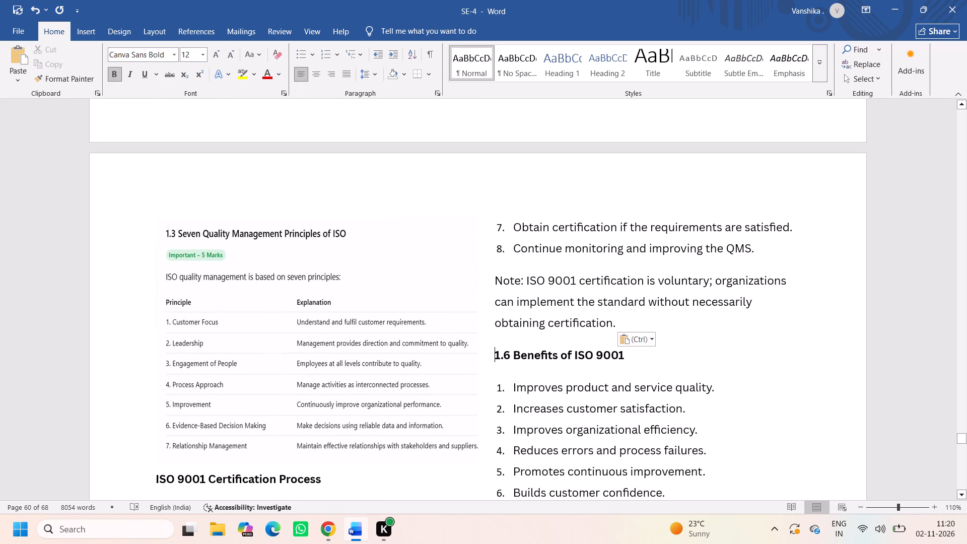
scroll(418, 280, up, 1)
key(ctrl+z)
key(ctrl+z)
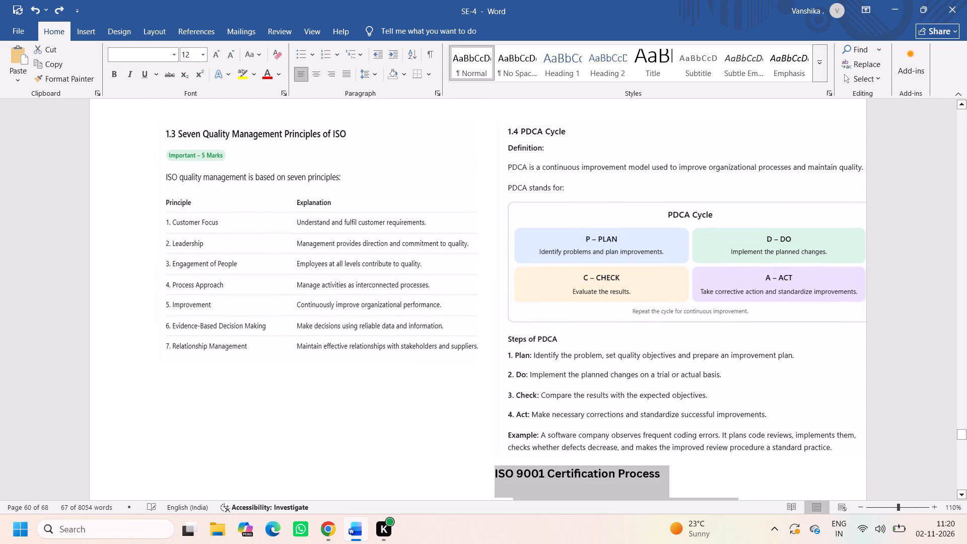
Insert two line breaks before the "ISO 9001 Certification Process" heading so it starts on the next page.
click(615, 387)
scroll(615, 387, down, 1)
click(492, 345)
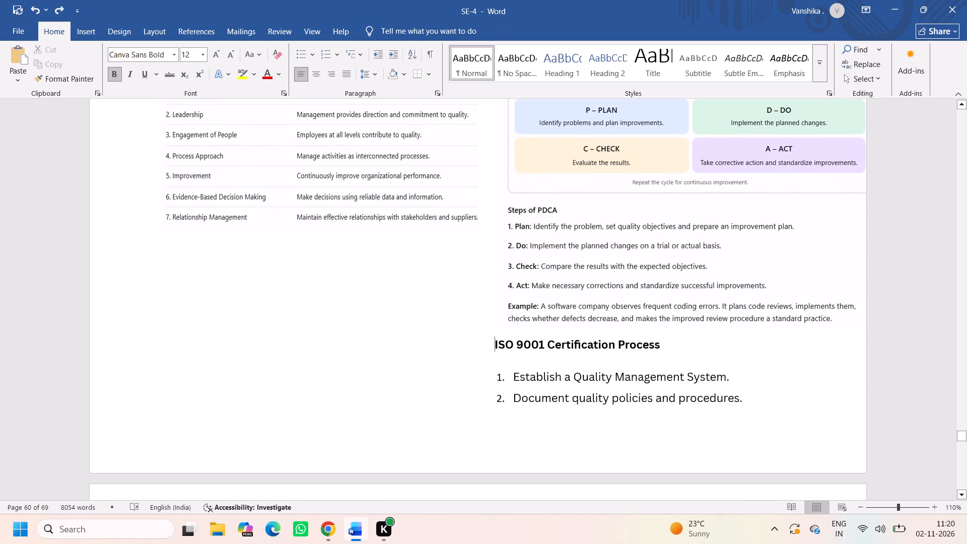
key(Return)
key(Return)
Review the layout of the ISO 9001 certification, benefits and CMMI pages.
scroll(569, 318, down, 2)
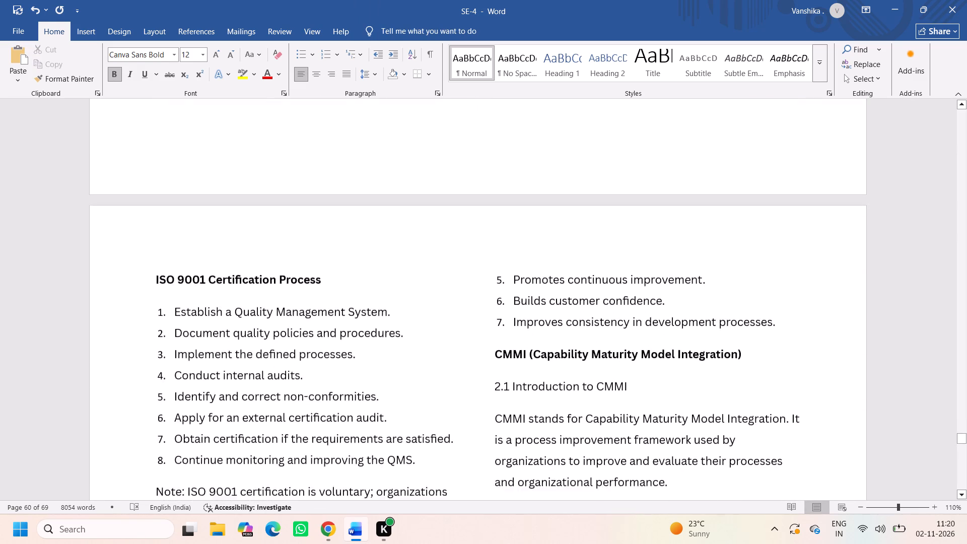
scroll(569, 318, down, 2)
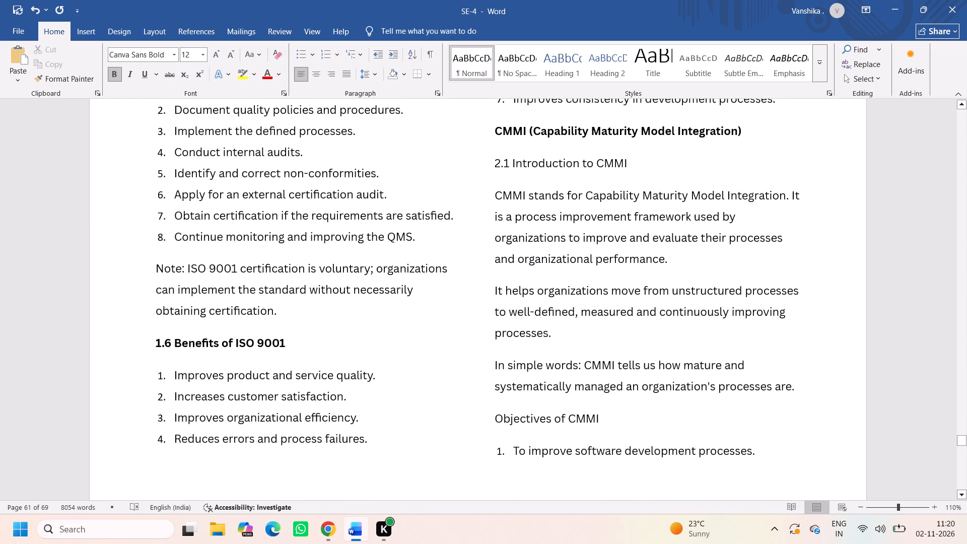
scroll(584, 328, down, 1)
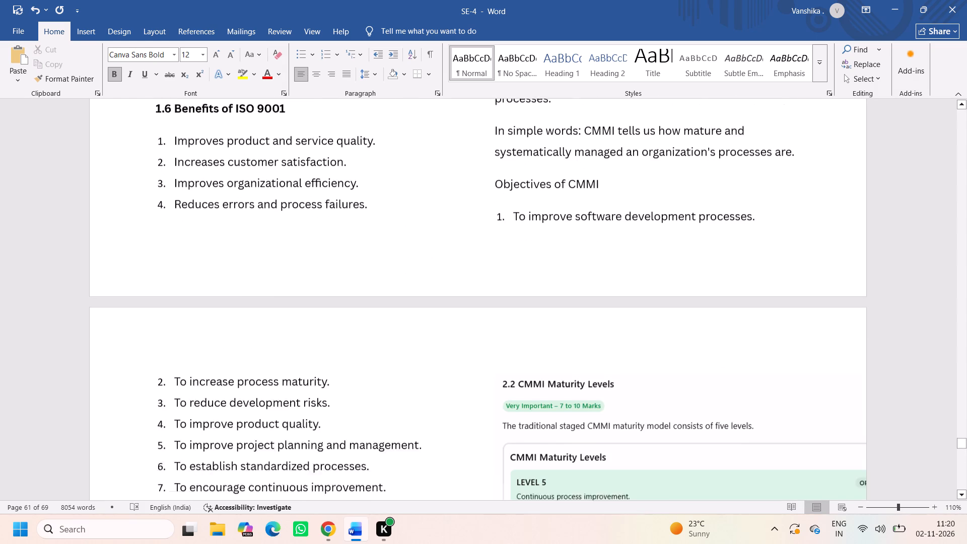
scroll(584, 328, down, 3)
scroll(584, 328, up, 4)
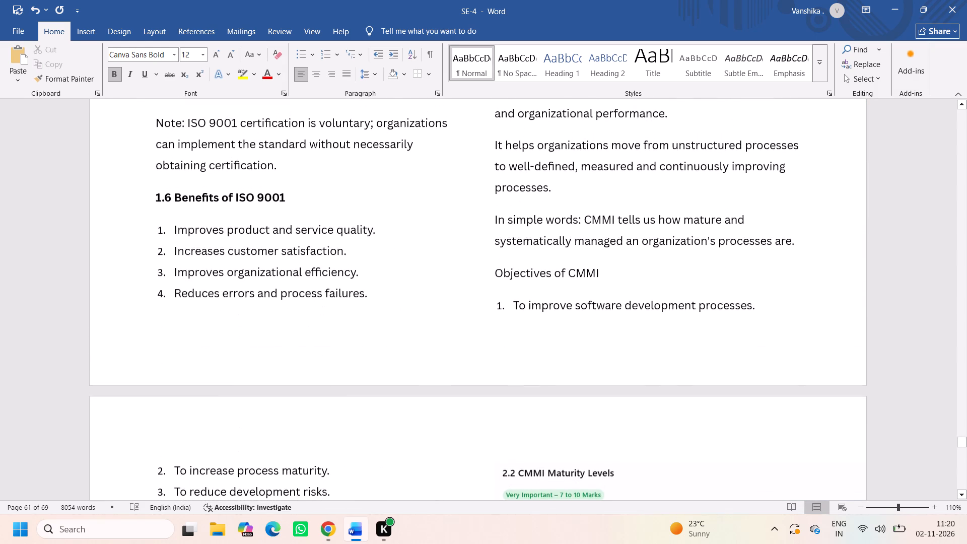
scroll(584, 328, up, 6)
Resize the "1.4 PDCA Cycle" picture, making it shorter and narrow enough to stay within the page.
scroll(584, 328, down, 1)
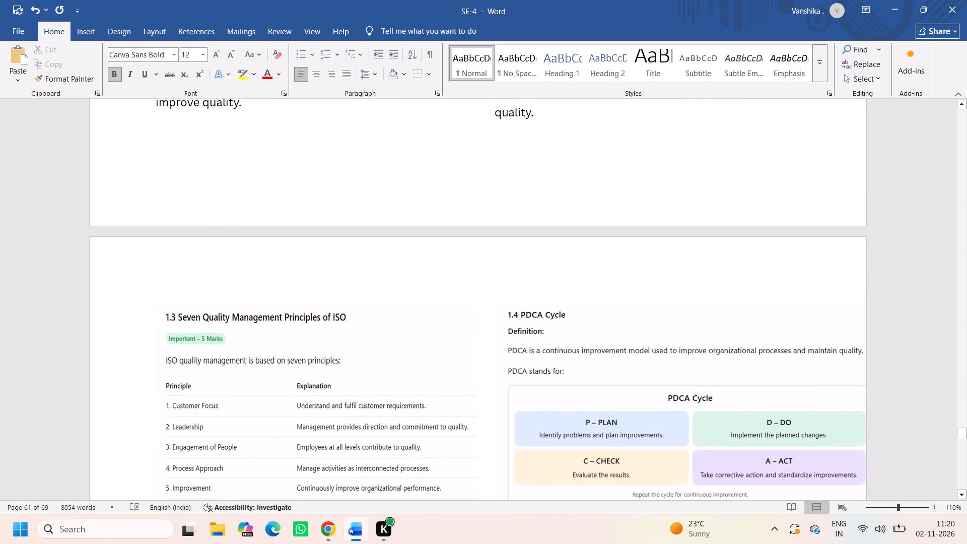
scroll(584, 328, down, 1)
click(584, 328)
drag(706, 474, 707, 445)
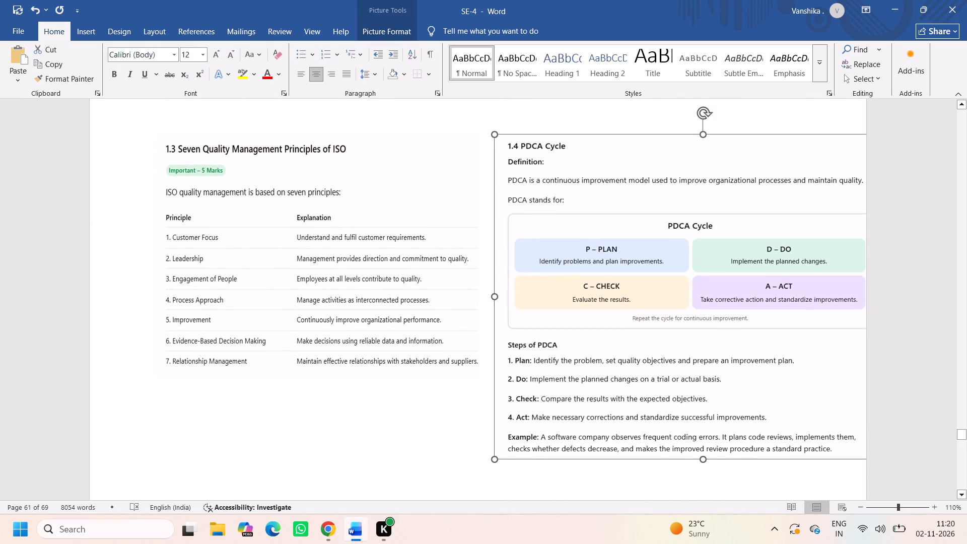
drag(707, 445, 721, 357)
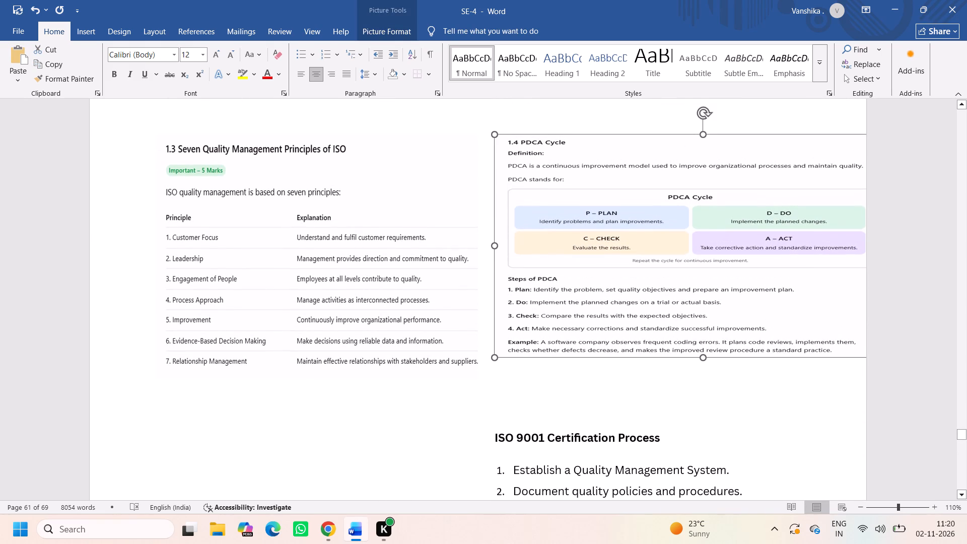
drag(495, 249, 575, 255)
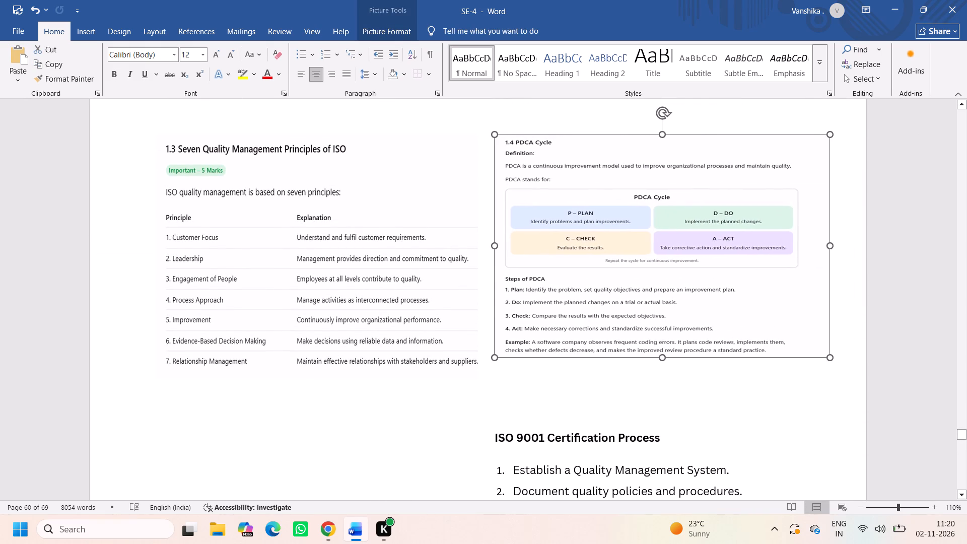
drag(575, 255, 571, 255)
drag(665, 358, 670, 388)
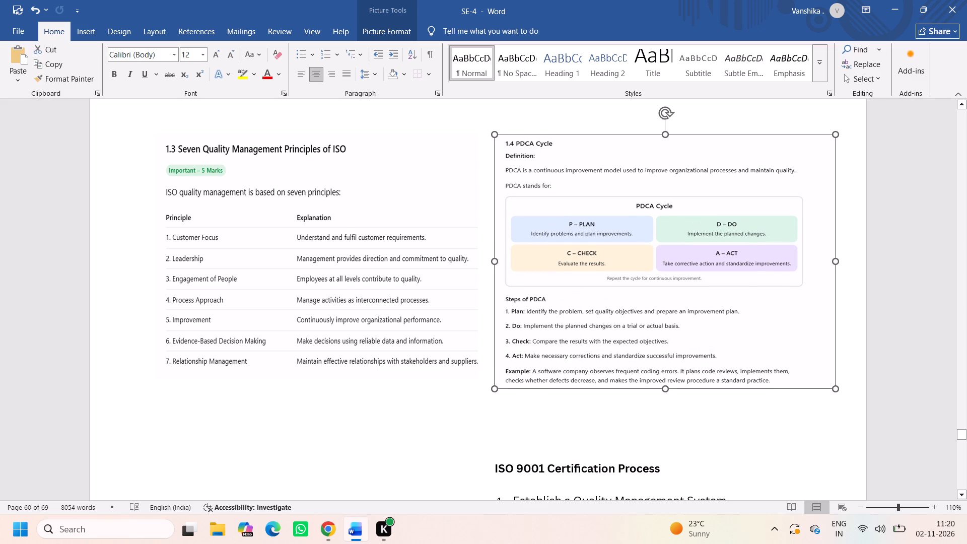
drag(670, 388, 670, 385)
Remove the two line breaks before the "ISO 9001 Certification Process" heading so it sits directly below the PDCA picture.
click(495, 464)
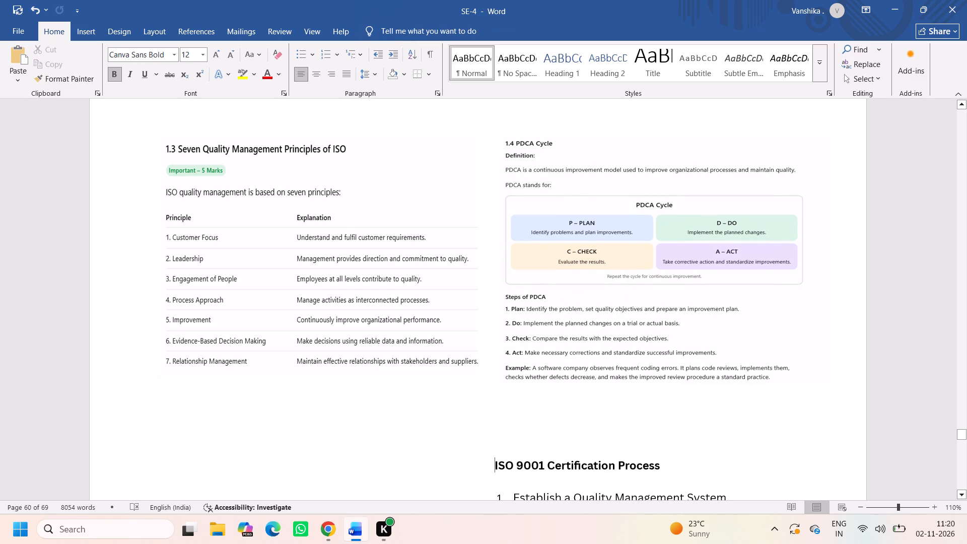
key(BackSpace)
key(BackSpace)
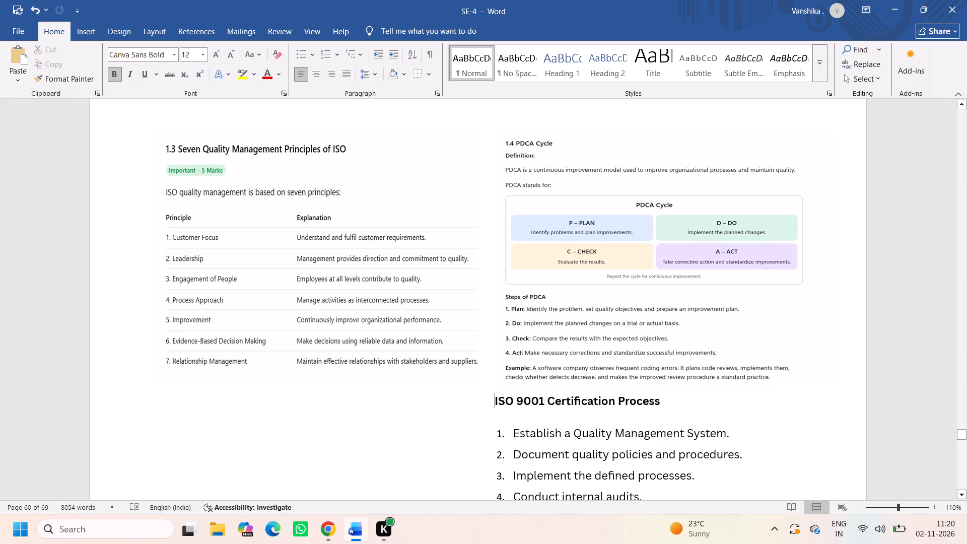
Reduce the height of the "1.4 PDCA Cycle" picture so it moves into the first column below the 1.3 picture.
scroll(550, 403, down, 1)
click(581, 258)
scroll(581, 258, down, 1)
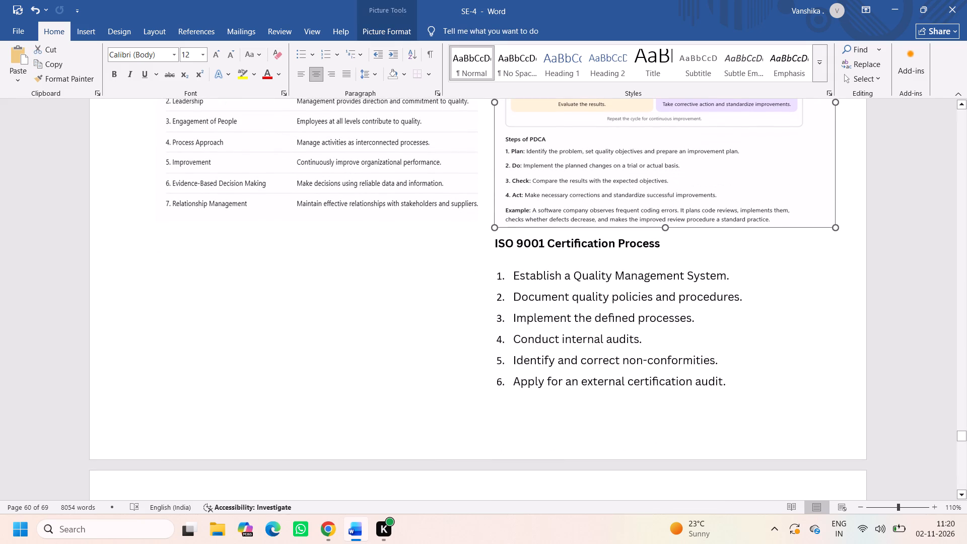
drag(662, 225, 671, 124)
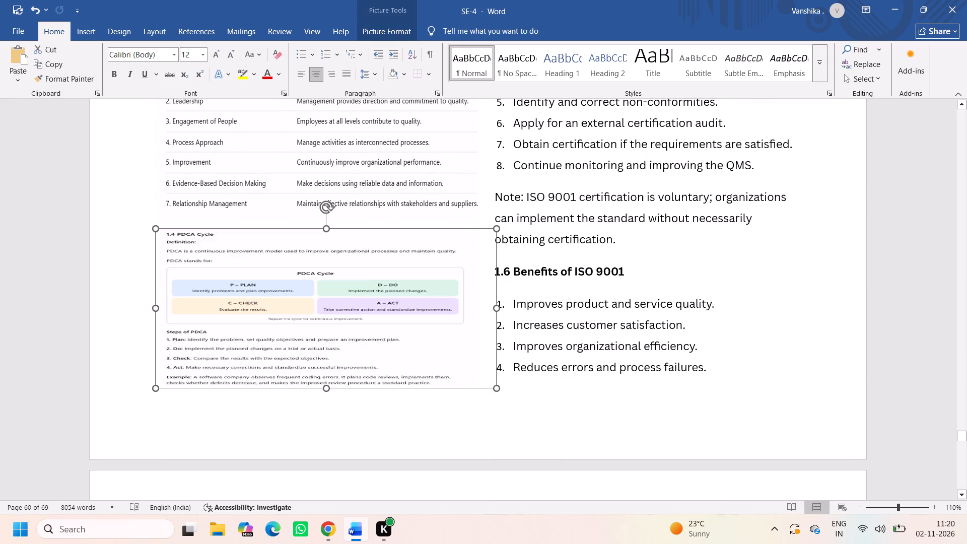
drag(671, 124, 672, 123)
Reduce the height of the "1.3 Seven Quality Management Principles of ISO" picture so following content moves up into the first column.
scroll(470, 275, up, 1)
click(409, 255)
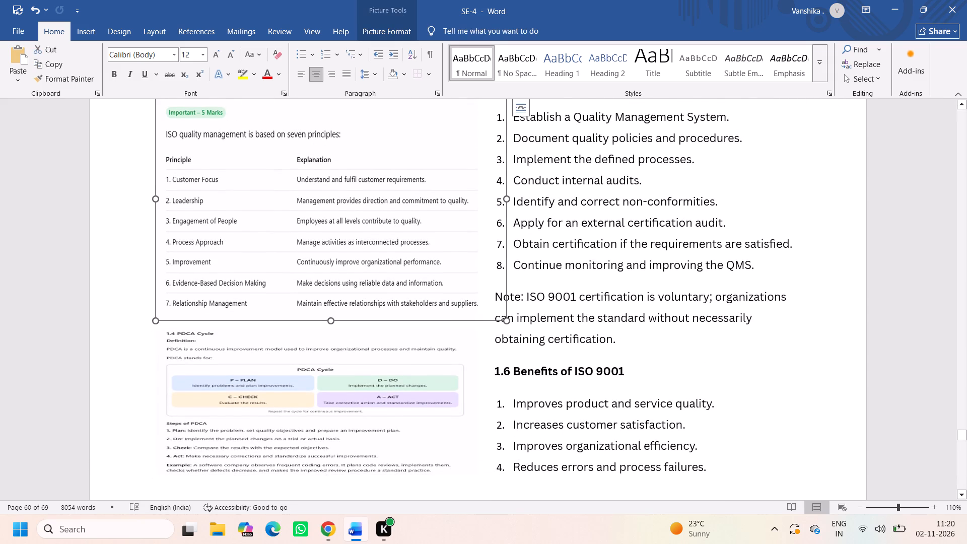
scroll(385, 283, up, 1)
drag(330, 372, 341, 335)
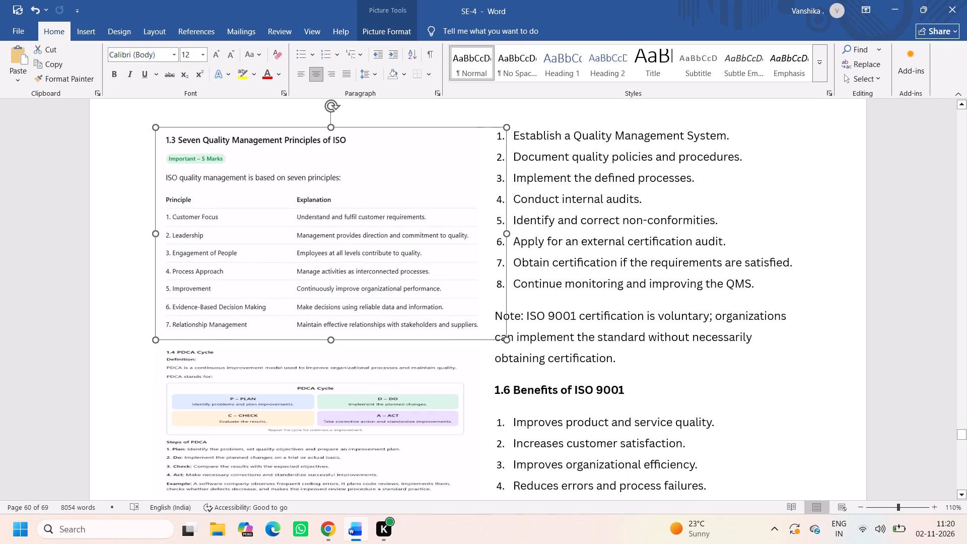
drag(341, 335, 343, 312)
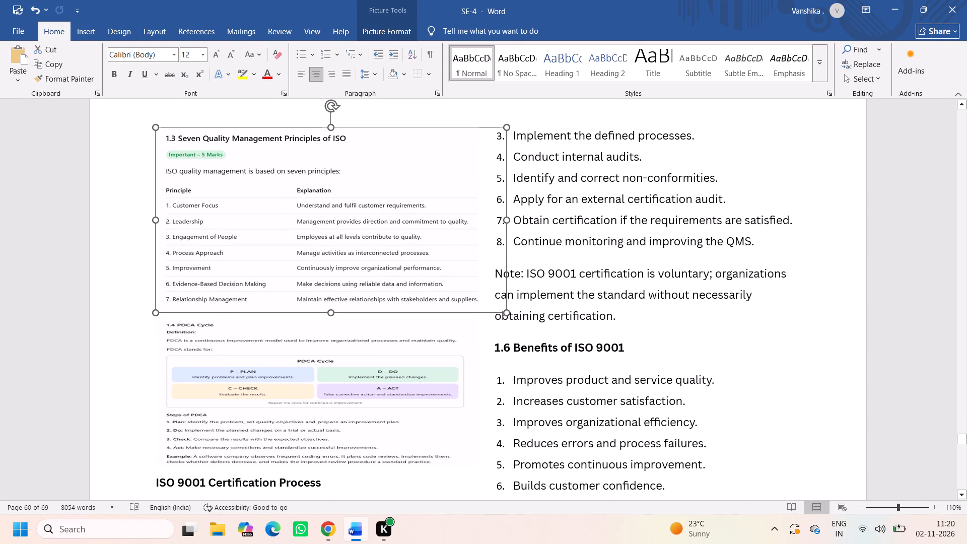
Increase the height of the "1.4 PDCA Cycle" picture so the "ISO 9001 Certification Process" heading starts the second column.
click(349, 375)
scroll(349, 375, down, 1)
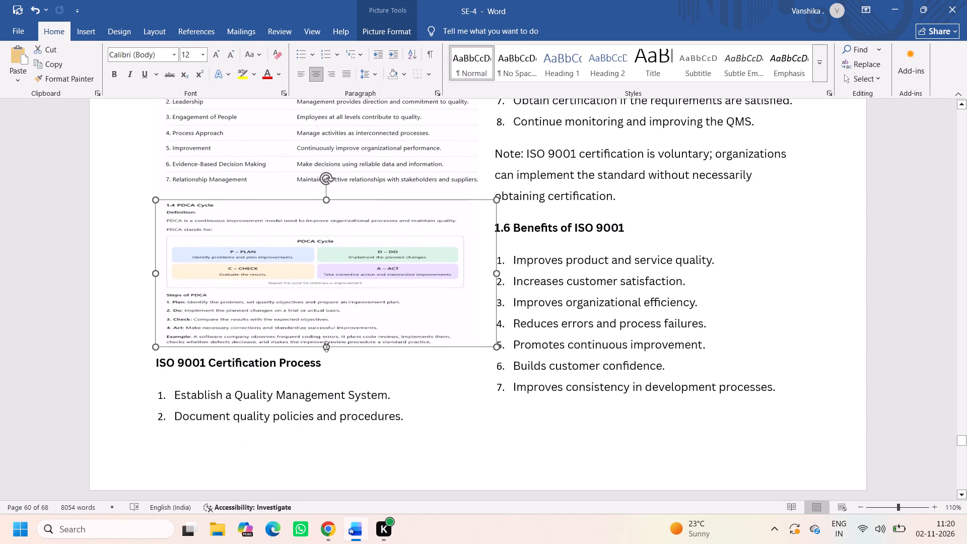
drag(326, 347, 343, 414)
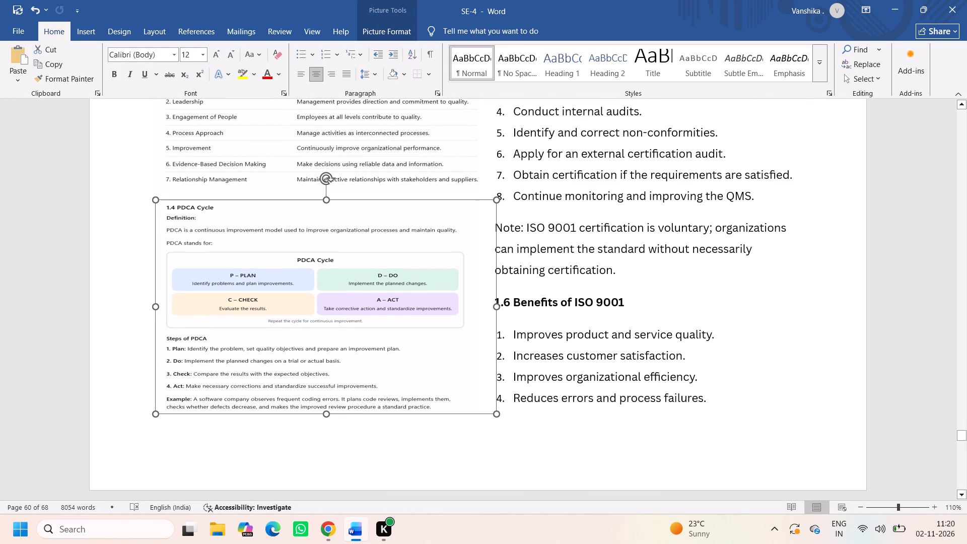
drag(343, 414, 343, 420)
click(560, 386)
scroll(560, 386, up, 1)
scroll(537, 359, down, 1)
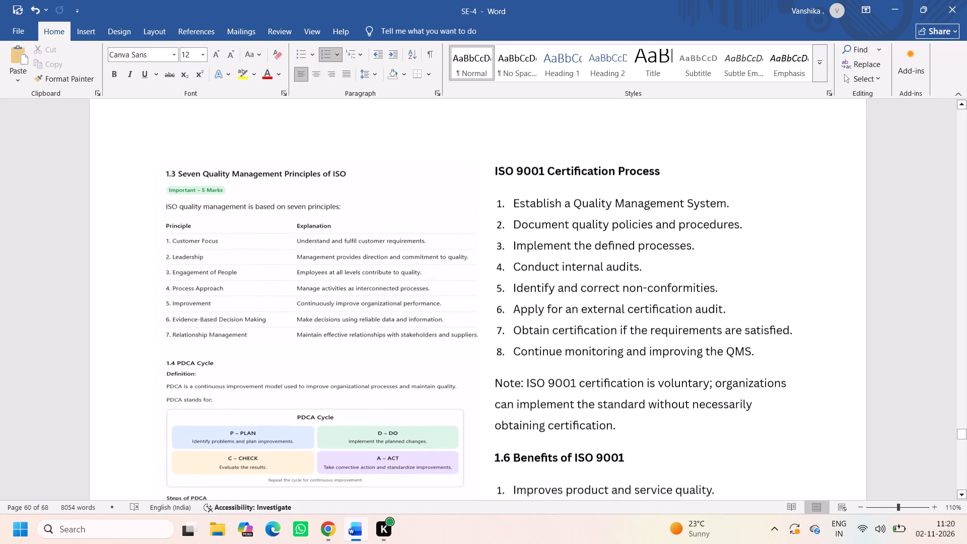
Reduce the height of the "2.2 CMMI Maturity Levels" picture so it moves up below the Objectives of CMMI list.
scroll(537, 359, down, 3)
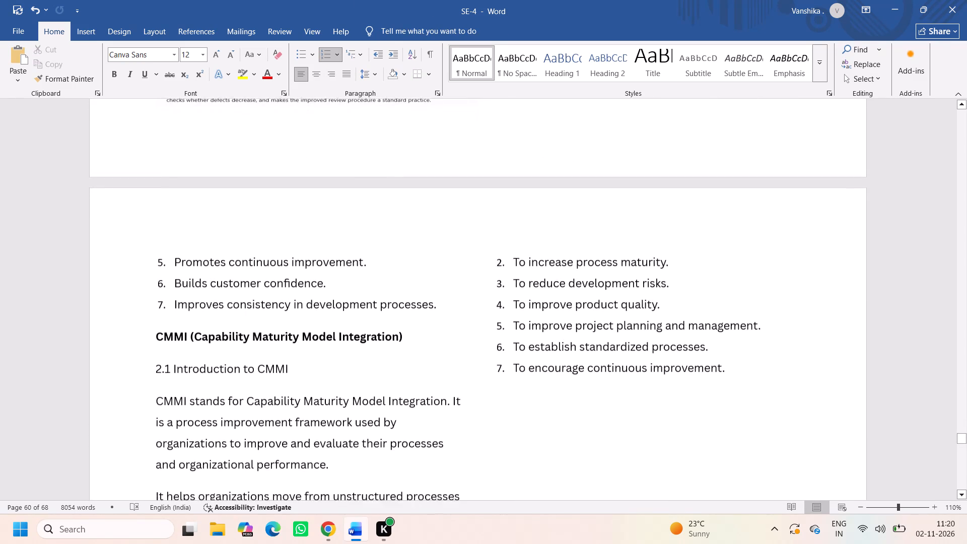
scroll(537, 359, down, 2)
scroll(535, 307, down, 1)
click(370, 343)
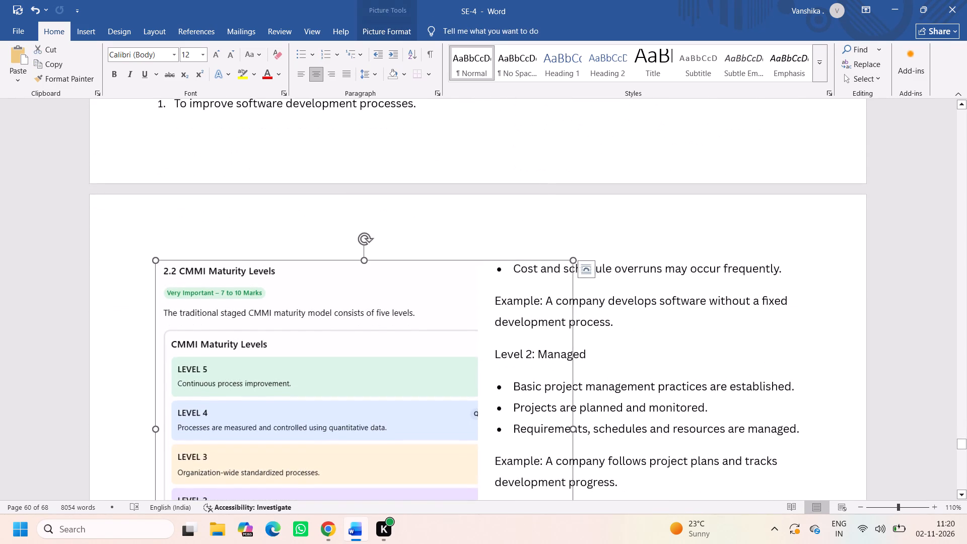
scroll(370, 343, down, 1)
drag(364, 393, 405, 261)
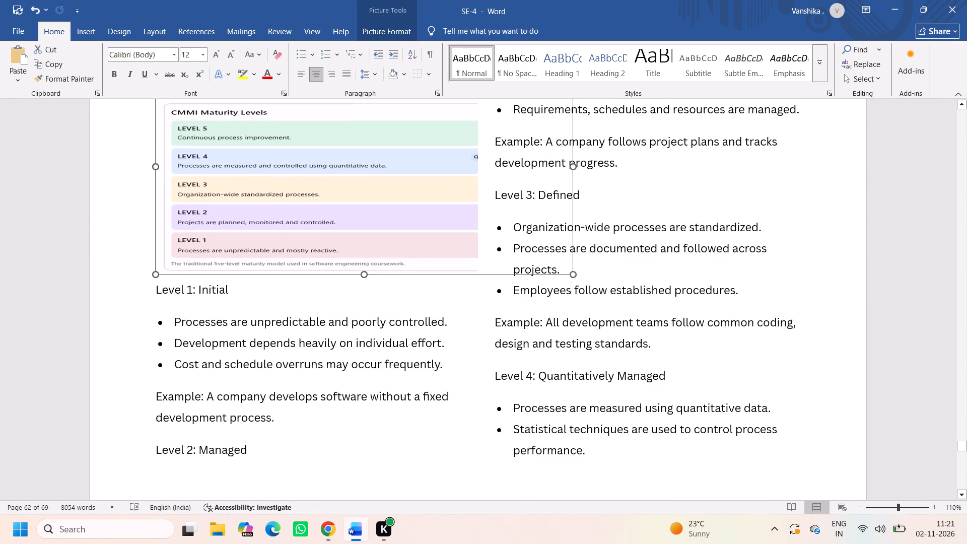
drag(405, 261, 416, 167)
scroll(442, 234, up, 1)
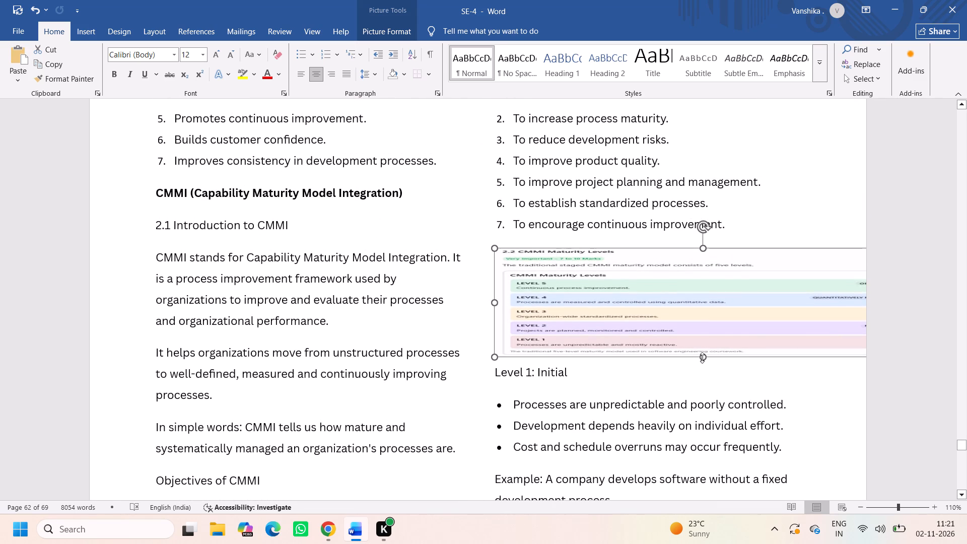
Enlarge the "2.2 CMMI Maturity Levels" picture's height to fill the second column and narrow it to stay within the page.
drag(704, 358, 737, 495)
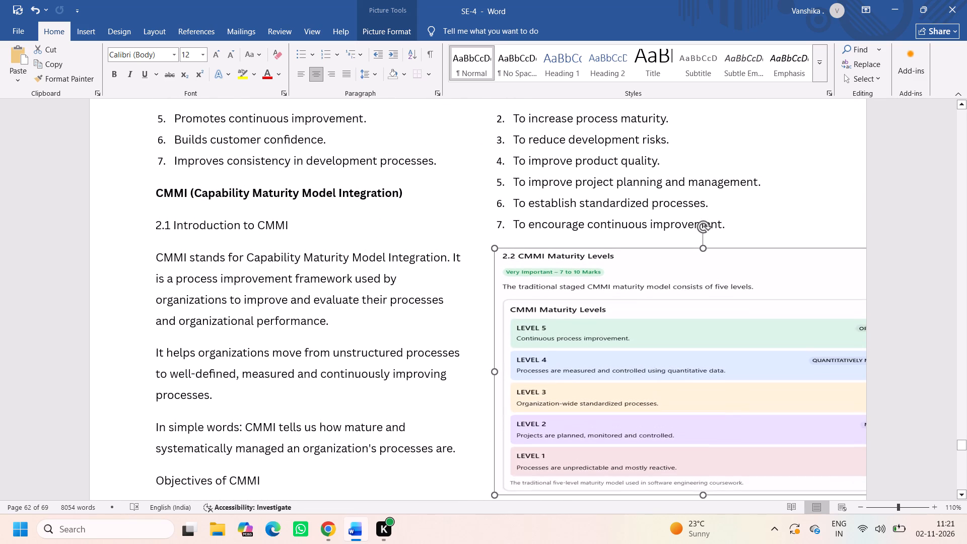
drag(737, 495, 712, 456)
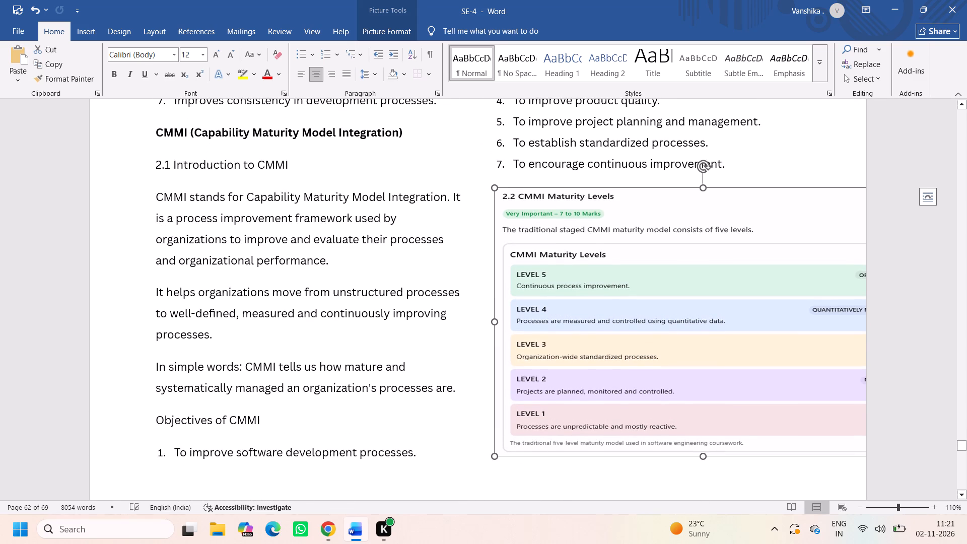
drag(496, 322, 571, 325)
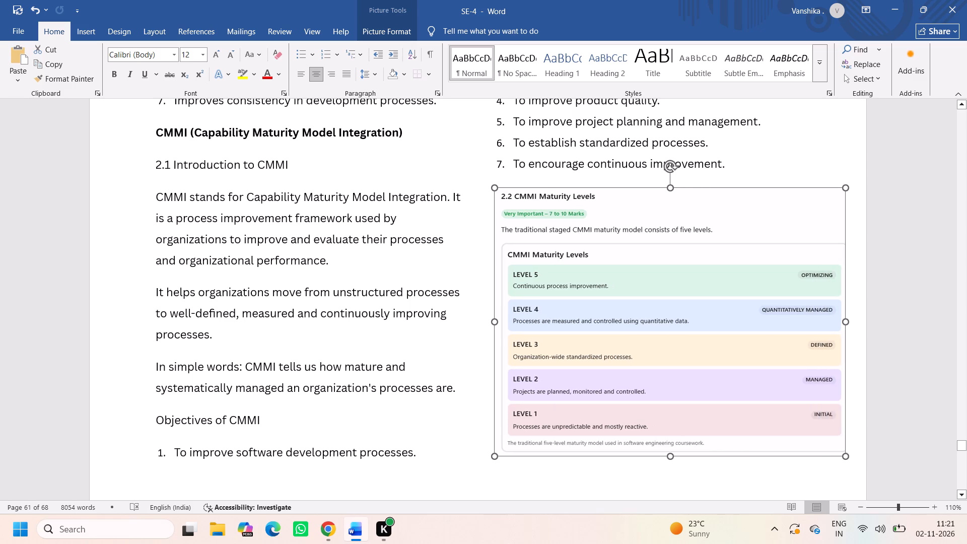
drag(571, 325, 561, 328)
drag(672, 455, 677, 461)
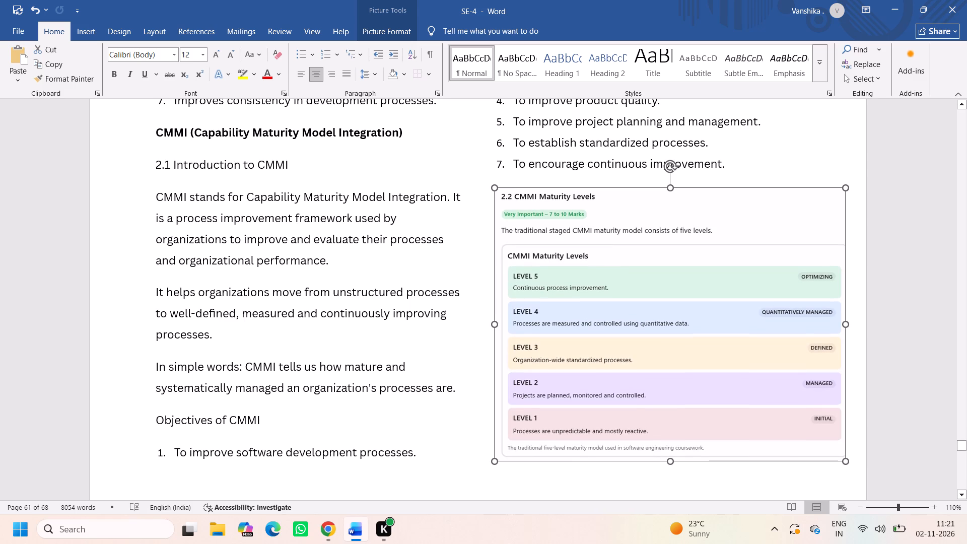
click(744, 159)
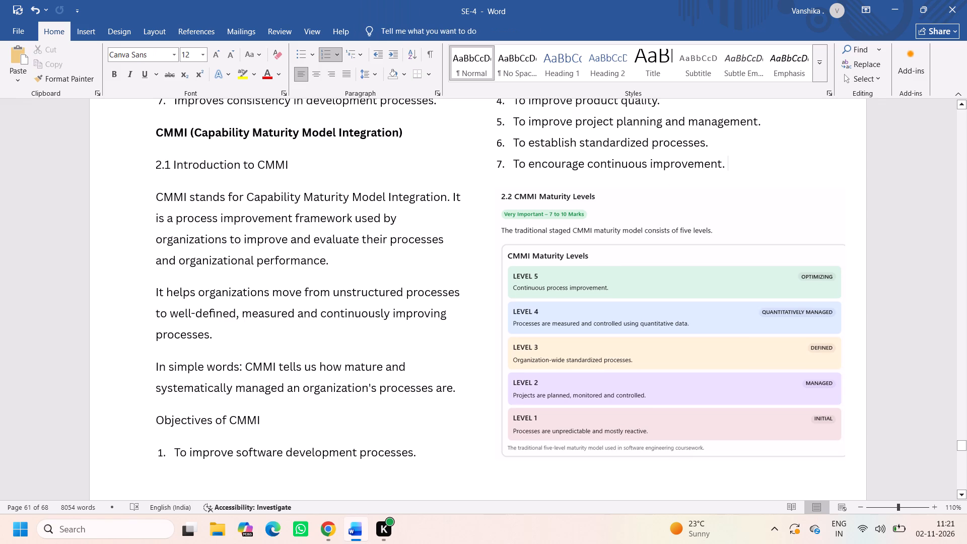
scroll(744, 159, up, 1)
scroll(744, 159, down, 2)
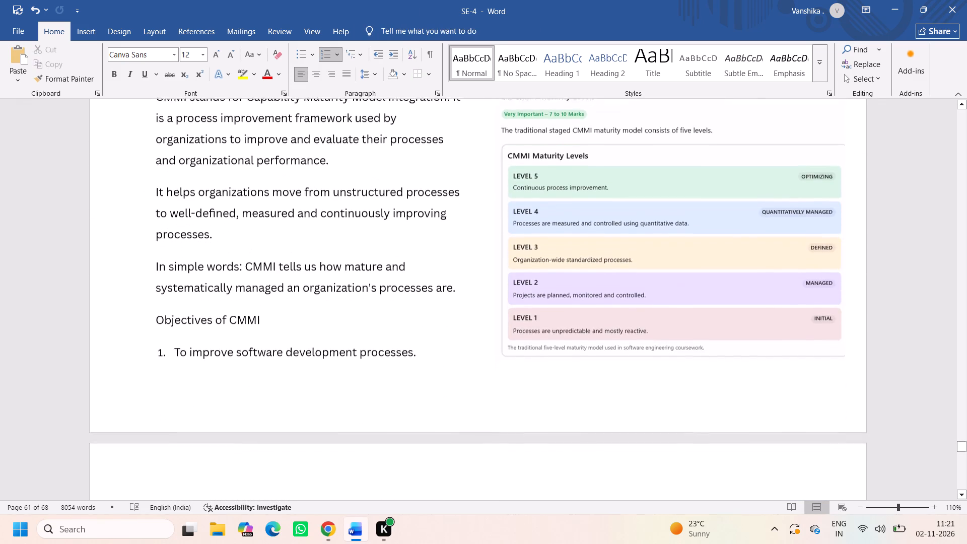
scroll(744, 159, down, 2)
click(700, 177)
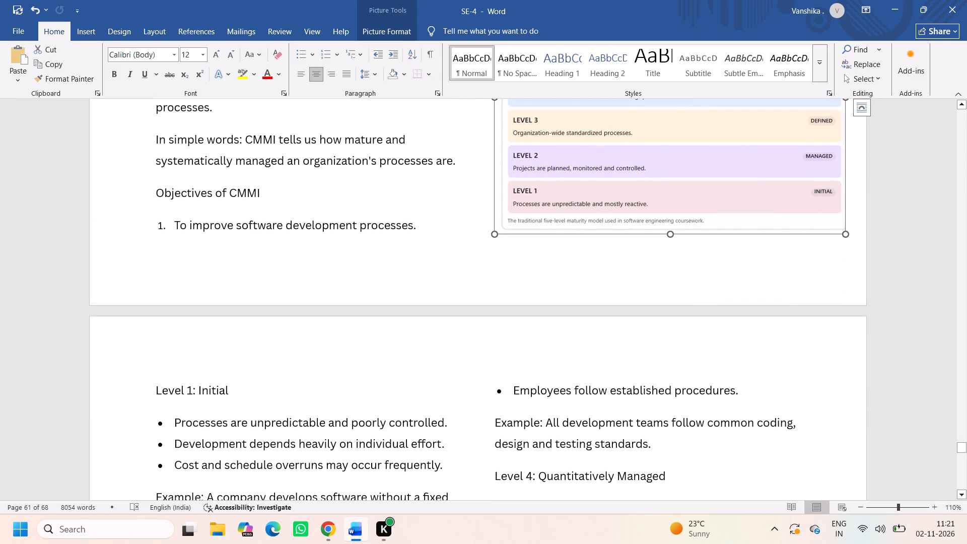
click(672, 233)
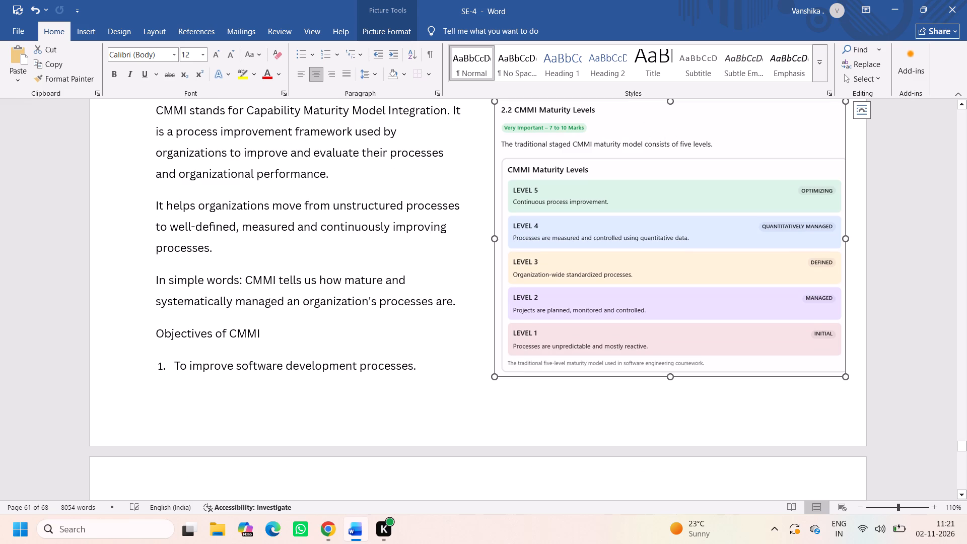
click(597, 393)
Reduce the height of the DMAIC steps picture so it moves up directly below "DMAIC stands for:" in the second column.
scroll(597, 393, down, 2)
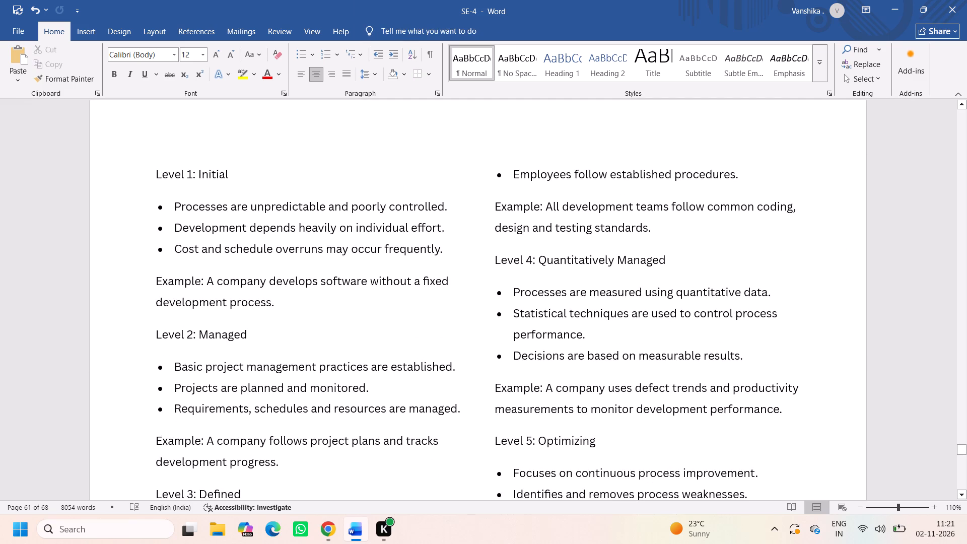
scroll(268, 290, down, 2)
scroll(513, 370, down, 1)
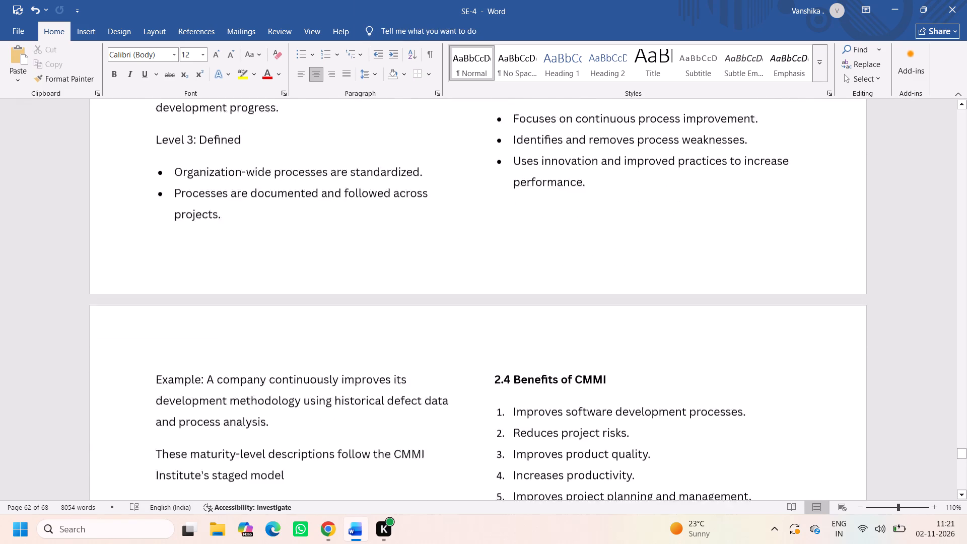
scroll(513, 370, down, 1)
scroll(453, 339, down, 1)
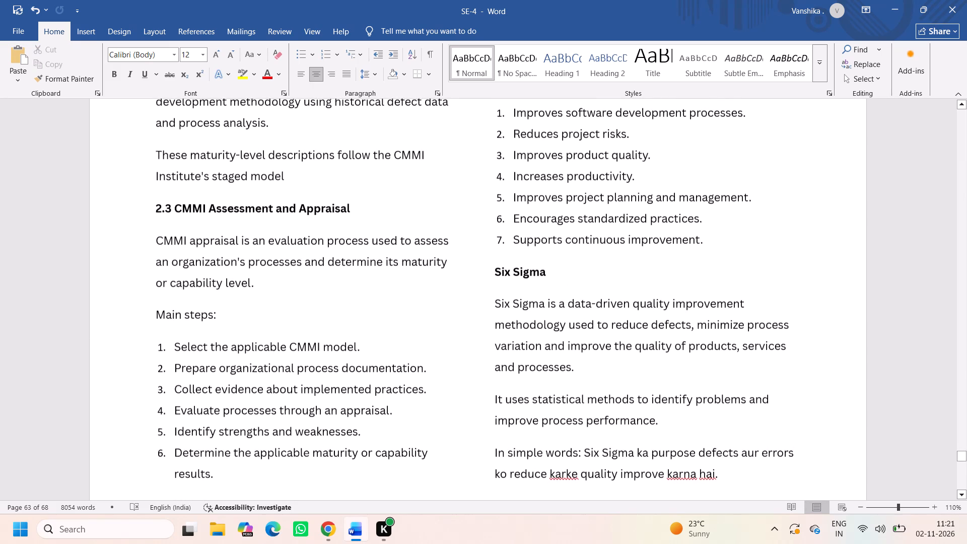
scroll(453, 339, down, 2)
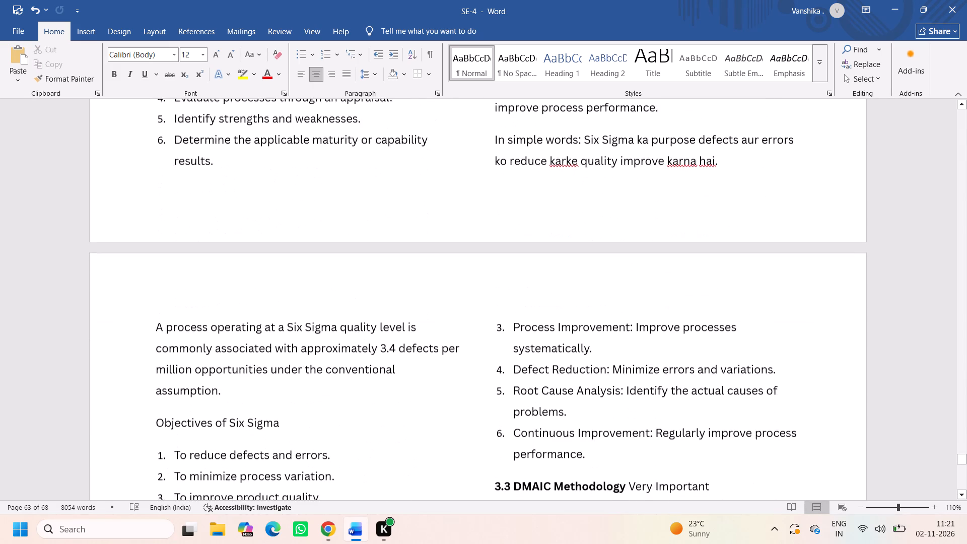
scroll(491, 281, down, 1)
scroll(382, 352, down, 3)
click(382, 352)
scroll(382, 352, down, 1)
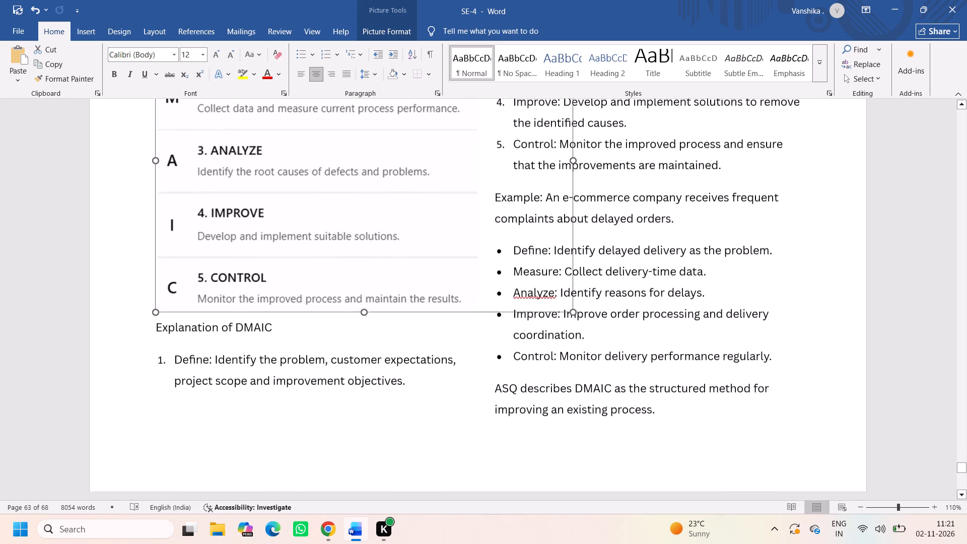
drag(362, 304, 399, 159)
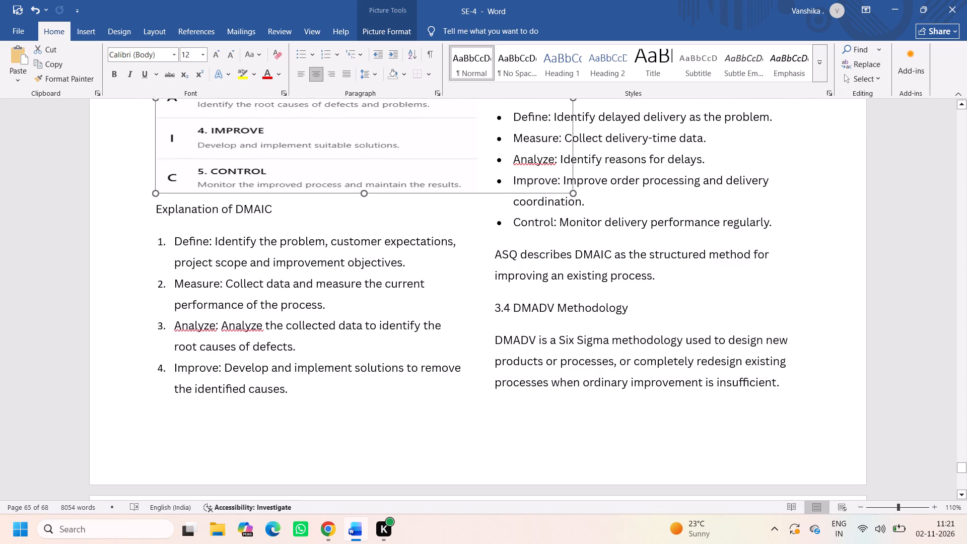
drag(399, 159, 408, 120)
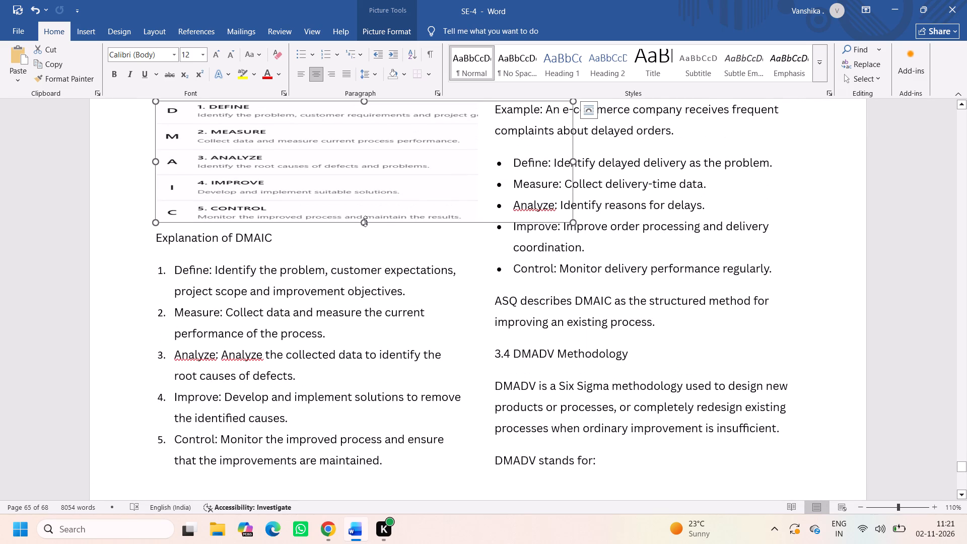
drag(365, 221, 382, 168)
scroll(522, 266, up, 1)
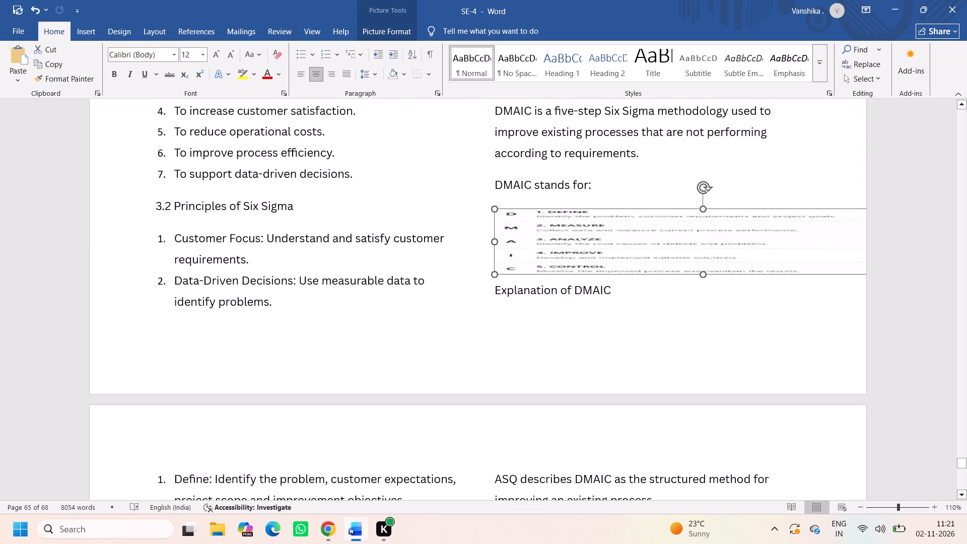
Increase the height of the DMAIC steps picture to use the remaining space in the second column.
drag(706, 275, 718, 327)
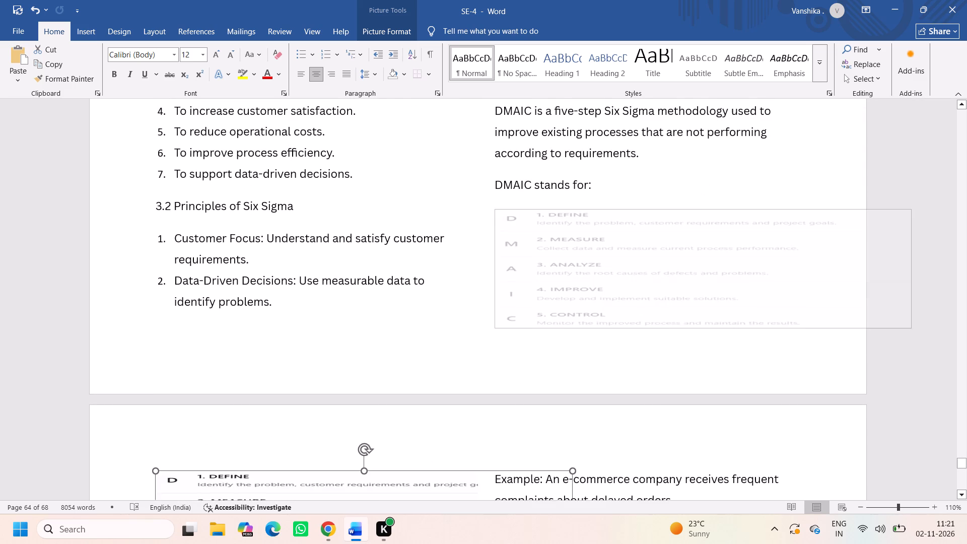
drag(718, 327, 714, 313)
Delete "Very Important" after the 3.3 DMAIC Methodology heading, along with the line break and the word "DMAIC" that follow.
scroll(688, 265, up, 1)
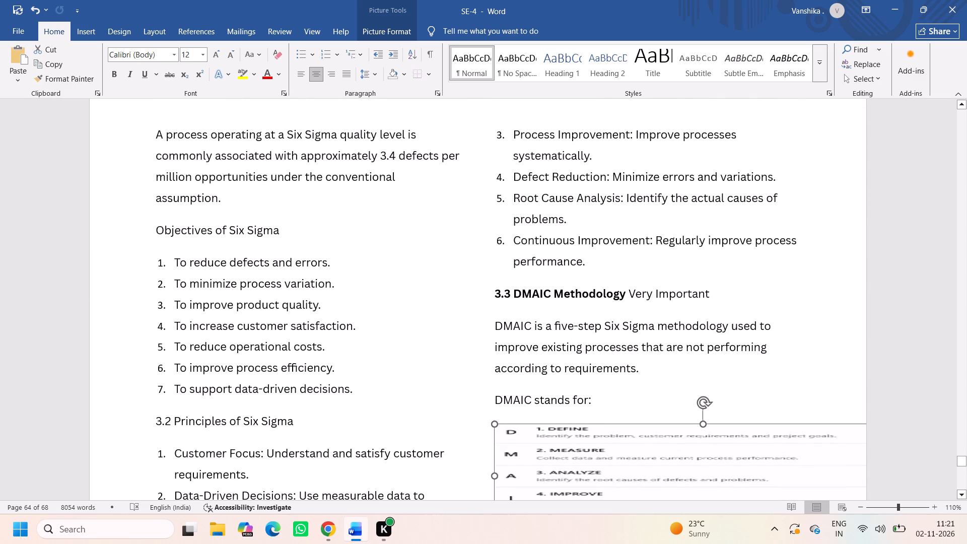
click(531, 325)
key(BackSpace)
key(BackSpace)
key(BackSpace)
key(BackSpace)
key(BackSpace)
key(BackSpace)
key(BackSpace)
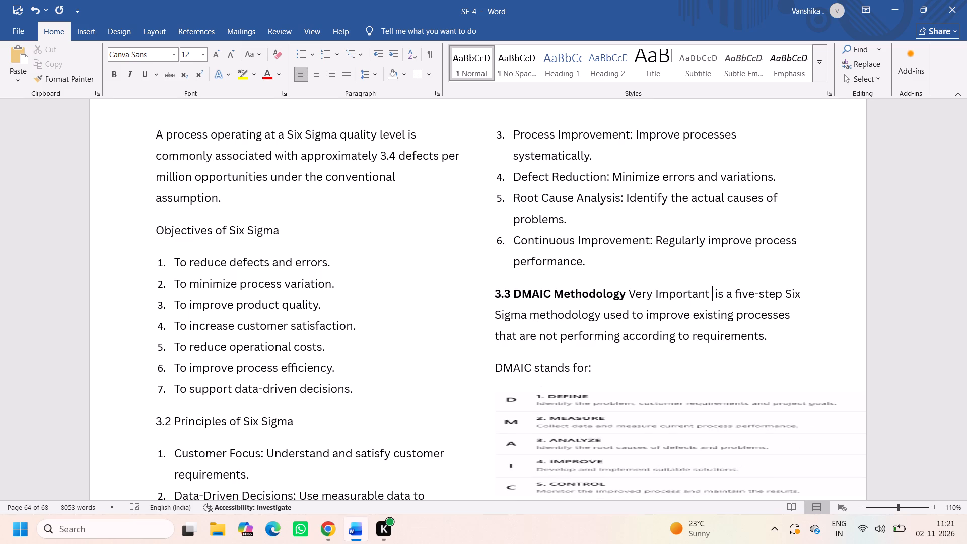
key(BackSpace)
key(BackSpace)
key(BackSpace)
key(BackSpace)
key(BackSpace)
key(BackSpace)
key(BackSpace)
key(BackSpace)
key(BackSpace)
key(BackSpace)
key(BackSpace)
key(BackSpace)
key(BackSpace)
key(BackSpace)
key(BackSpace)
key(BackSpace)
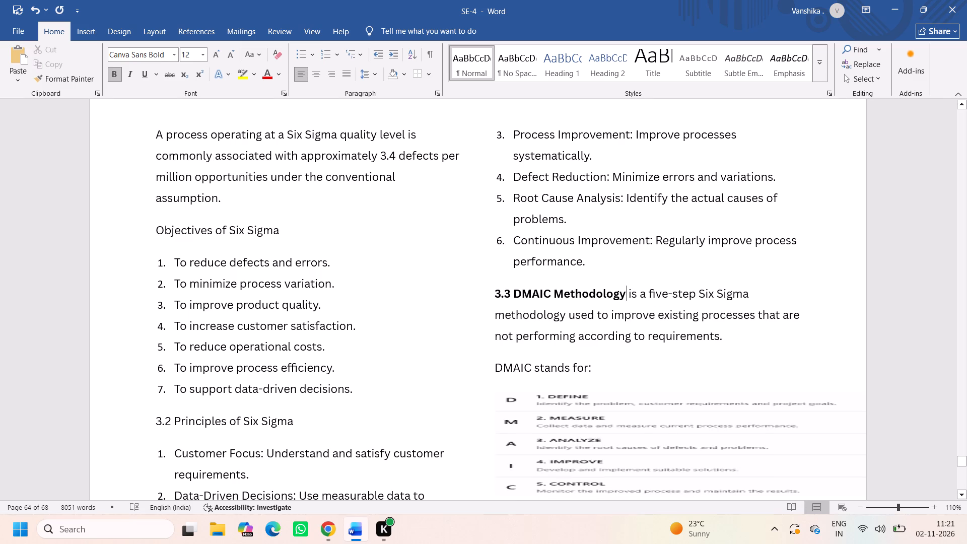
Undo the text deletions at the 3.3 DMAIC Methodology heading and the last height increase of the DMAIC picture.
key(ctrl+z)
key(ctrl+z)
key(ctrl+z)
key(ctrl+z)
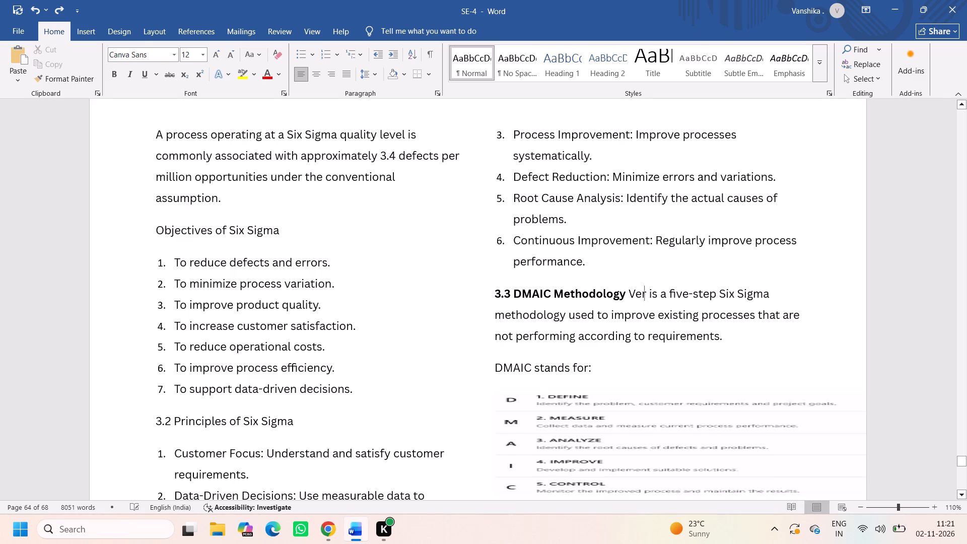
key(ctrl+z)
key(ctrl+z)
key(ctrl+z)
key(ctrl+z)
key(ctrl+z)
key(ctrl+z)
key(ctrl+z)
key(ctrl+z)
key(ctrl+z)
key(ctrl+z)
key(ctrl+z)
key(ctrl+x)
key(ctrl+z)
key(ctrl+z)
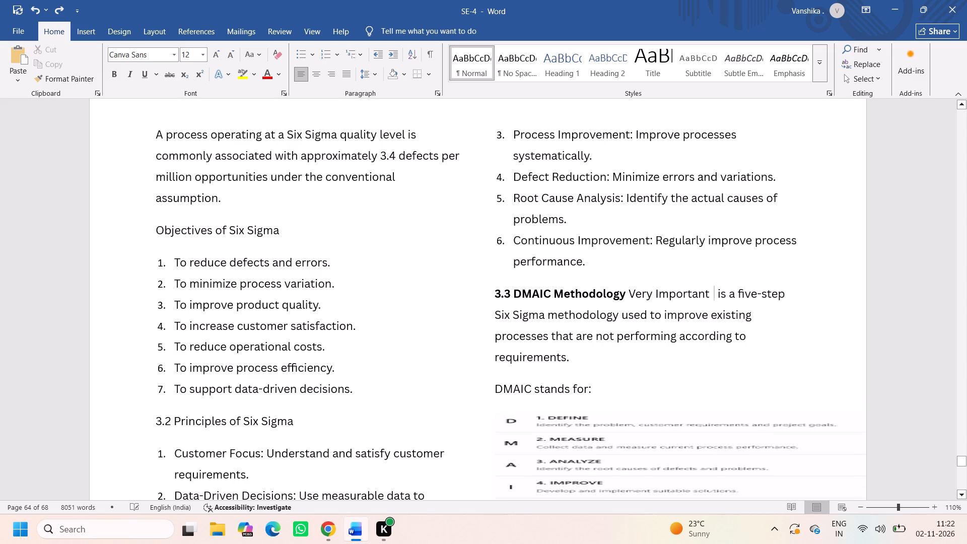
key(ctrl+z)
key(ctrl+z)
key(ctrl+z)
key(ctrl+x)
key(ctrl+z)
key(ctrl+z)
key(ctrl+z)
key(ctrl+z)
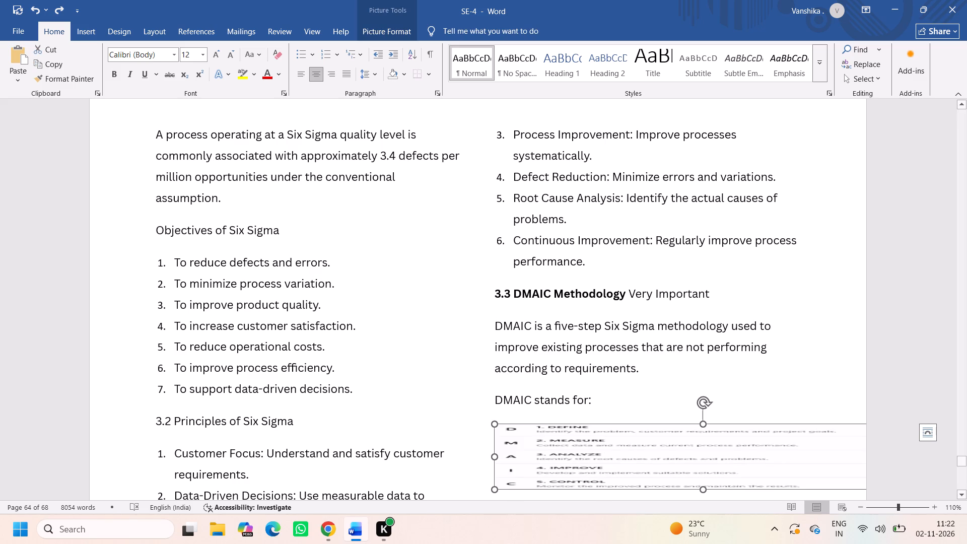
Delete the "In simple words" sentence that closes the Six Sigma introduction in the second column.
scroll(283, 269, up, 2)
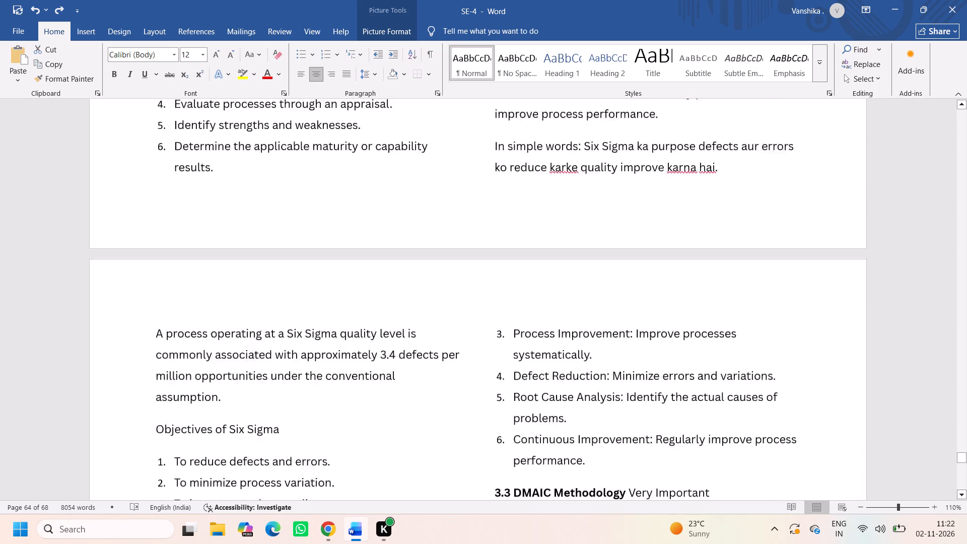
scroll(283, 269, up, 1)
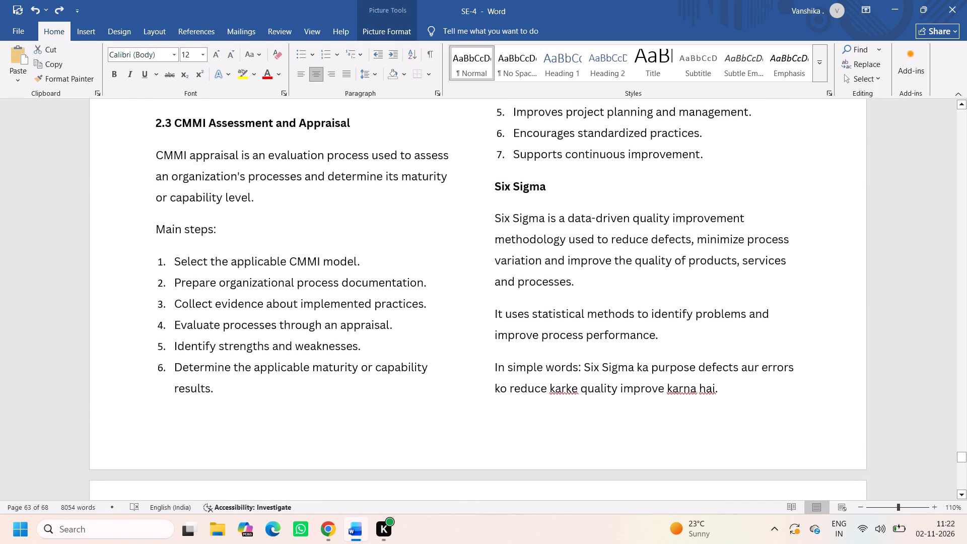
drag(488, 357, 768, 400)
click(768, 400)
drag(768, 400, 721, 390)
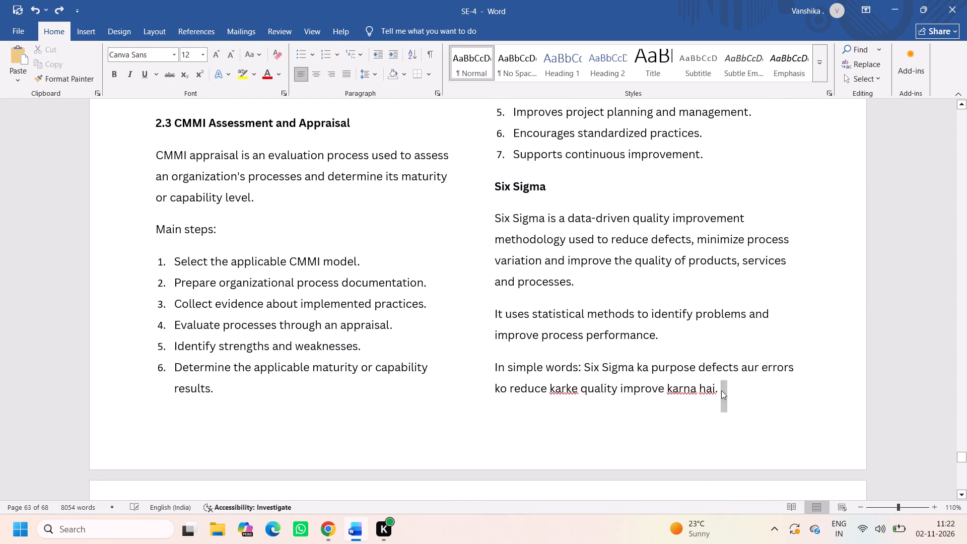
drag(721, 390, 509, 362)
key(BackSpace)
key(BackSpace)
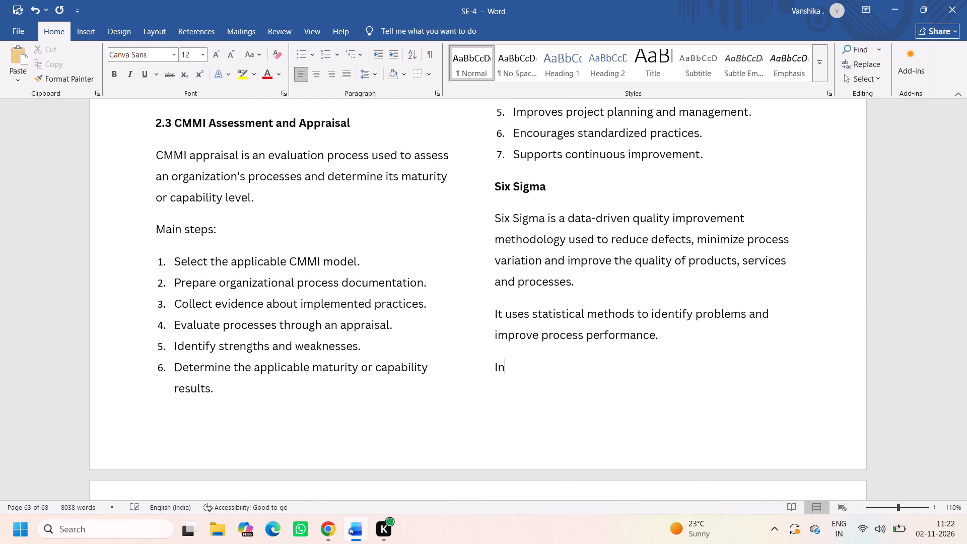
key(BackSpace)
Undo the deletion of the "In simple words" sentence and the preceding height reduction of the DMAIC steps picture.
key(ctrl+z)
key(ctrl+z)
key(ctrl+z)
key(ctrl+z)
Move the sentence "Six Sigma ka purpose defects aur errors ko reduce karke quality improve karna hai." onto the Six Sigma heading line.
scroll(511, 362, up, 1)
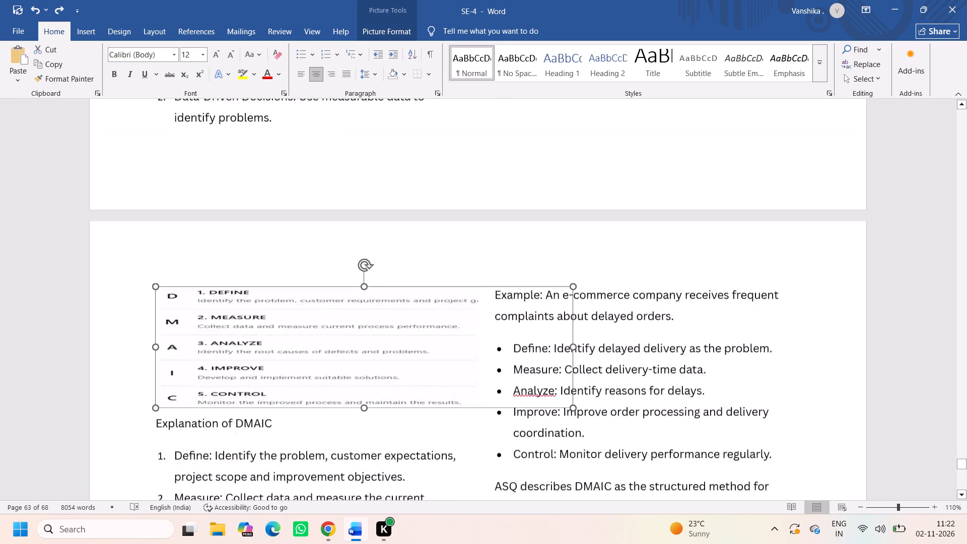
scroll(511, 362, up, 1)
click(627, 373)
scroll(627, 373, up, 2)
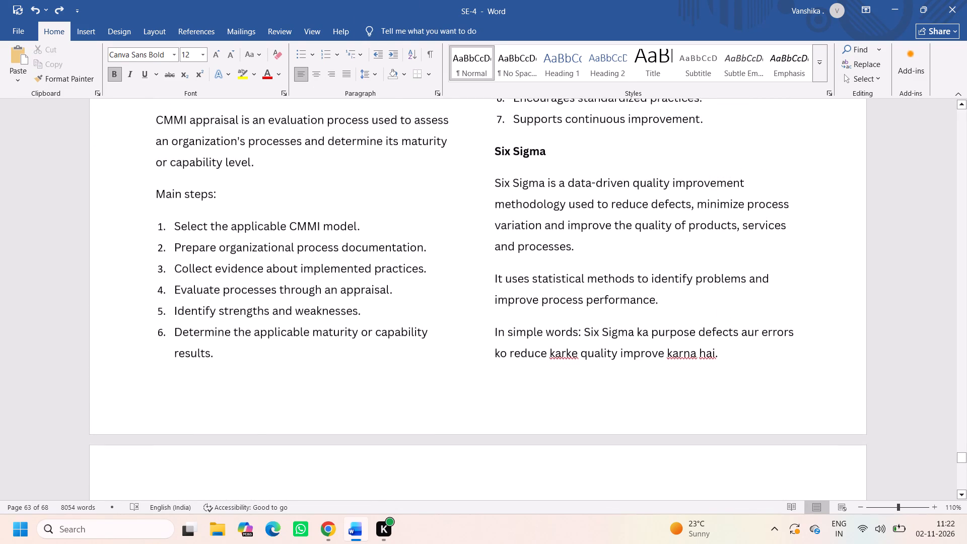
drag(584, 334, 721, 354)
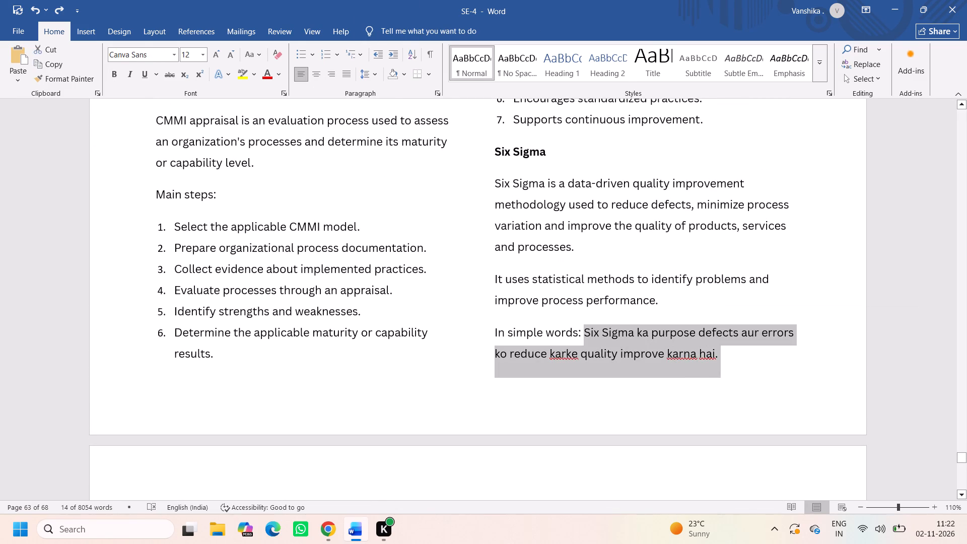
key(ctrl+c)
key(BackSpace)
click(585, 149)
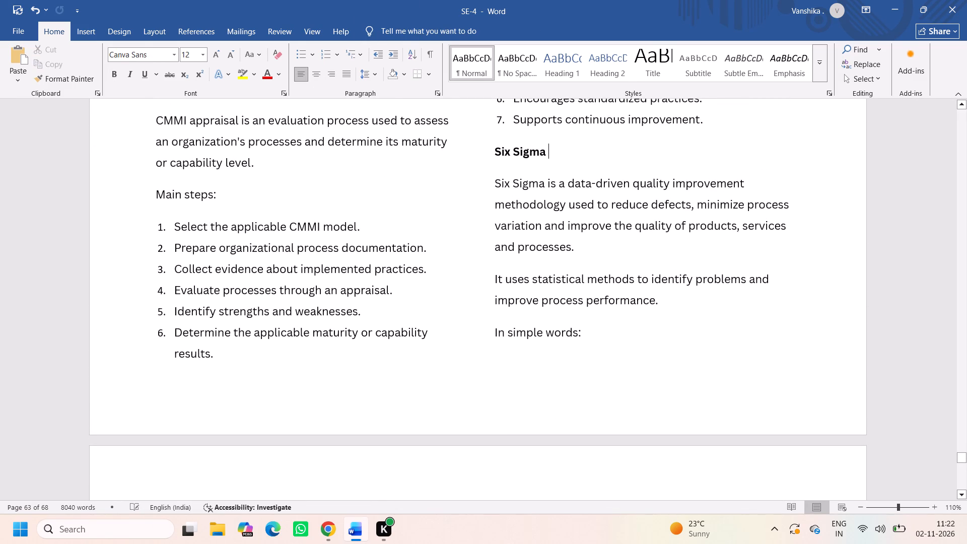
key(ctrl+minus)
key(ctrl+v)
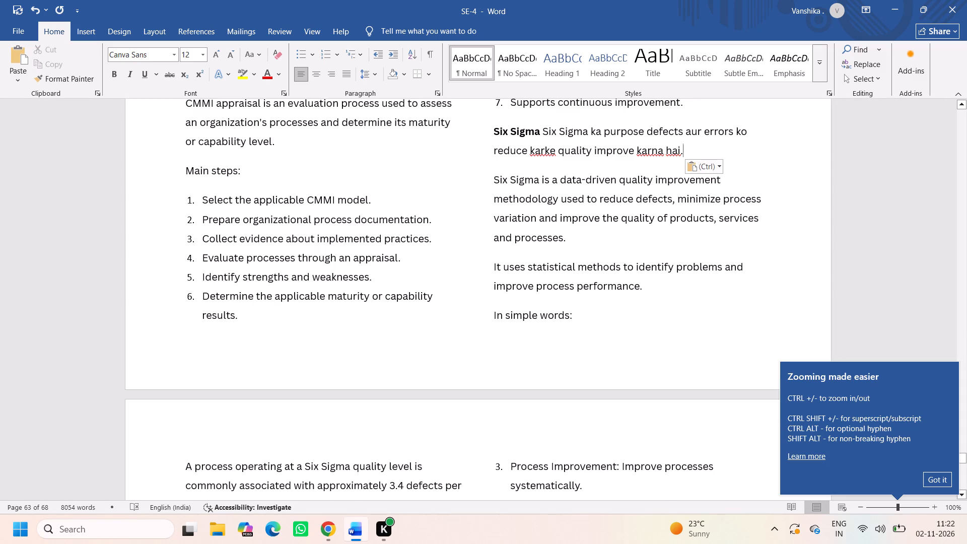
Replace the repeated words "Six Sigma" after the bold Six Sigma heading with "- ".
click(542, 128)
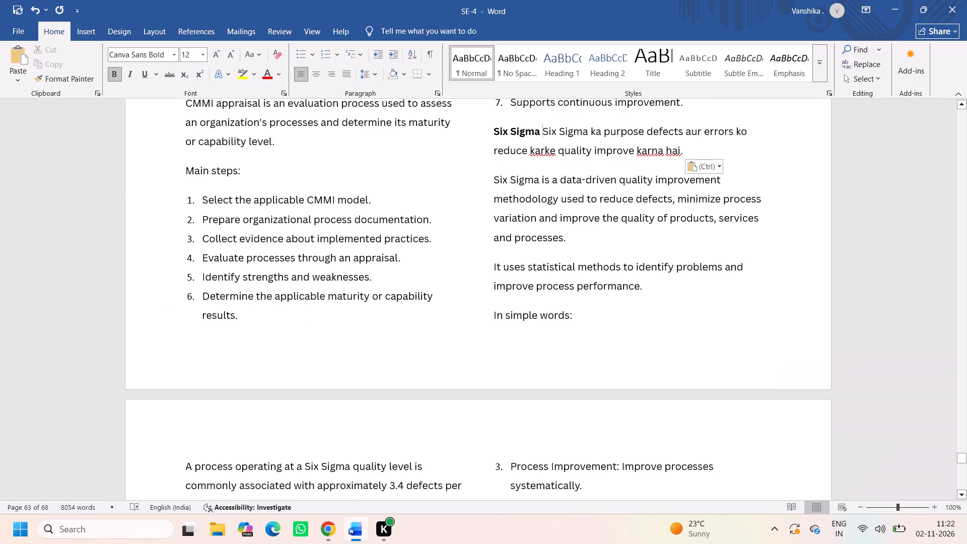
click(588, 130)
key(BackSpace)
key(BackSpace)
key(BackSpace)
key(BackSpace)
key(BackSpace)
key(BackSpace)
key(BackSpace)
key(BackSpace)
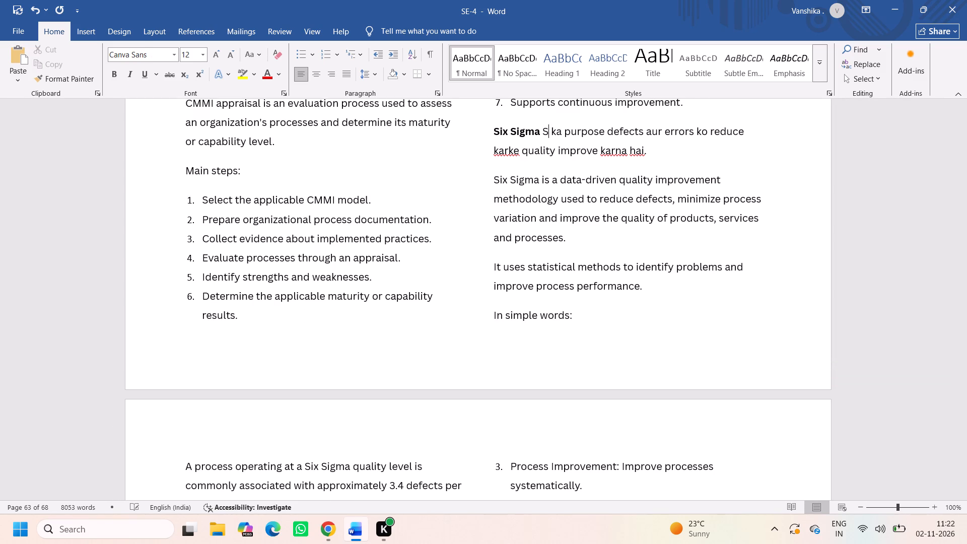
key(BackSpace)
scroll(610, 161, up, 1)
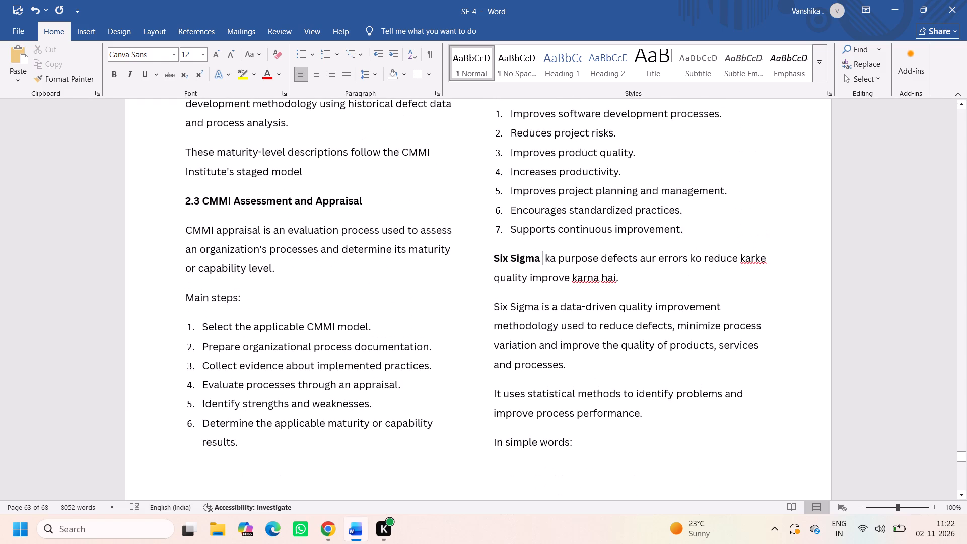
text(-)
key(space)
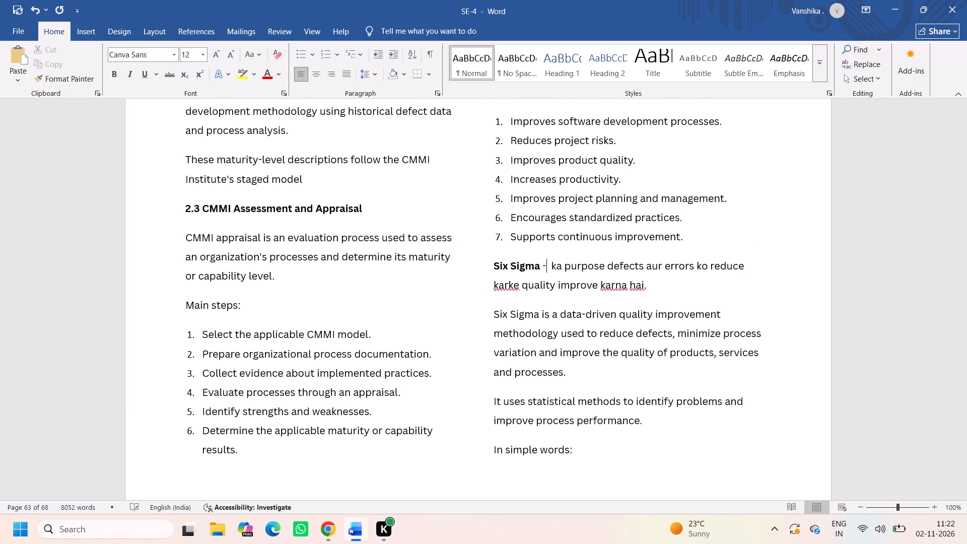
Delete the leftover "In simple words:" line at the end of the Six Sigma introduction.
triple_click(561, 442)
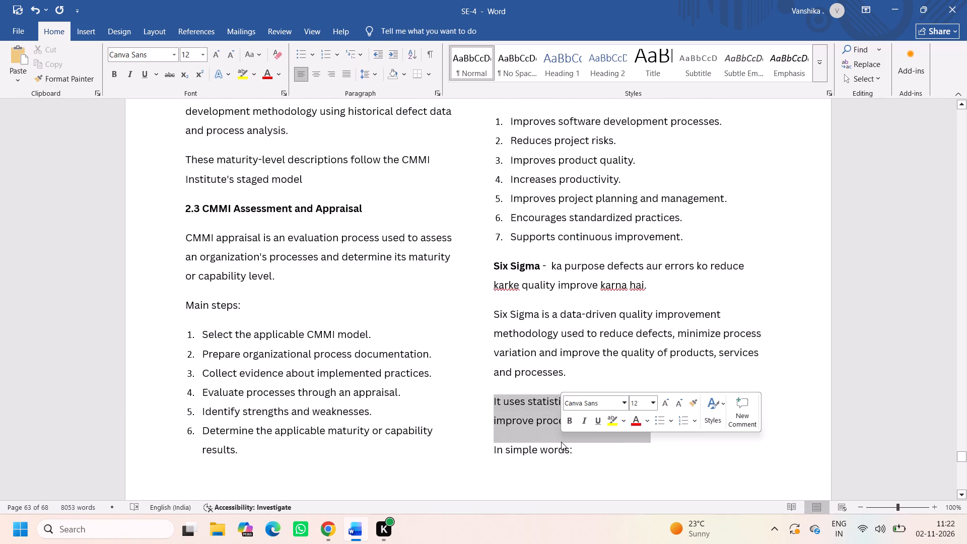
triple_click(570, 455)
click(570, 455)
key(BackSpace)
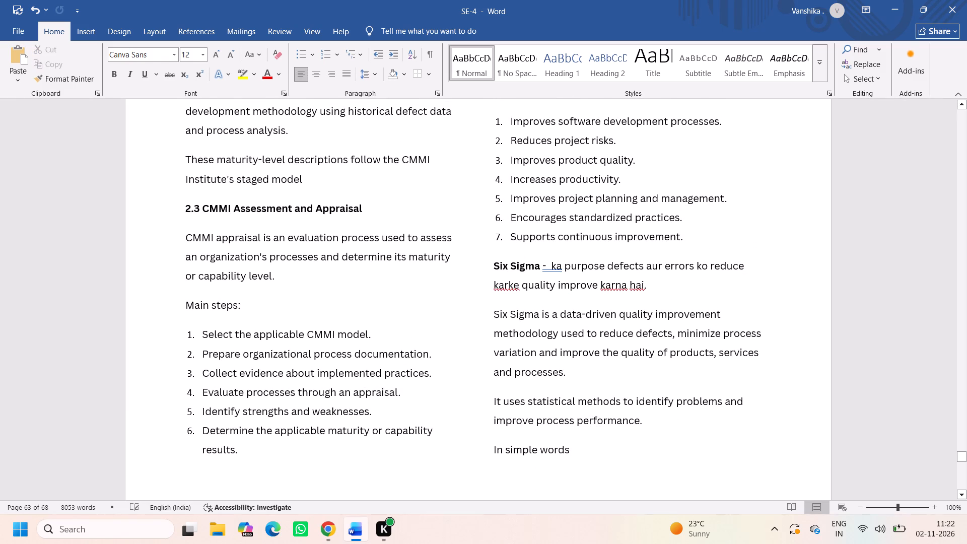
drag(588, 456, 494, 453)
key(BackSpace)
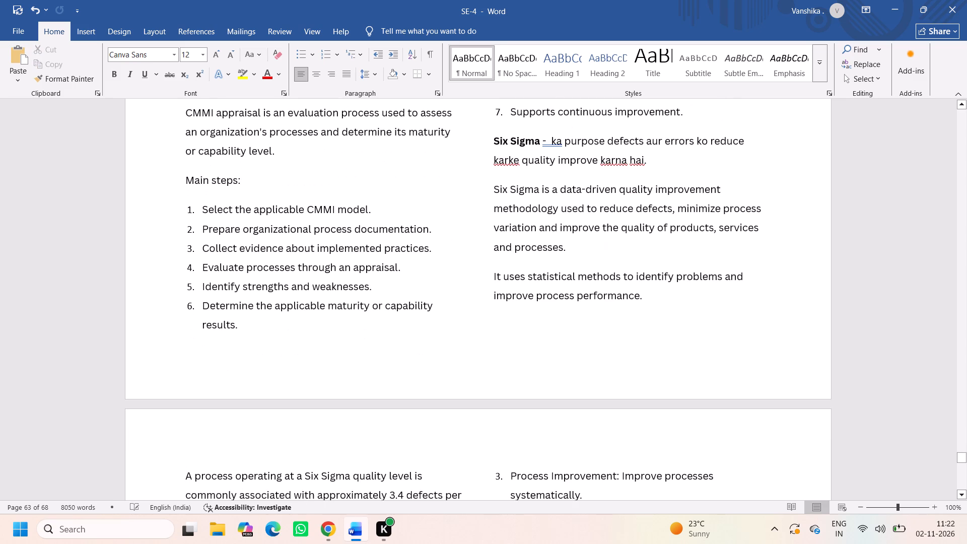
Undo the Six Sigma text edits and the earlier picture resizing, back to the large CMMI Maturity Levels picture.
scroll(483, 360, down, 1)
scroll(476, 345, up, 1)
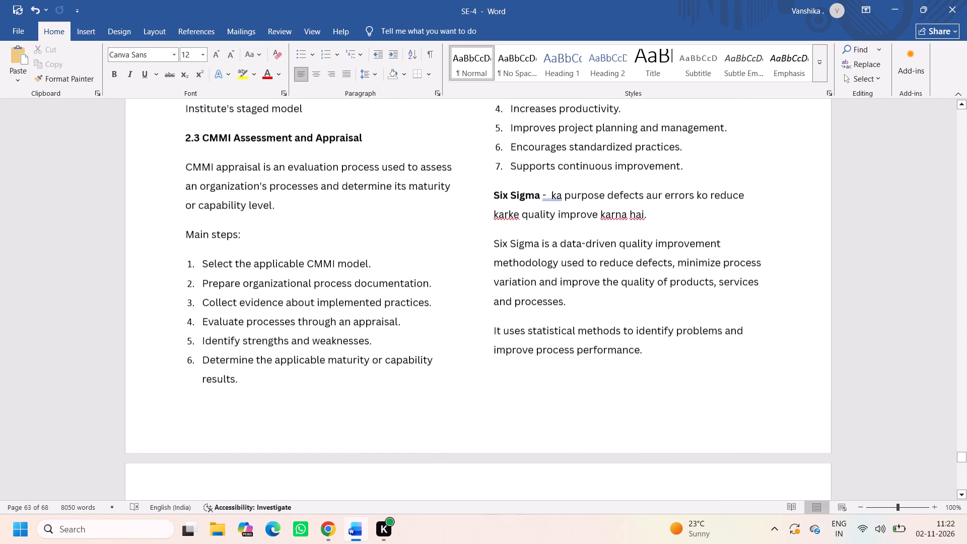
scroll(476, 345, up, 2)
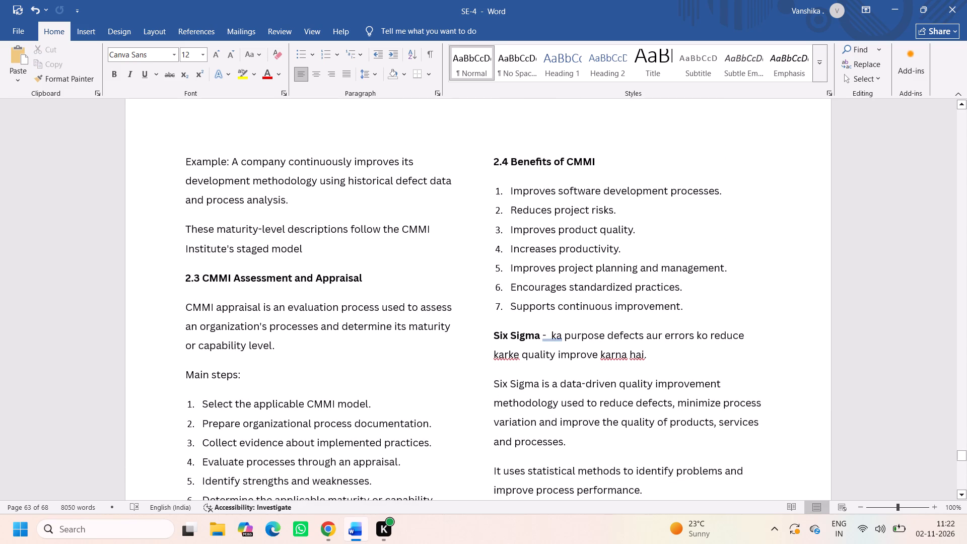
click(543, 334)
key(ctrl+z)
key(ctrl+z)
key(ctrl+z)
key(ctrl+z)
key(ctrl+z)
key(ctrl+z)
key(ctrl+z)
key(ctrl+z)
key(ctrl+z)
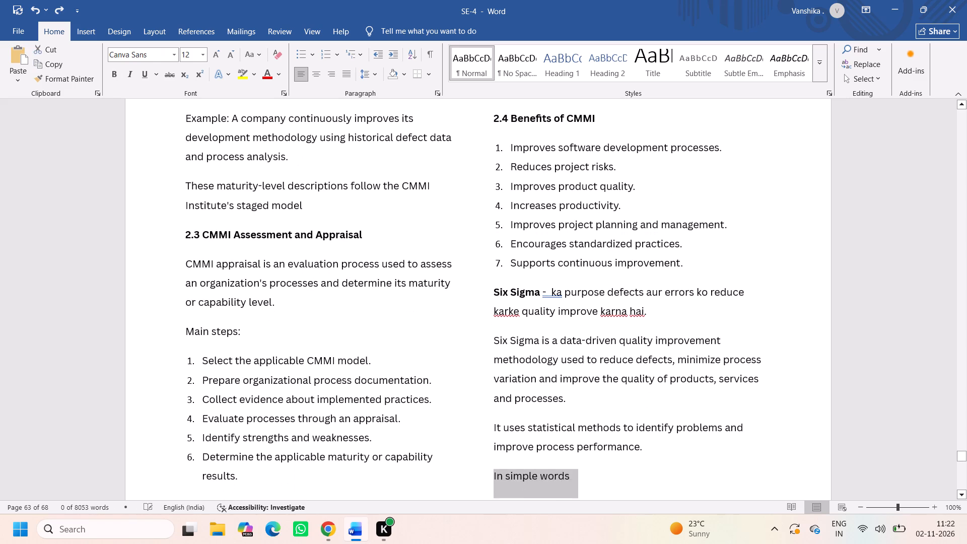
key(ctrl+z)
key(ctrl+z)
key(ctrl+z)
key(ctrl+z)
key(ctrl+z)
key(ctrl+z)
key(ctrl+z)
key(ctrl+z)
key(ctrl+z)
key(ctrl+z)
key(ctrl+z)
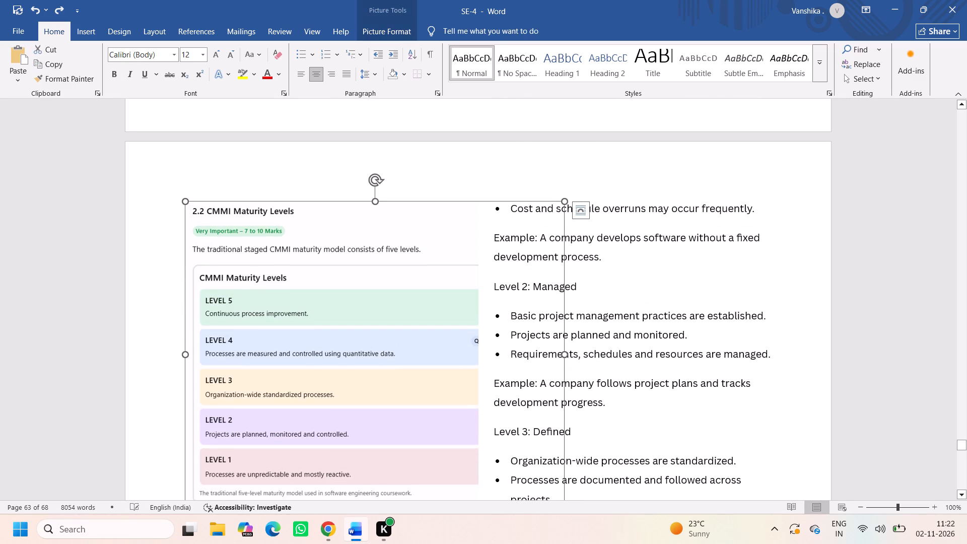
Reduce the height of the CMMI Maturity Levels picture so it moves up below the CMMI objectives list in the second column.
scroll(446, 360, down, 1)
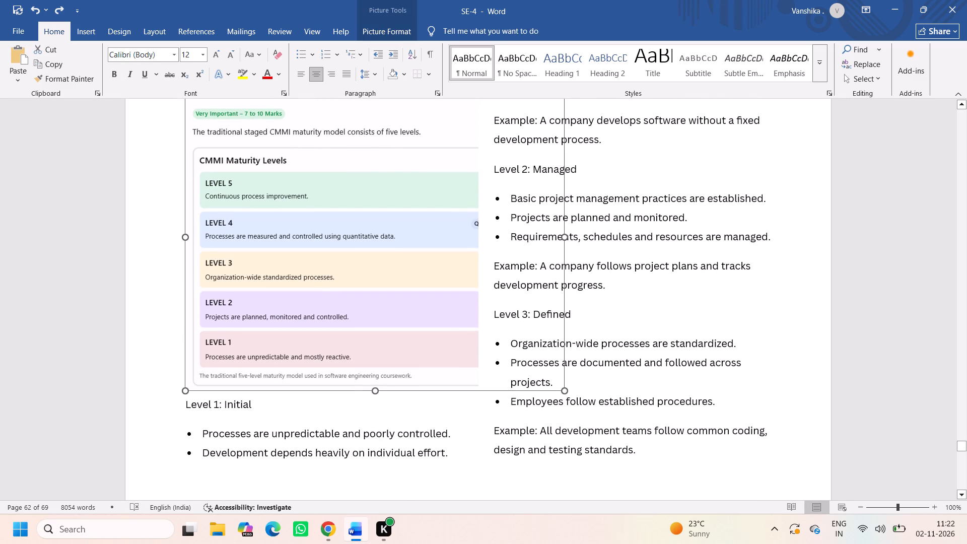
drag(375, 389, 393, 284)
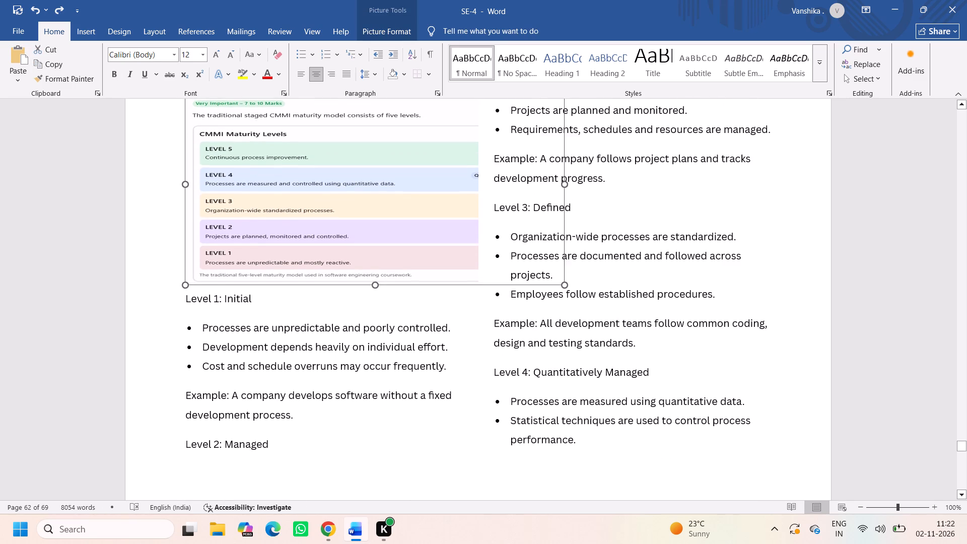
drag(393, 284, 429, 156)
scroll(549, 352, up, 1)
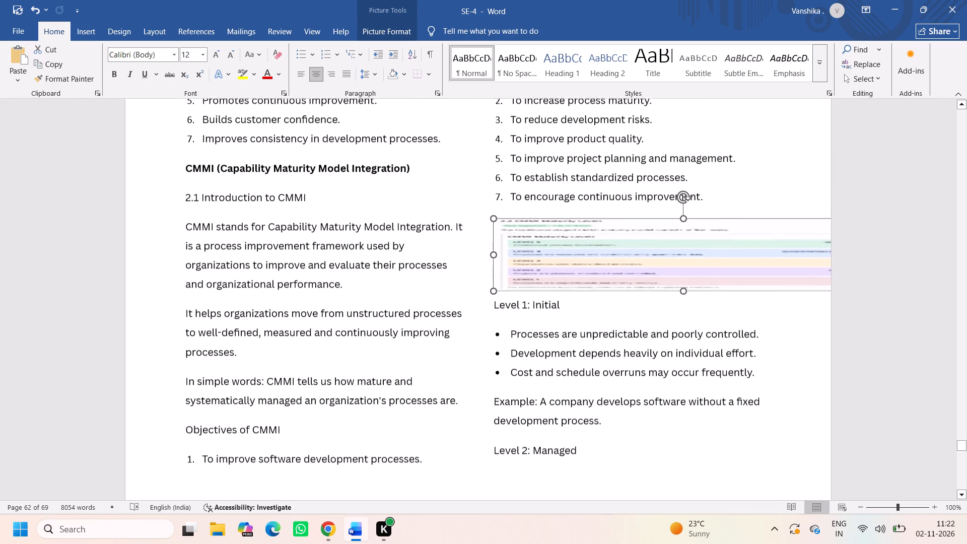
Increase the height of the CMMI Maturity Levels picture to fill the rest of the second column.
drag(684, 299, 713, 467)
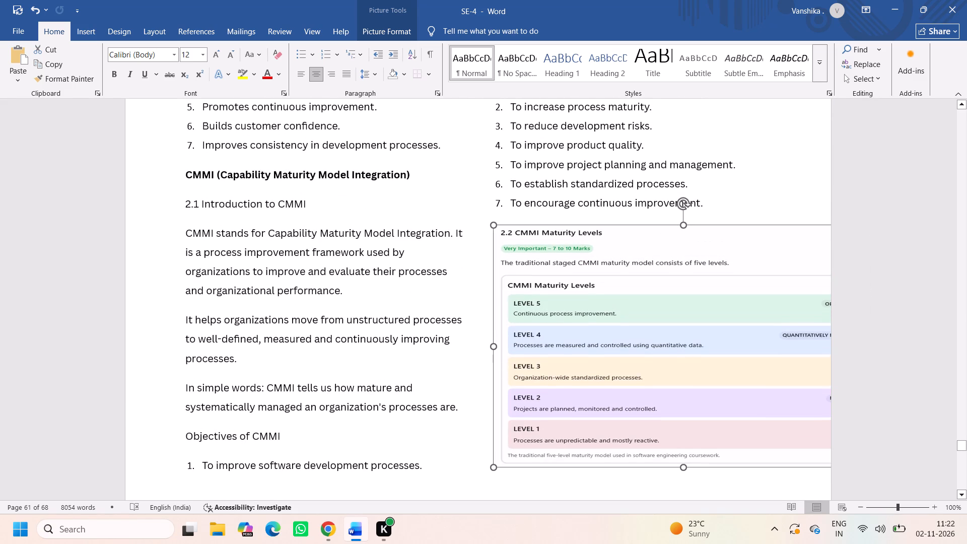
drag(713, 467, 713, 467)
Try to narrow the CMMI Maturity Levels picture from its left edge.
drag(491, 346, 513, 344)
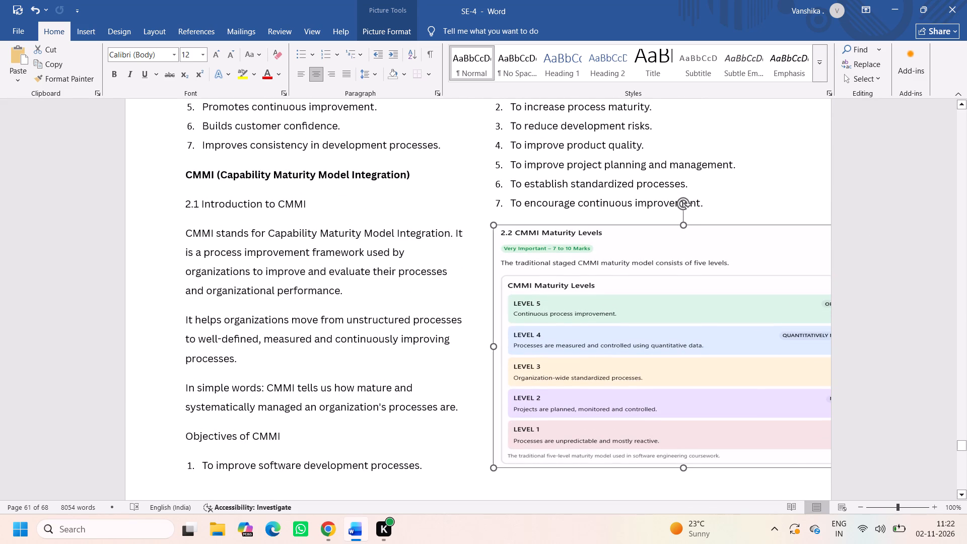
drag(513, 344, 558, 343)
click(419, 361)
Delete "CMMI appraisal" and the preceding line break so the definition continues on the 2.3 CMMI Assessment and Appraisal heading line.
scroll(419, 361, down, 3)
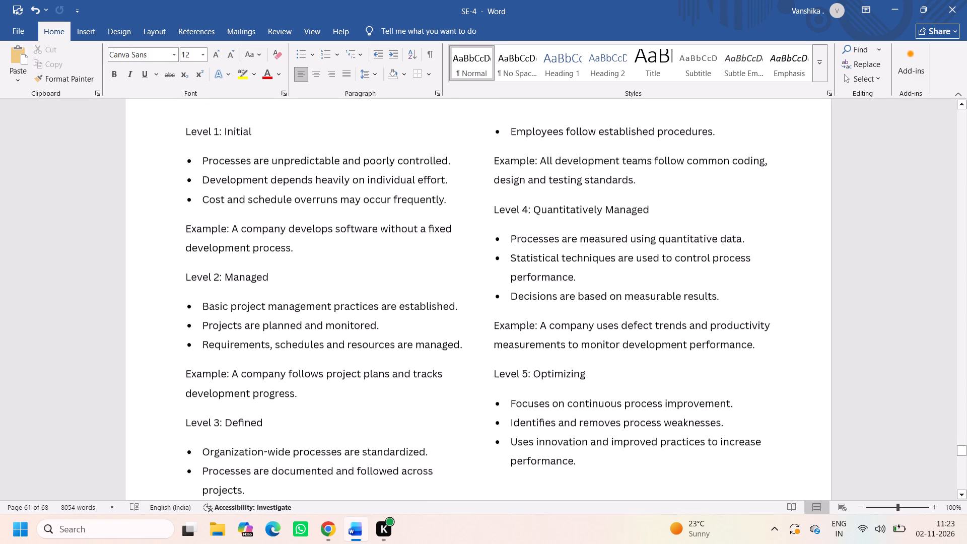
scroll(419, 361, down, 5)
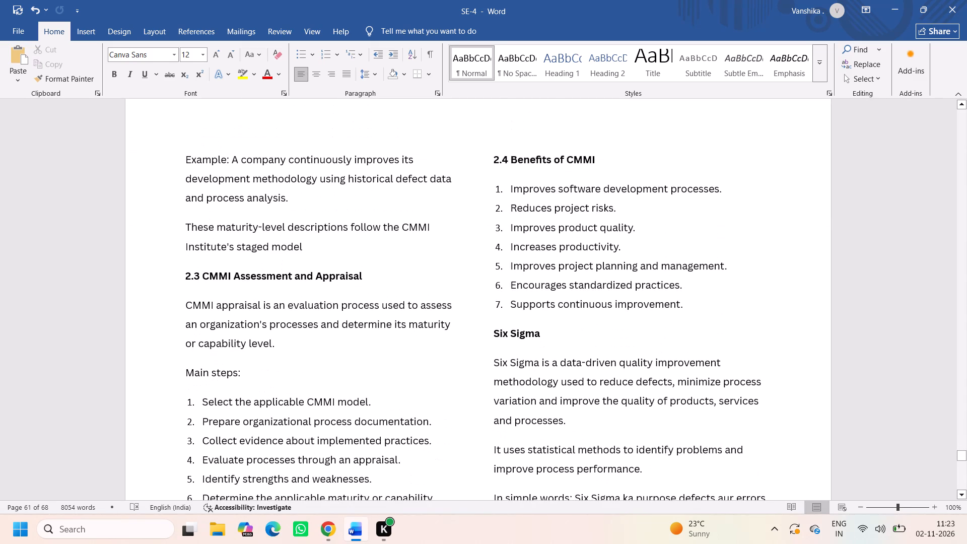
scroll(396, 271, up, 3)
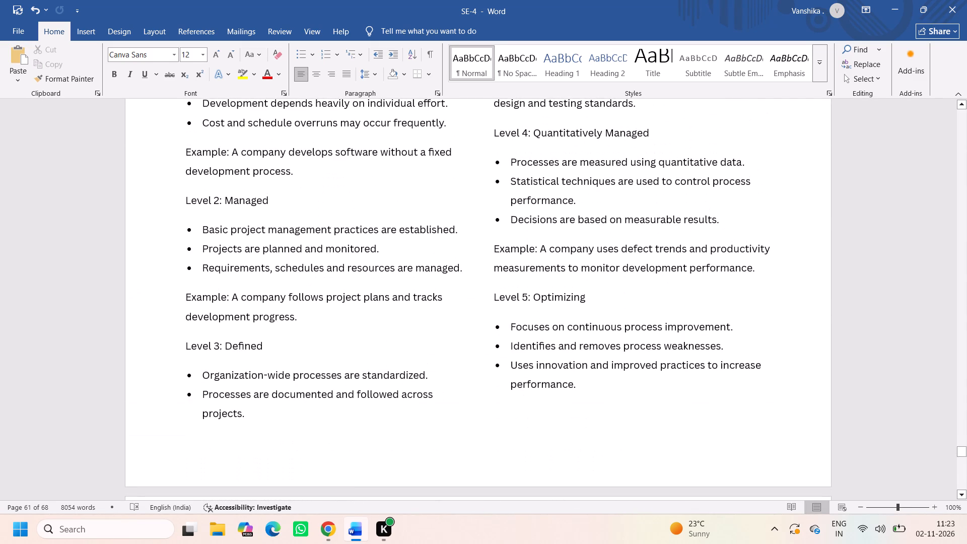
scroll(483, 310, down, 3)
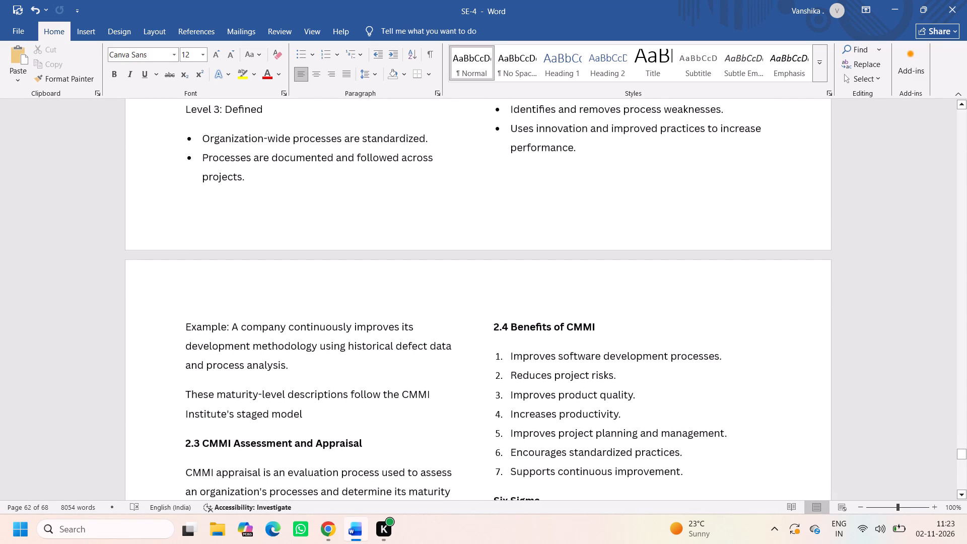
scroll(357, 404, down, 1)
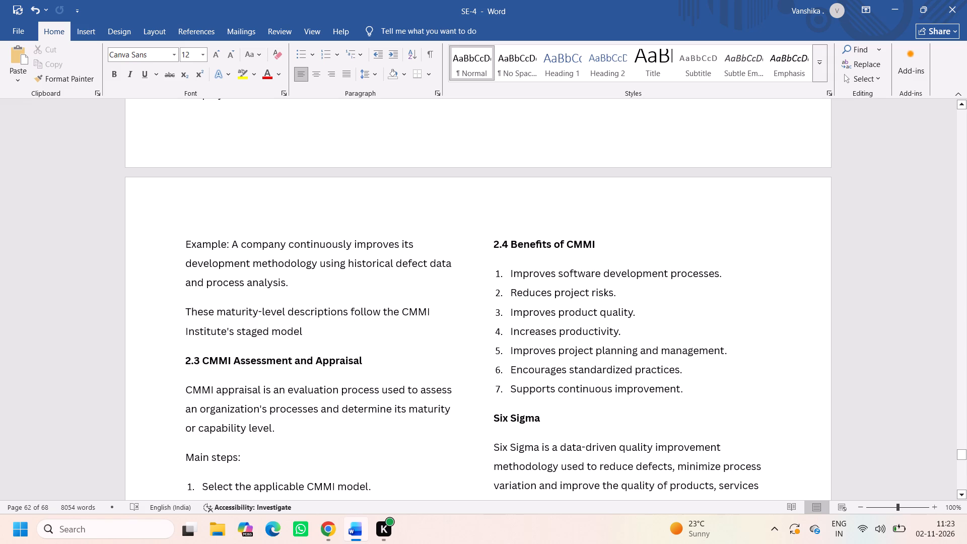
scroll(325, 363, down, 1)
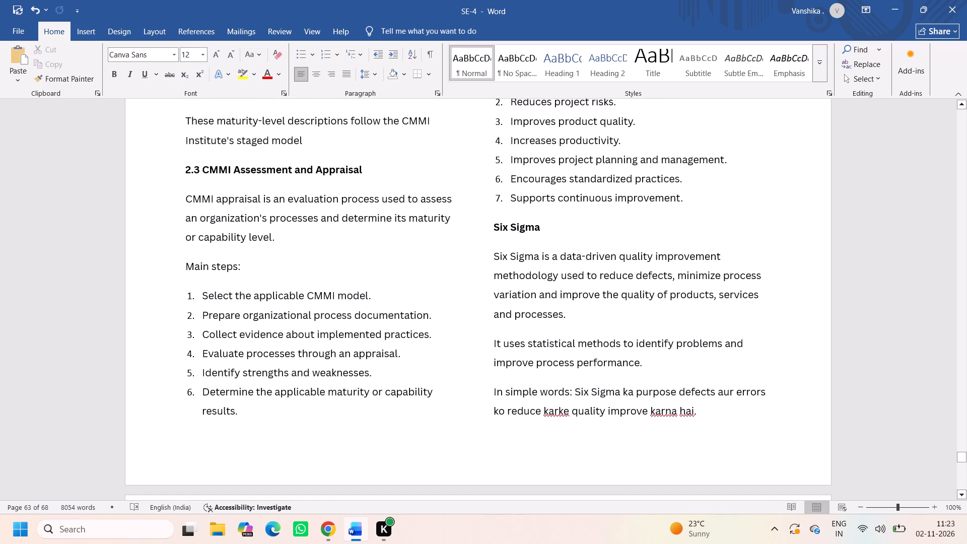
click(263, 200)
scroll(417, 240, up, 1)
scroll(417, 240, right, 1)
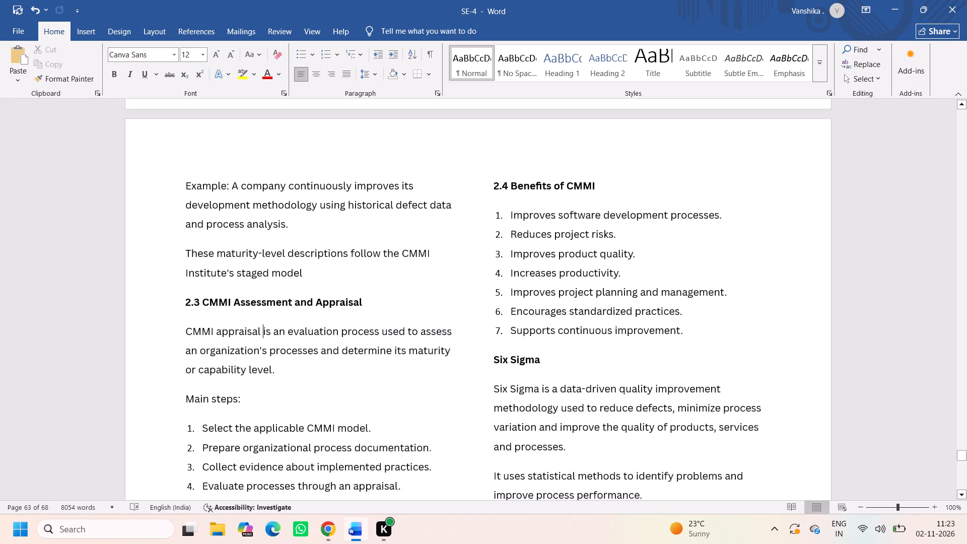
scroll(417, 240, right, 1)
key(BackSpace)
key(BackSpace)
key(BackSpace)
key(BackSpace)
key(BackSpace)
key(BackSpace)
key(BackSpace)
key(BackSpace)
key(BackSpace)
key(BackSpace)
key(BackSpace)
key(BackSpace)
key(BackSpace)
key(BackSpace)
key(BackSpace)
key(BackSpace)
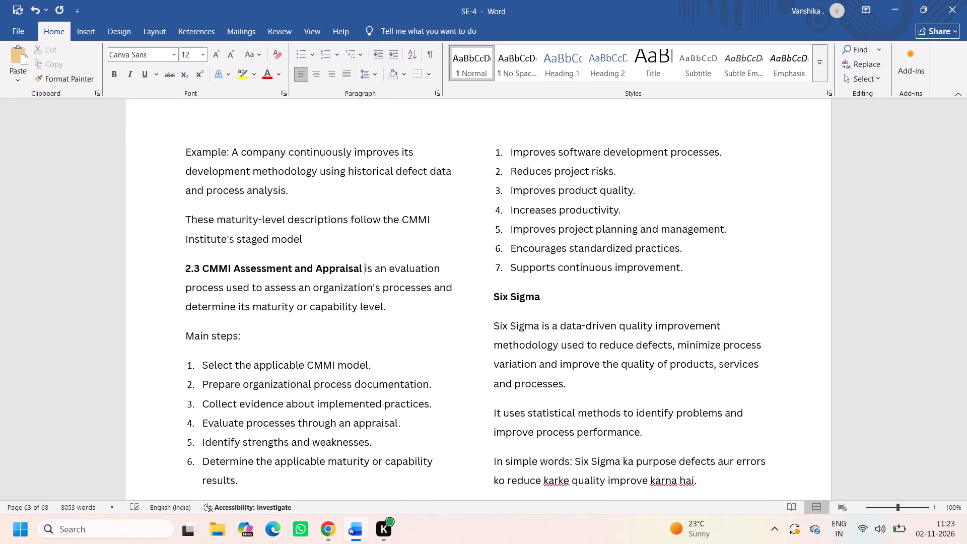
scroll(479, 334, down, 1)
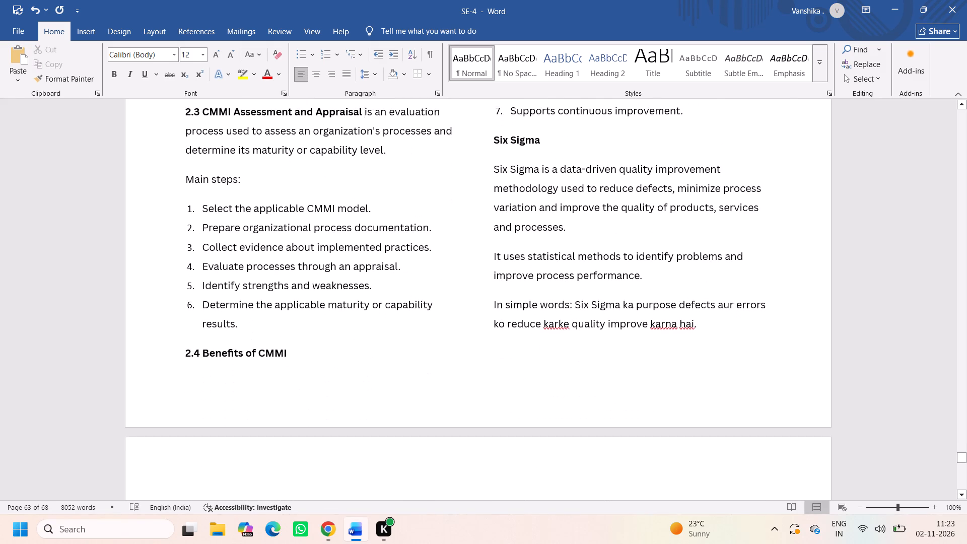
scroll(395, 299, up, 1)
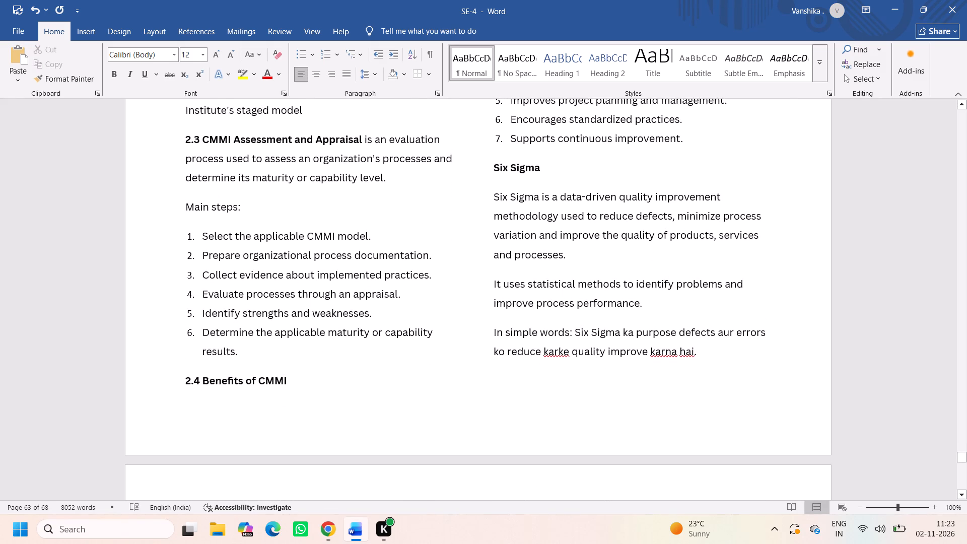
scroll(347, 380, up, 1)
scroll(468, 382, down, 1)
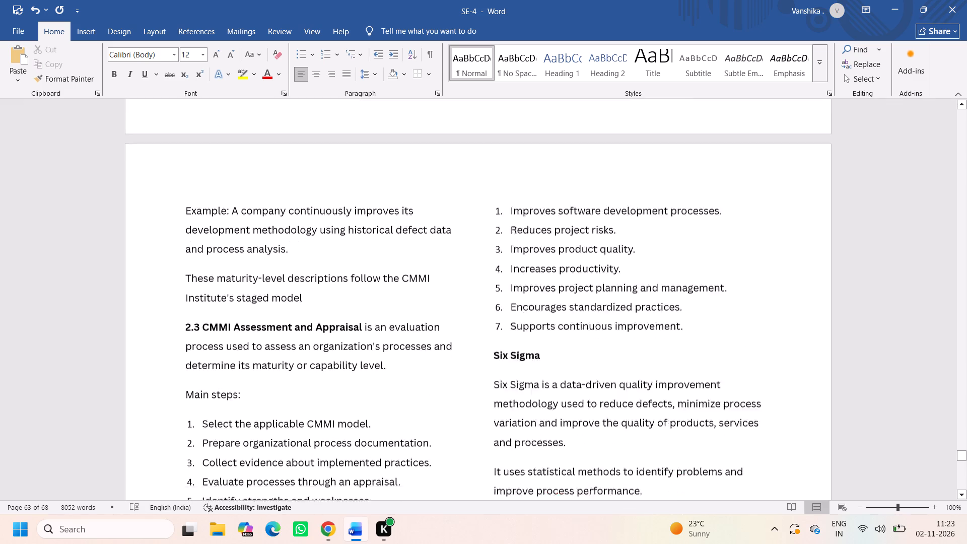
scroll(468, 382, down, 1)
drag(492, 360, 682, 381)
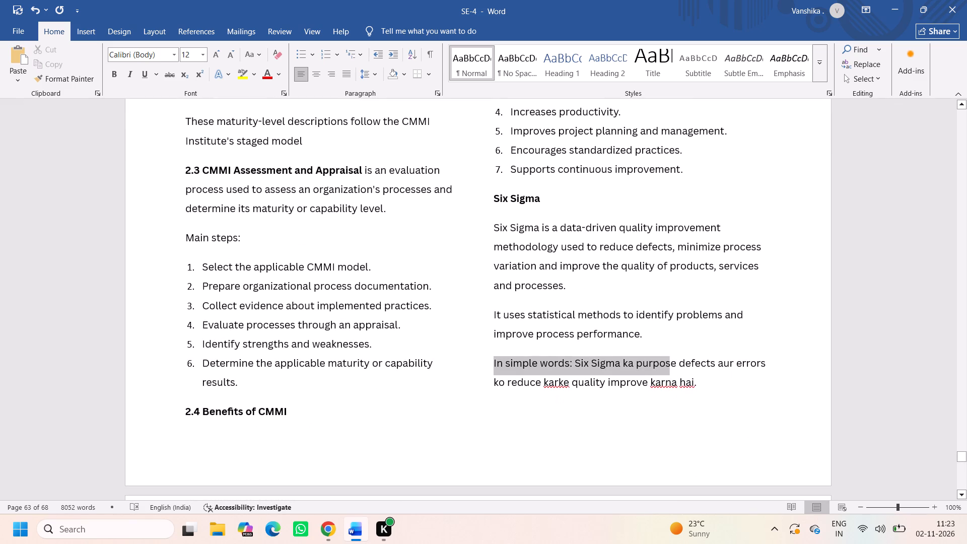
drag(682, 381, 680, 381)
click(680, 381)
Delete the "DMAIC stands for:" line below the DMAIC definition in section 3.3.
scroll(680, 381, down, 2)
scroll(322, 383, down, 1)
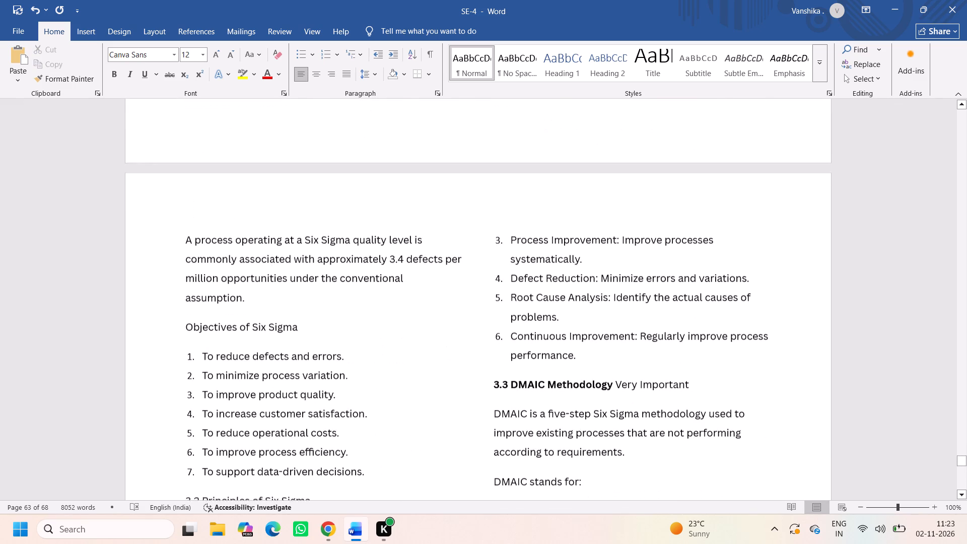
scroll(322, 383, down, 1)
triple_click(539, 309)
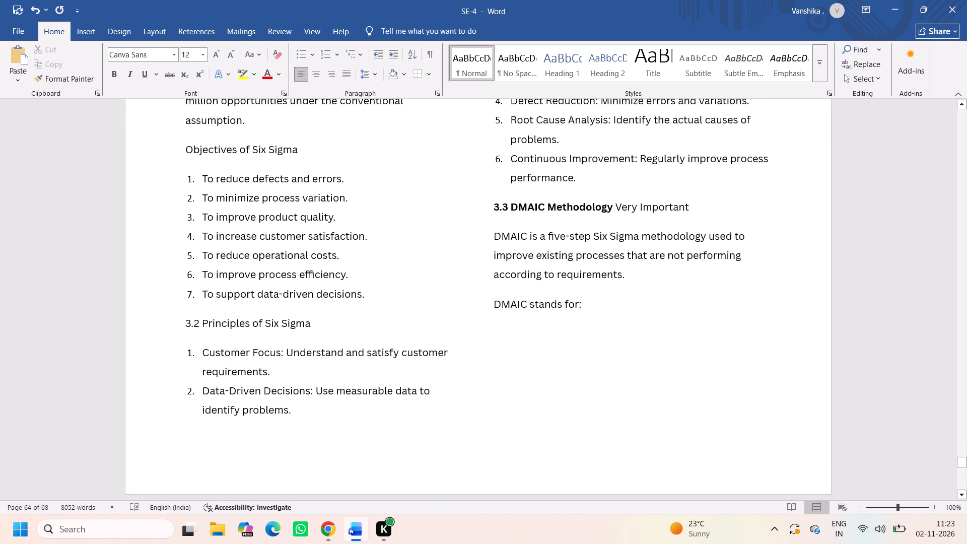
key(BackSpace)
Reduce the DMAIC steps picture's height to fit below the DMAIC definition in the second column, with "Explanation of DMAIC" starting the next page.
click(346, 306)
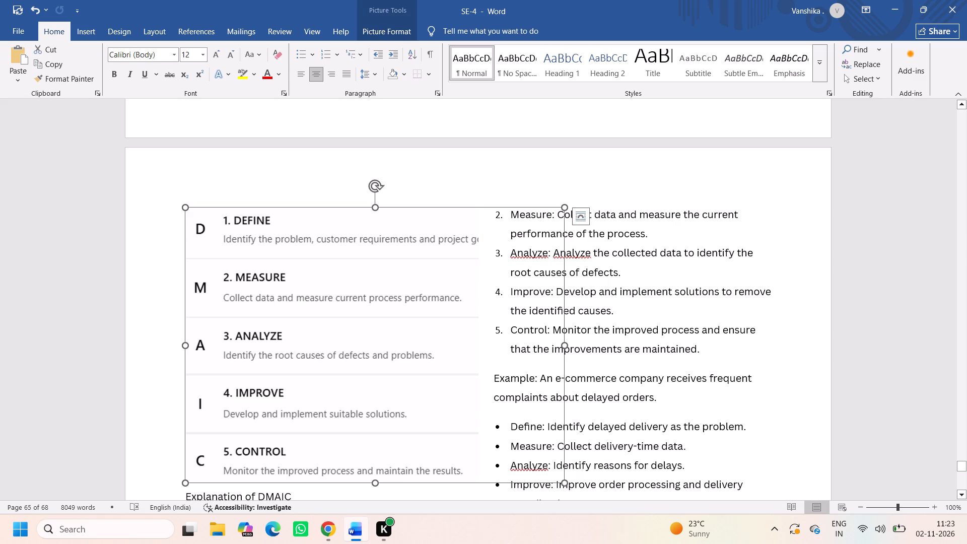
drag(378, 485, 410, 317)
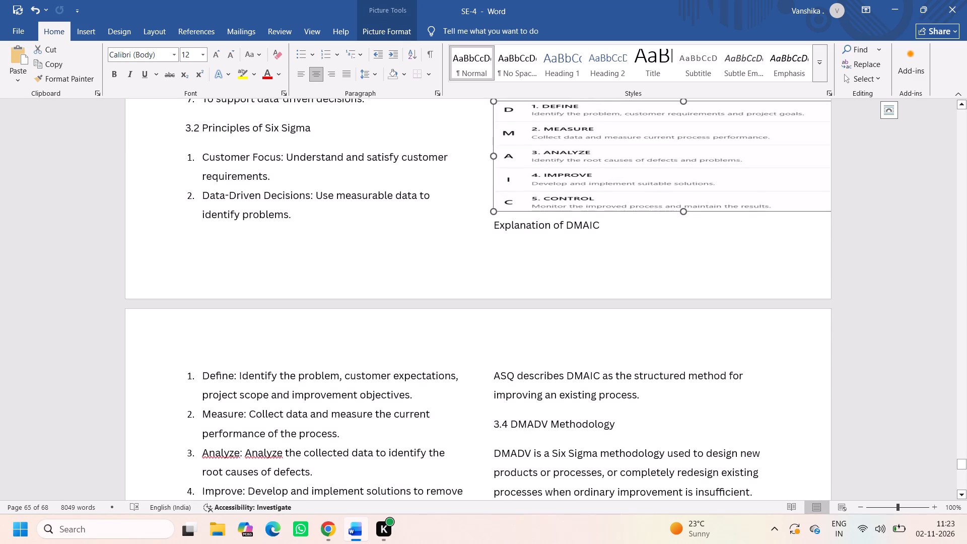
scroll(551, 313, up, 1)
drag(685, 293, 694, 323)
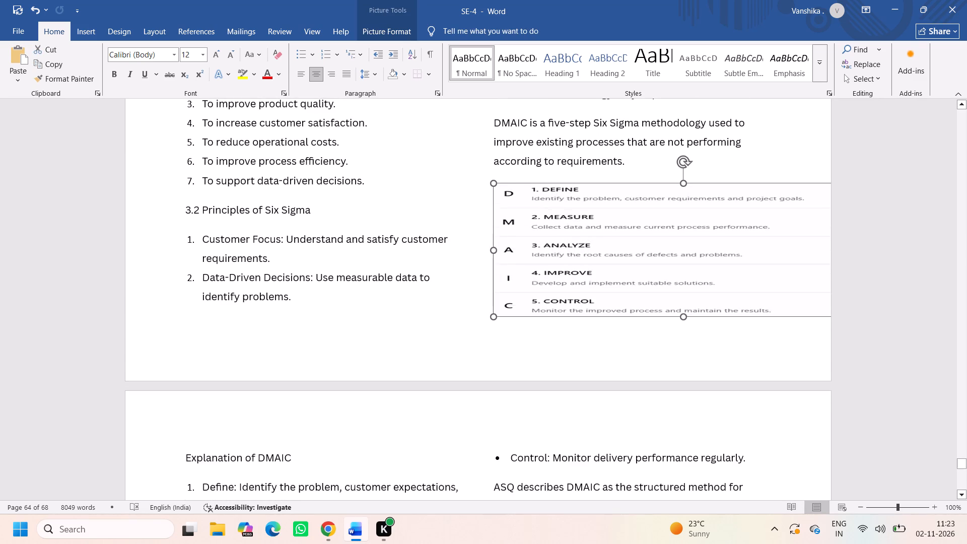
drag(694, 323, 695, 316)
scroll(643, 348, up, 1)
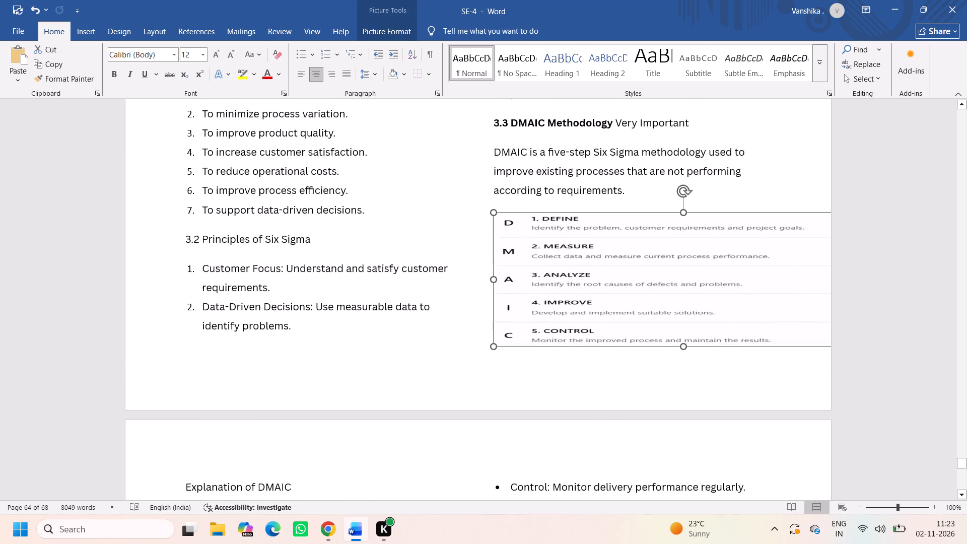
click(620, 179)
Insert a paragraph break before the "2.4 Benefits of CMMI" heading so it moves to the second column above its list.
scroll(620, 179, up, 1)
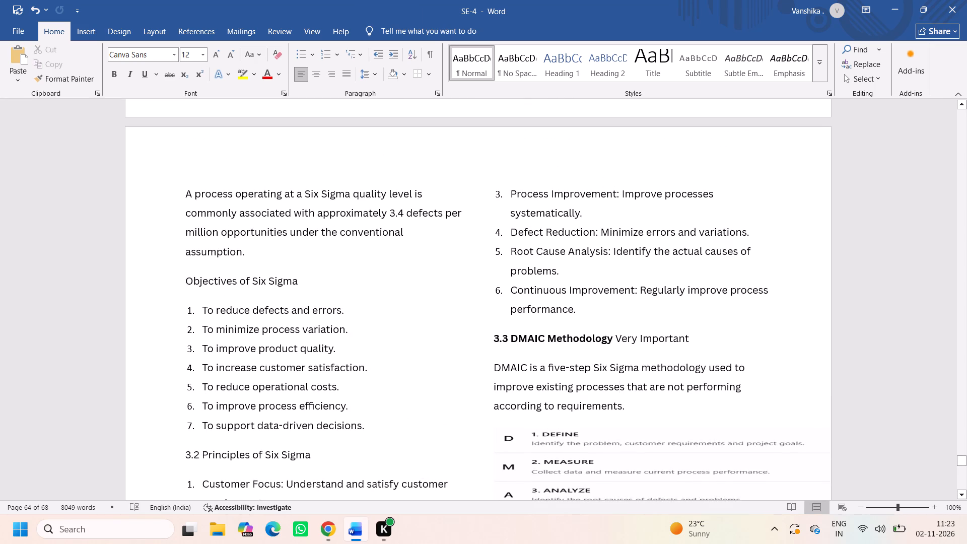
scroll(539, 287, down, 1)
scroll(423, 326, down, 1)
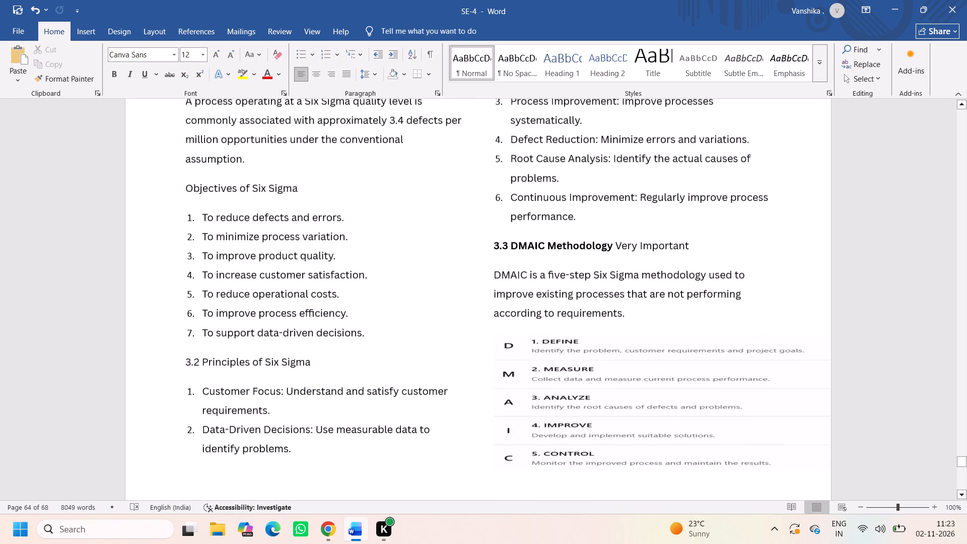
scroll(355, 352, up, 1)
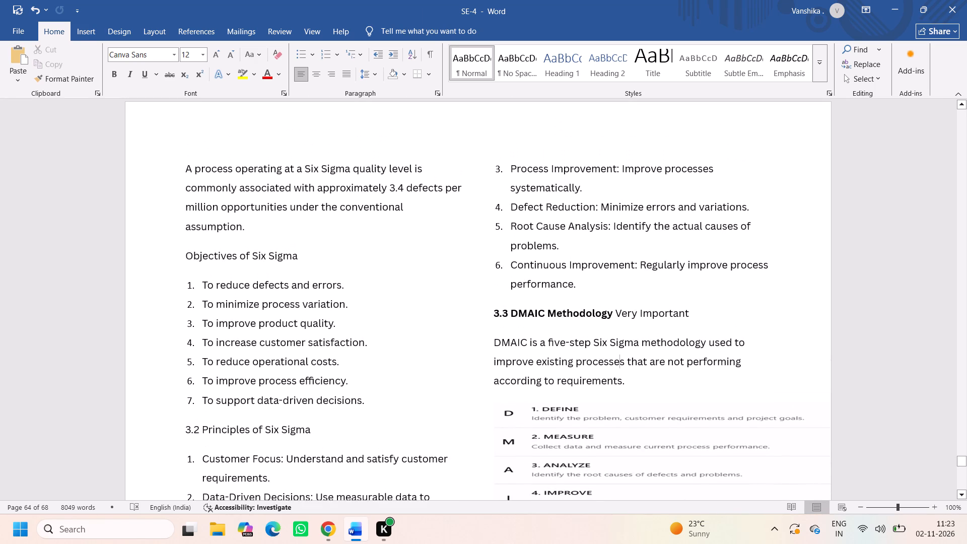
scroll(355, 352, up, 2)
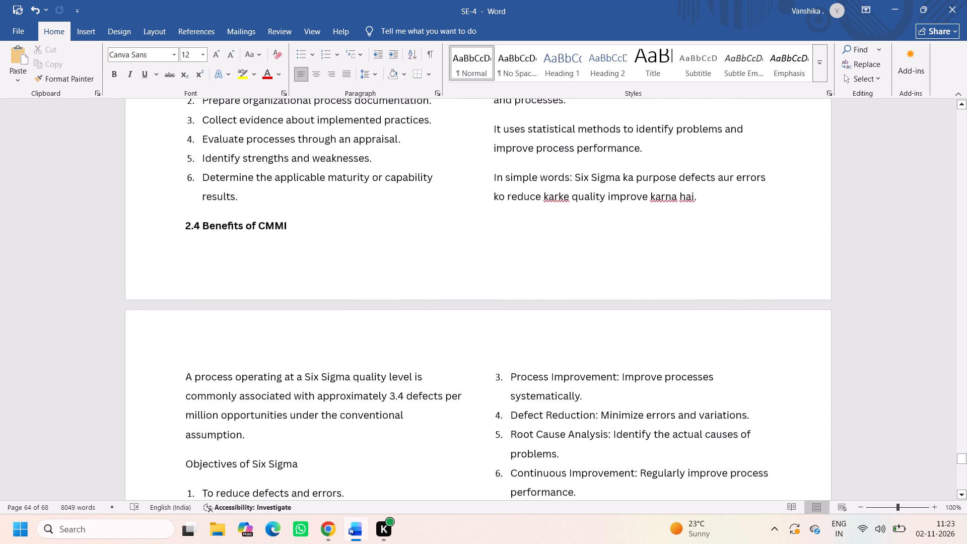
scroll(373, 423, up, 1)
click(183, 298)
key(Return)
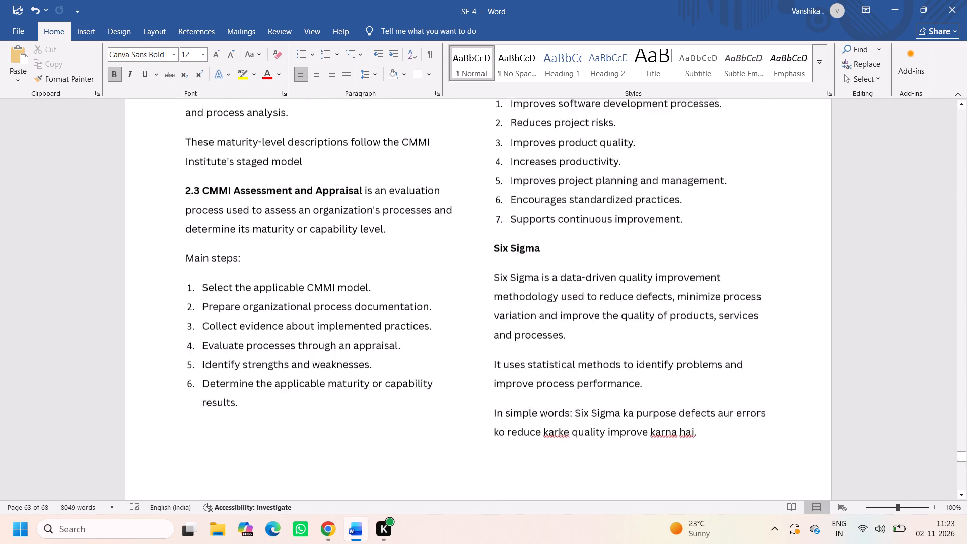
Join the "Objectives of Six Sigma" line to the preceding defects-per-million paragraph and add "are" at its end.
scroll(418, 405, down, 3)
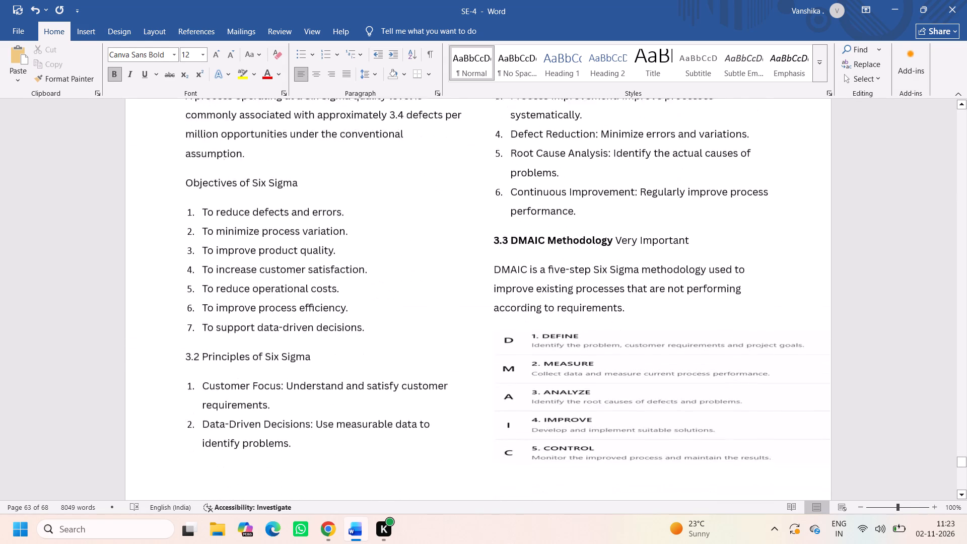
scroll(418, 405, down, 1)
click(580, 320)
click(440, 337)
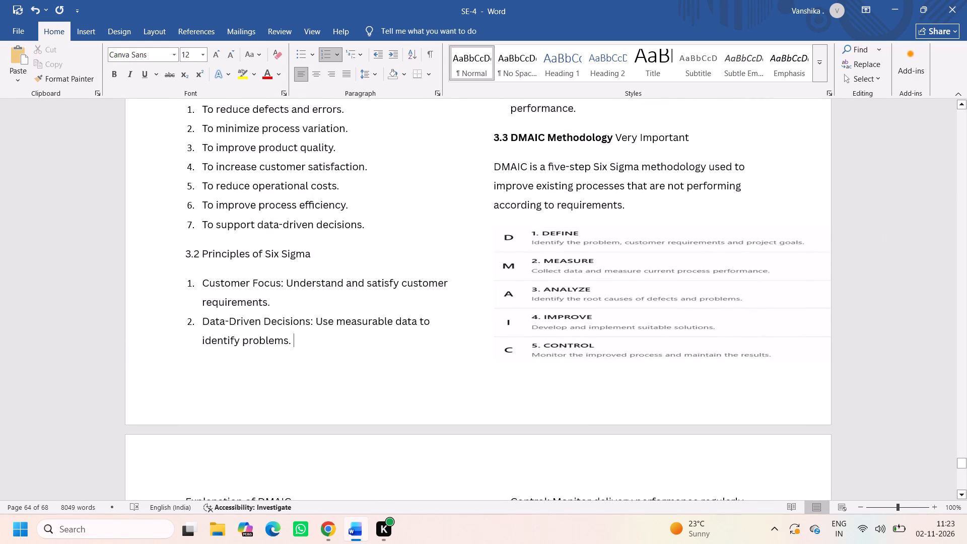
scroll(582, 230, up, 1)
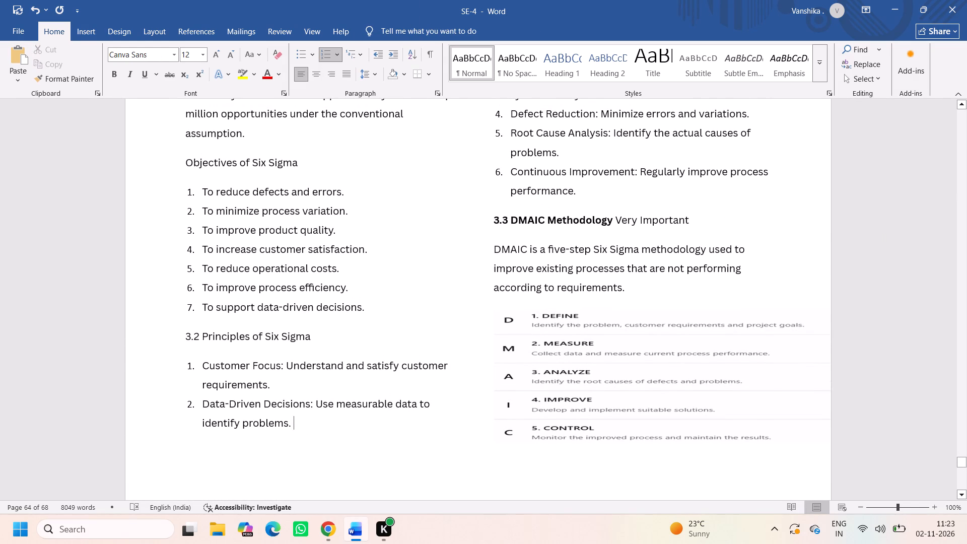
scroll(342, 380, up, 1)
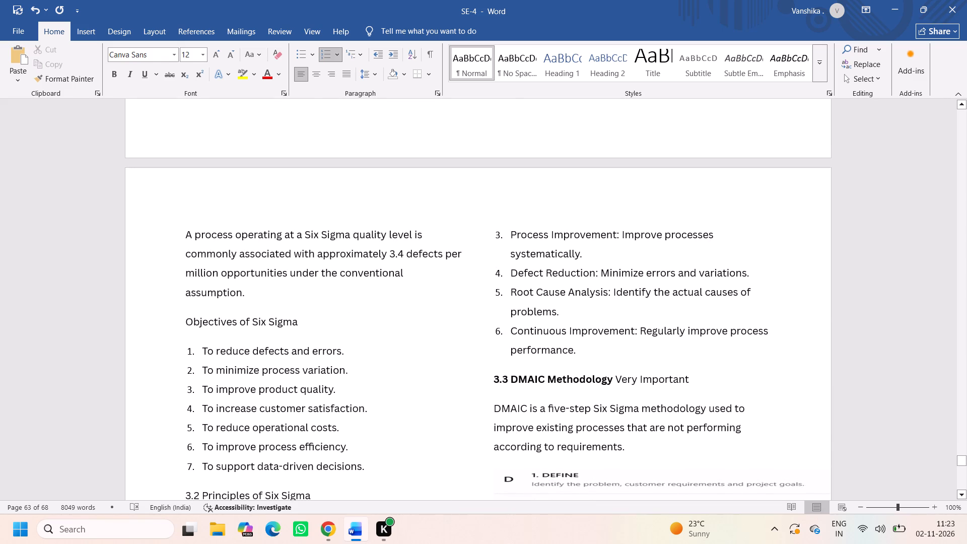
click(183, 319)
key(BackSpace)
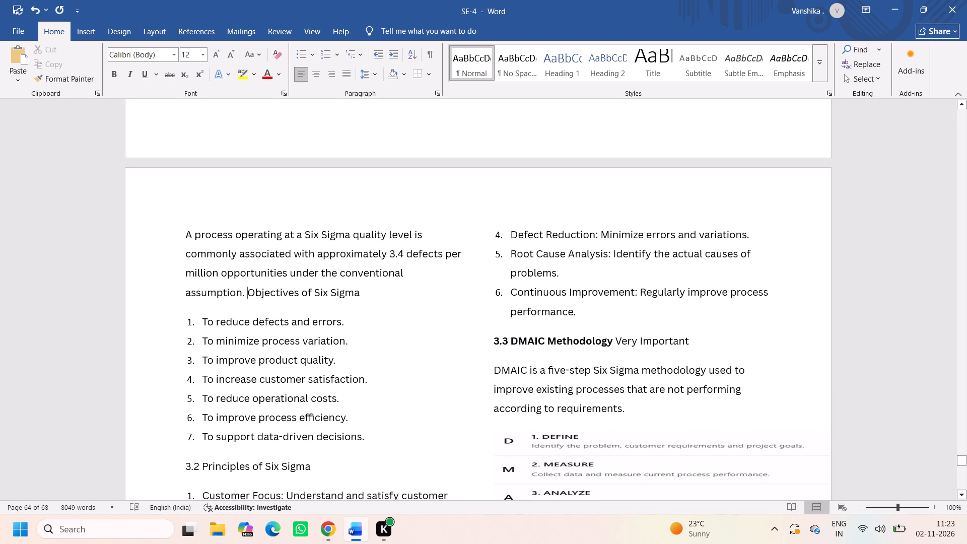
click(366, 290)
text(are)
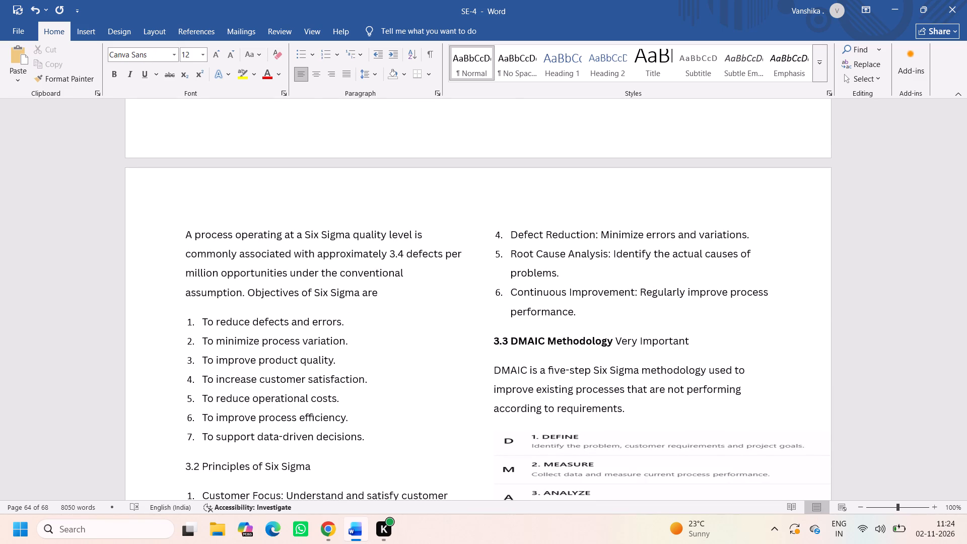
Increase the height of the DMAIC steps picture to fill the rest of the second column, pushing "Explanation of DMAIC" to the next page.
scroll(627, 407, down, 1)
click(630, 401)
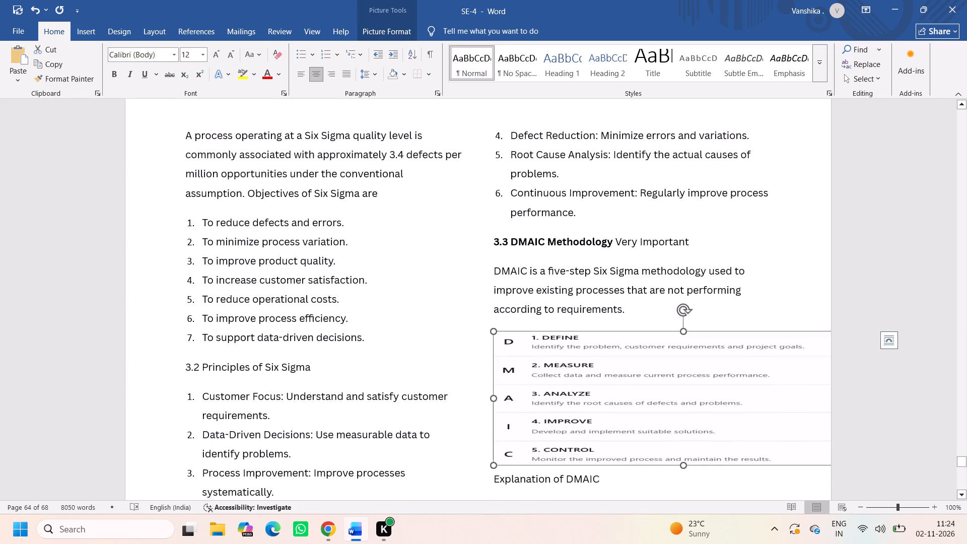
drag(683, 464, 687, 491)
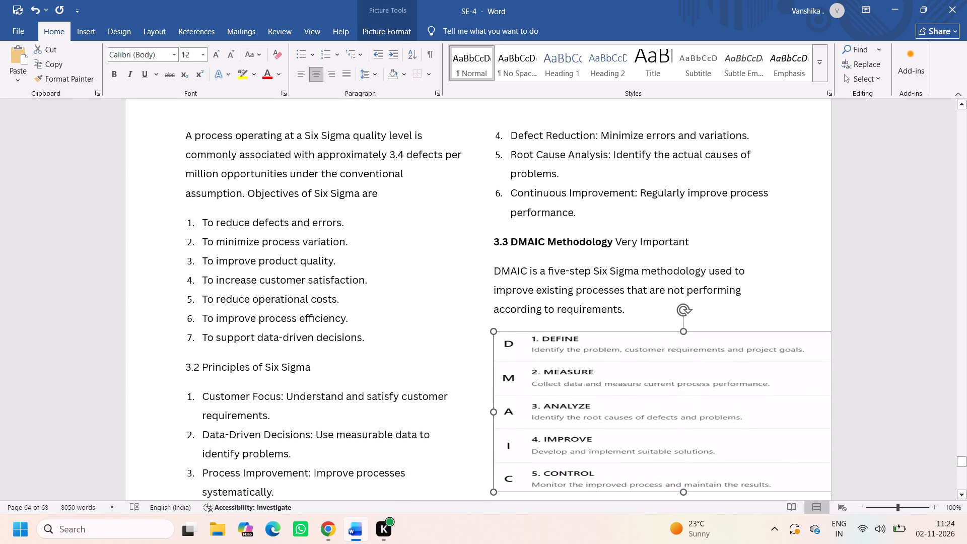
drag(687, 491, 687, 493)
scroll(625, 369, down, 1)
drag(685, 433, 690, 441)
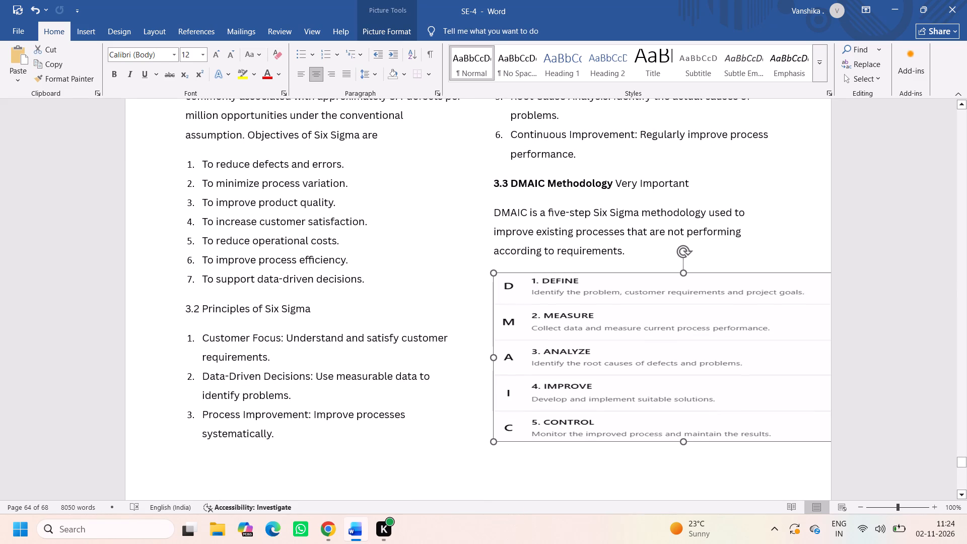
click(634, 486)
Review the layout of the pages from the DMAIC explanation through DMADV Methodology to the Benefits of Six Sigma.
scroll(634, 486, down, 4)
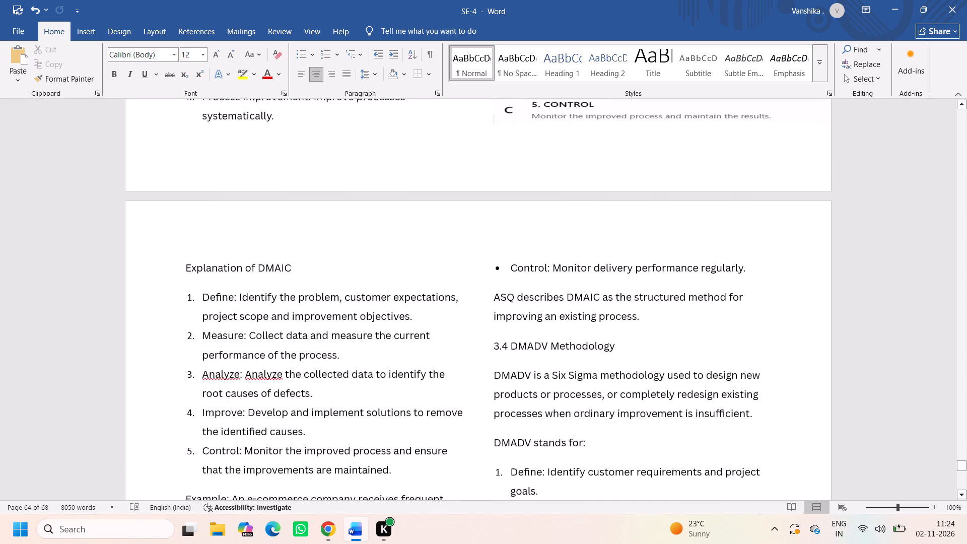
scroll(358, 424, down, 1)
click(308, 365)
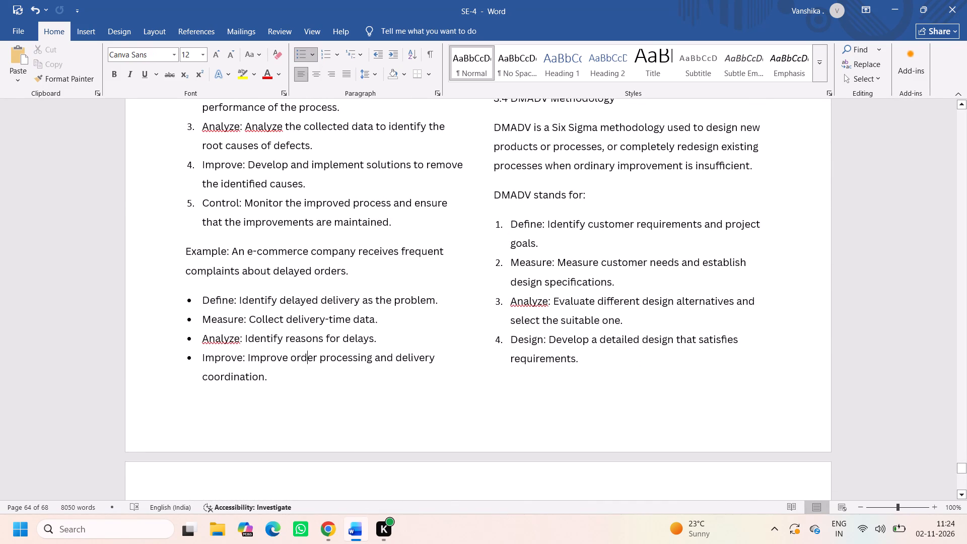
scroll(308, 365, up, 1)
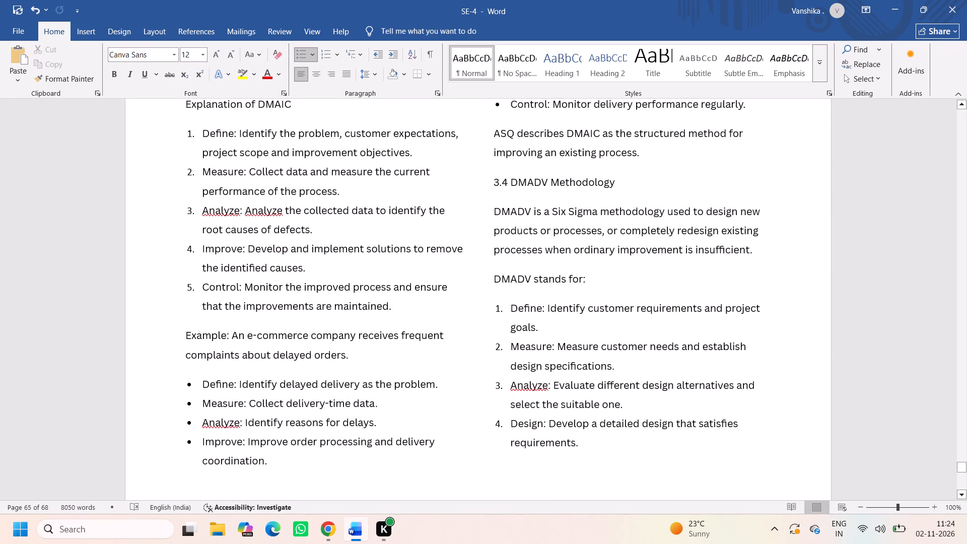
scroll(491, 230, right, 1)
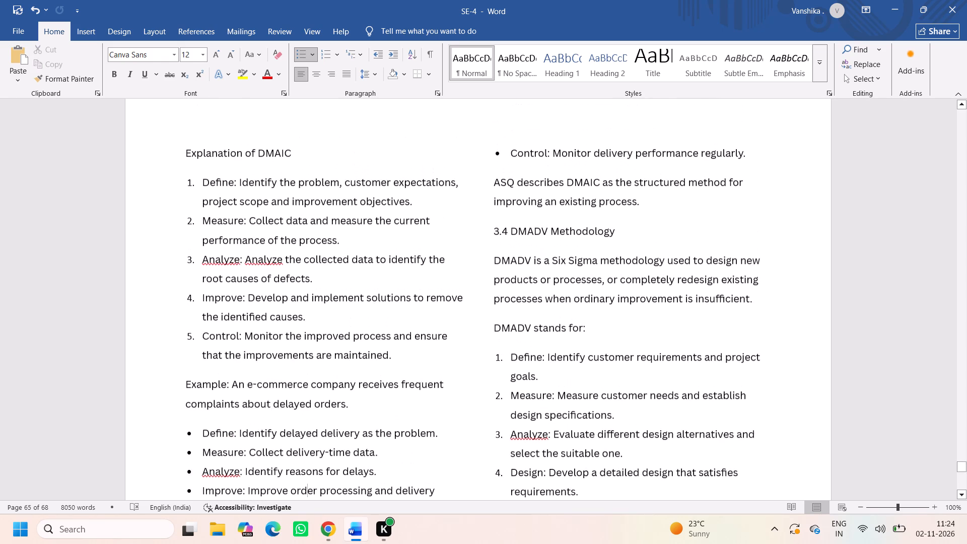
scroll(491, 230, right, 1)
scroll(581, 276, down, 2)
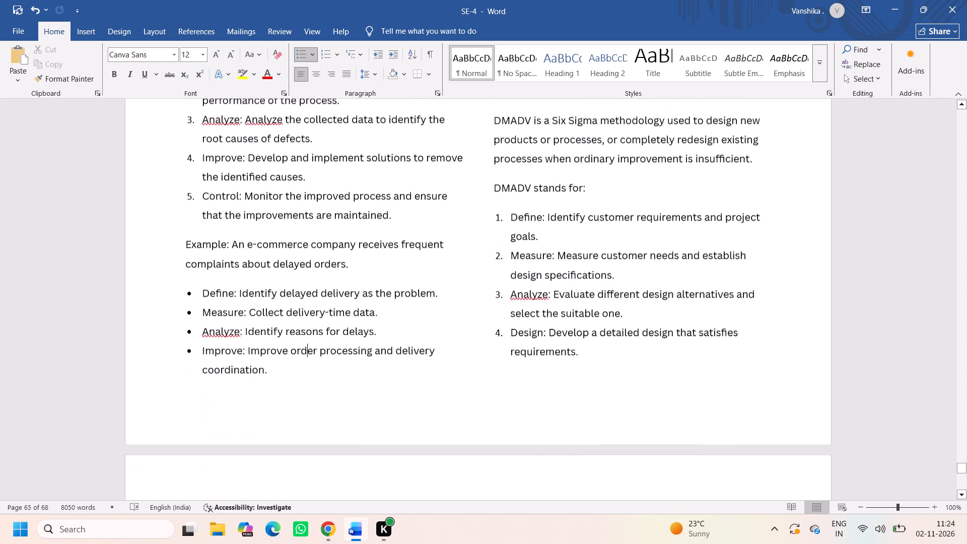
scroll(581, 276, down, 2)
scroll(536, 273, up, 2)
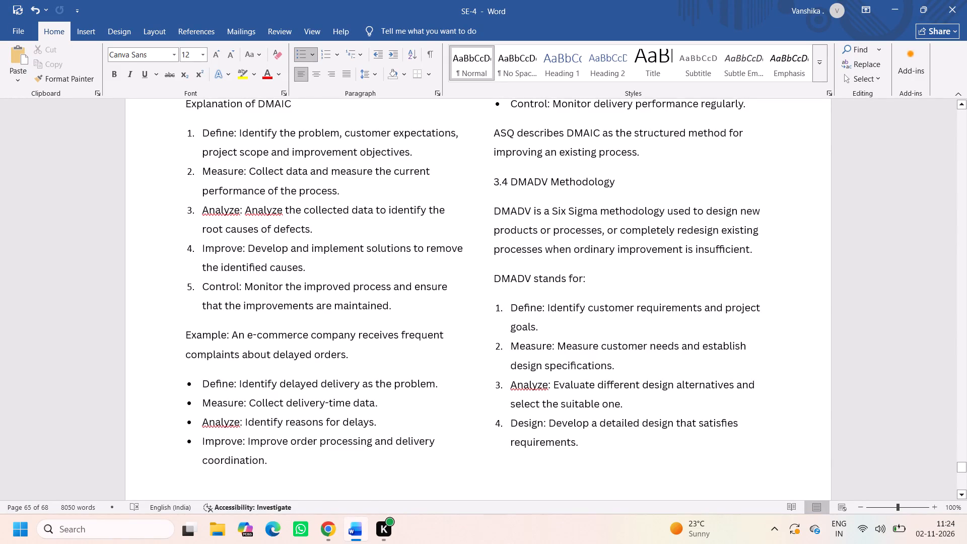
scroll(520, 282, down, 3)
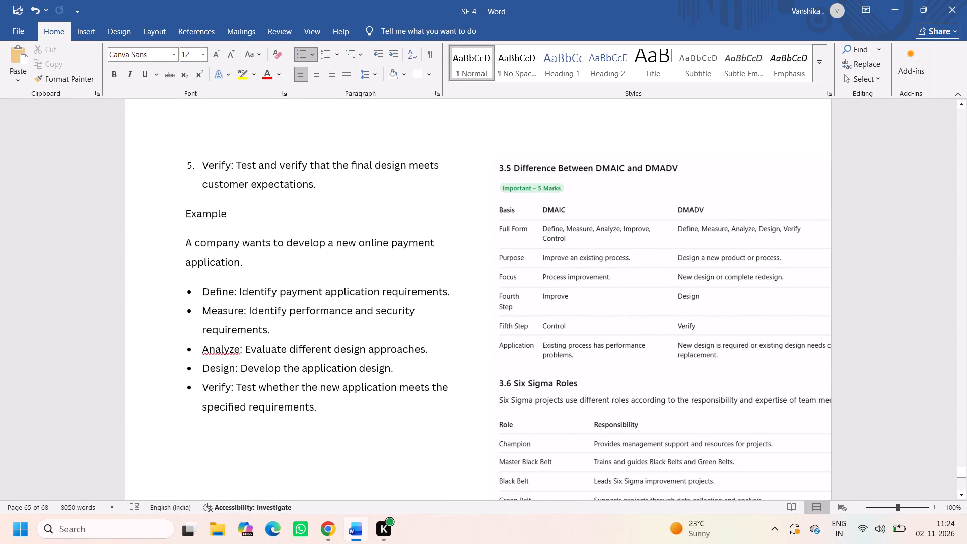
scroll(387, 363, down, 3)
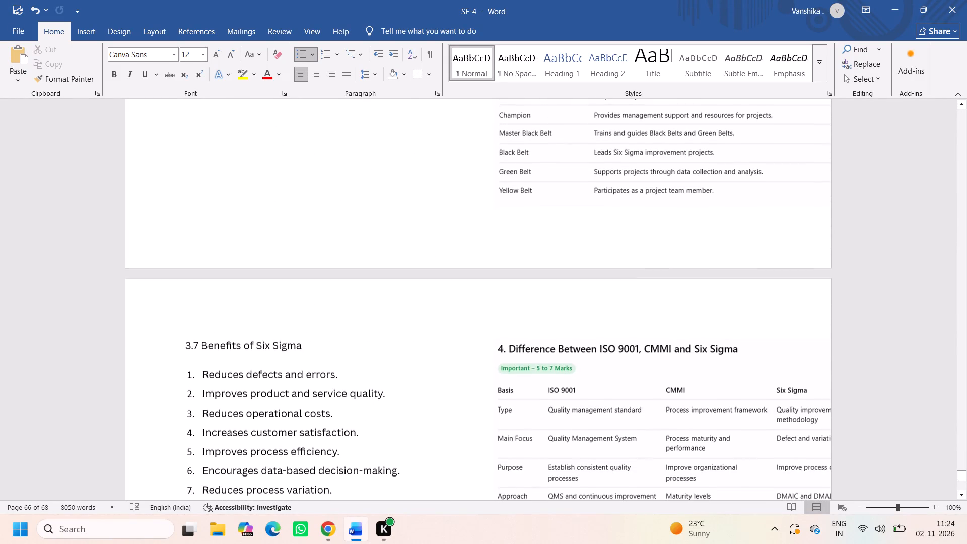
Narrow the picture with the DMAIC and DMADV comparison and Six Sigma Roles tables so it fits within the page width.
scroll(527, 301, up, 1)
click(613, 237)
scroll(613, 237, up, 1)
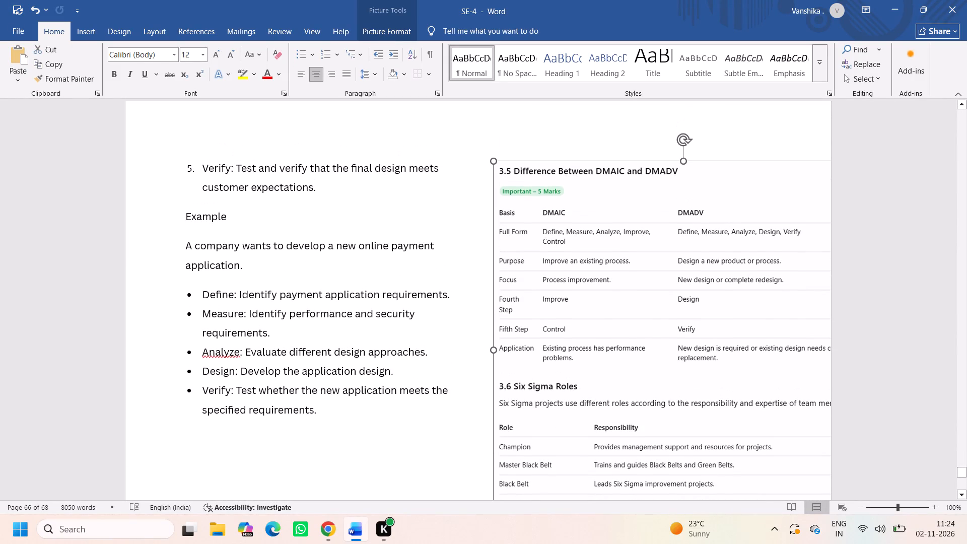
drag(495, 352, 532, 363)
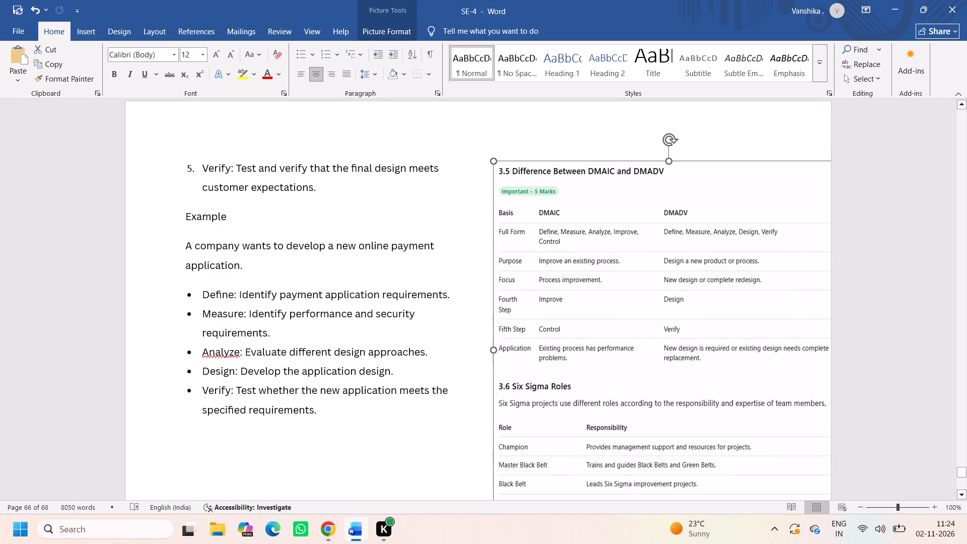
drag(532, 363, 543, 365)
scroll(616, 404, down, 1)
click(645, 359)
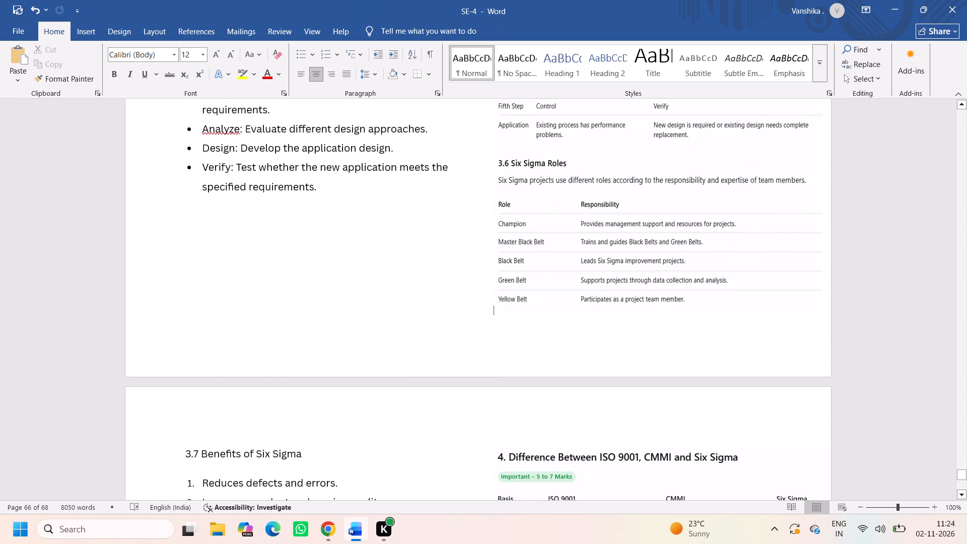
Review the page layout between the CMMI Assessment section and the ISO 9001, CMMI and Six Sigma comparison at the document's end.
scroll(645, 359, down, 2)
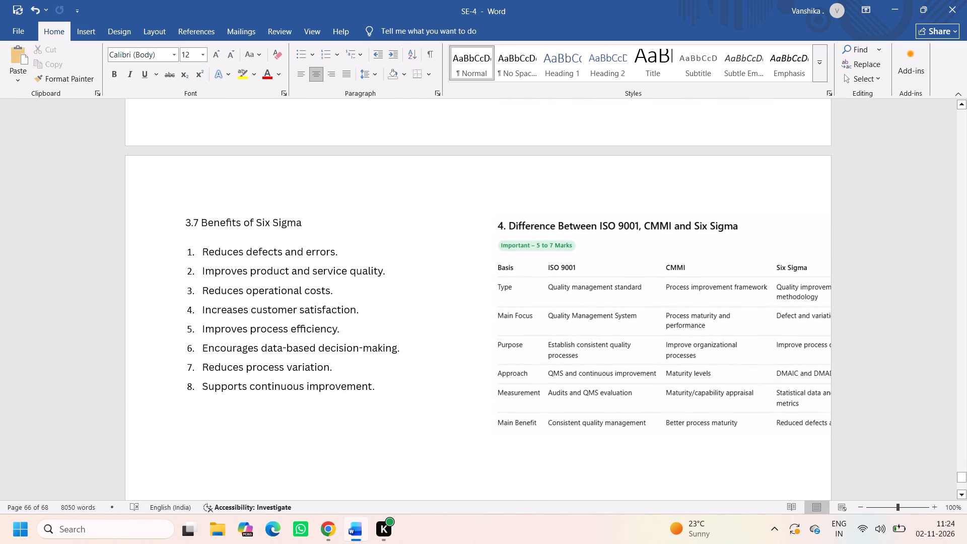
scroll(387, 401, down, 2)
scroll(454, 305, down, 3)
click(454, 305)
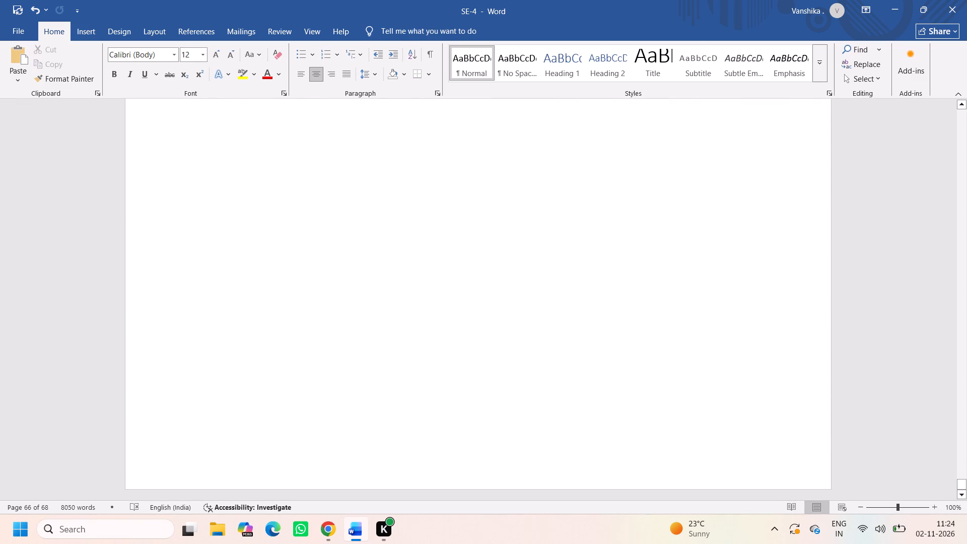
scroll(454, 305, up, 4)
scroll(520, 279, up, 1)
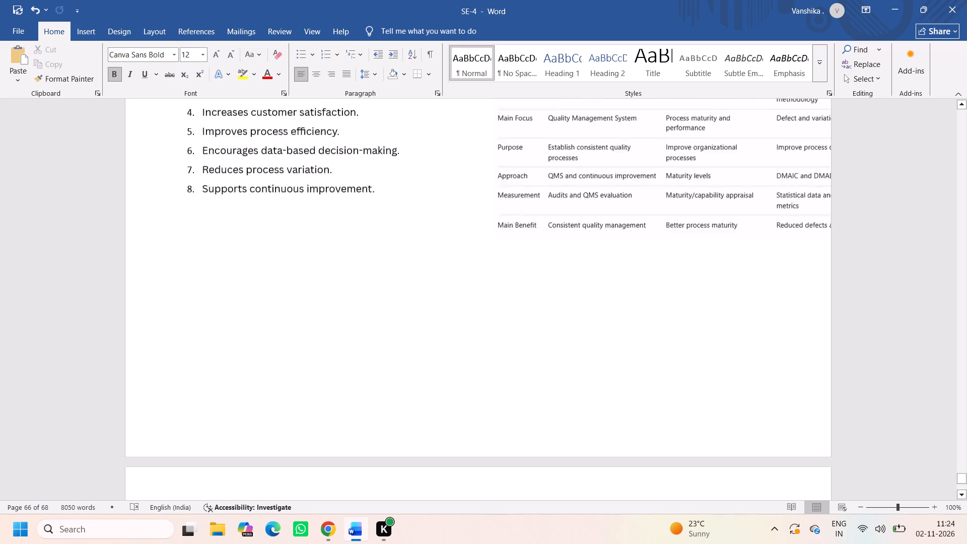
scroll(520, 279, up, 1)
click(551, 289)
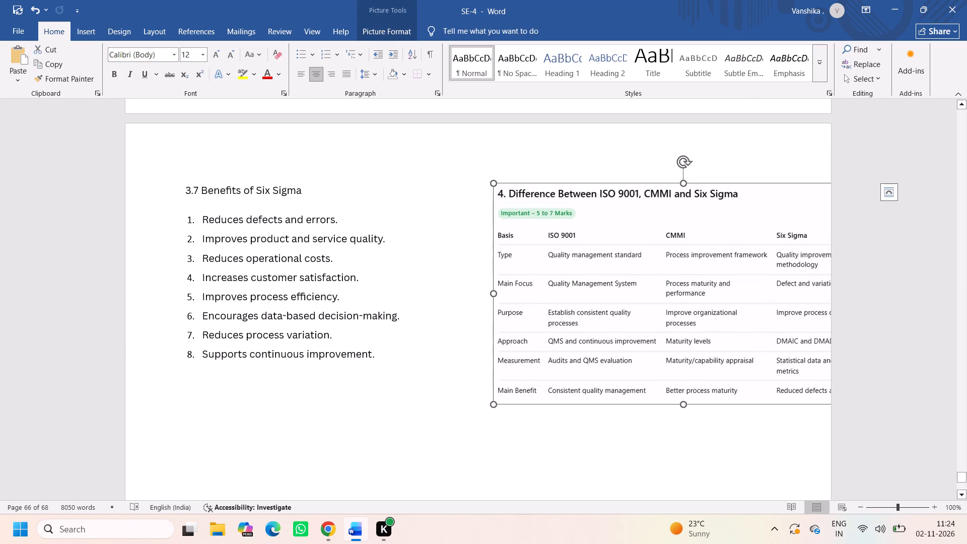
scroll(672, 357, up, 1)
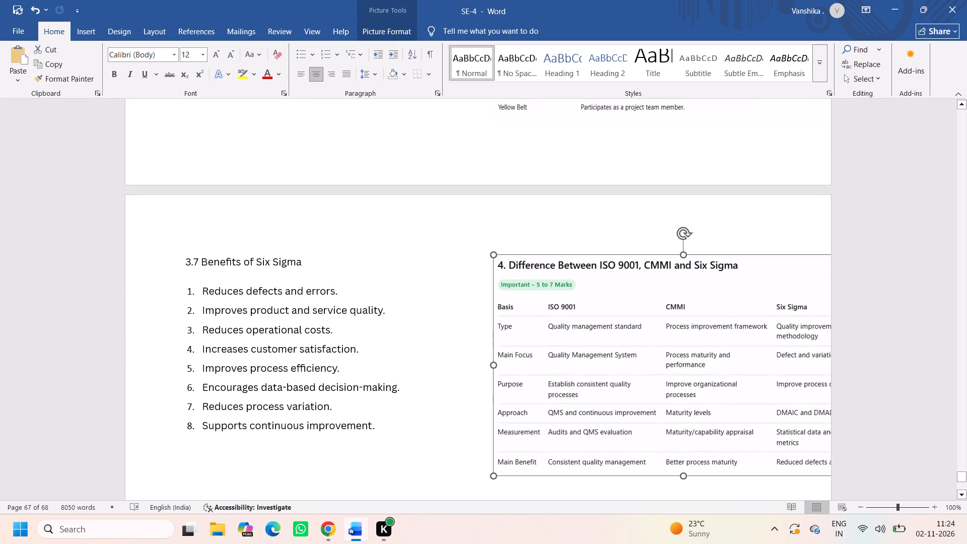
click(659, 348)
scroll(397, 305, up, 4)
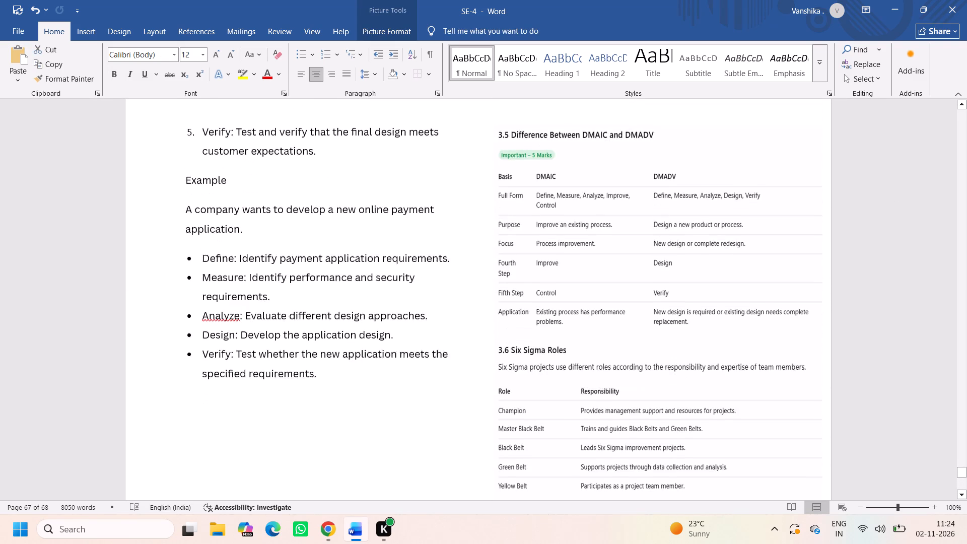
scroll(397, 305, up, 4)
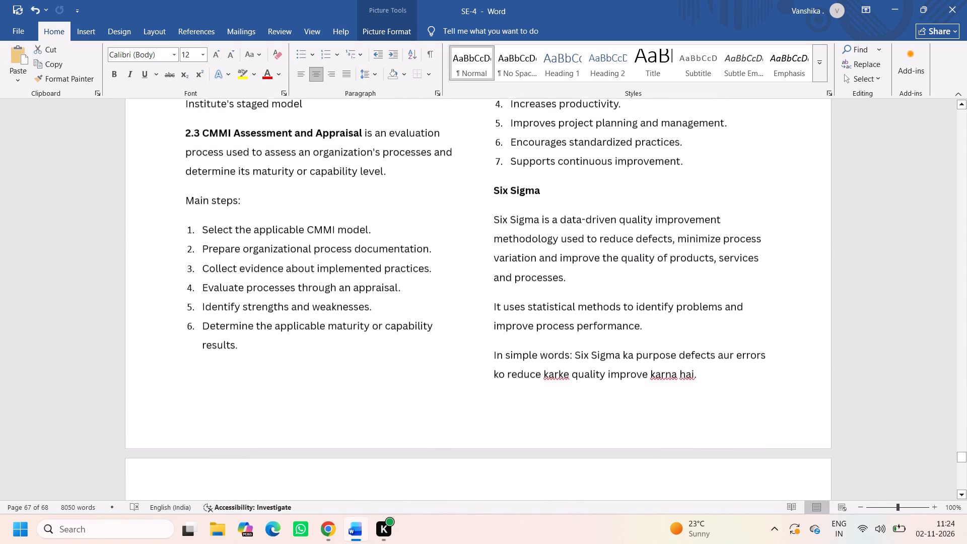
scroll(540, 297, up, 1)
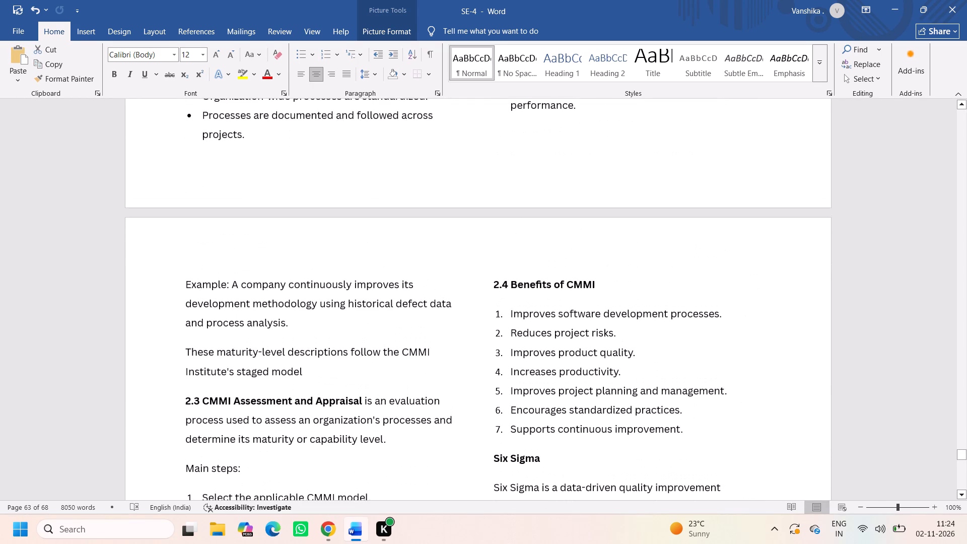
scroll(540, 297, down, 8)
scroll(570, 243, down, 3)
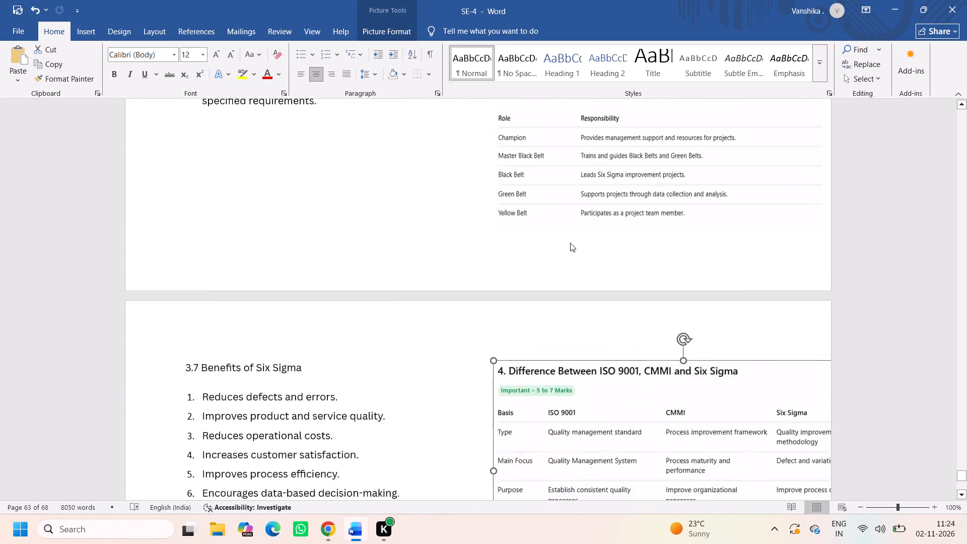
scroll(570, 243, down, 2)
Reduce the height of the ISO 9001, CMMI and Six Sigma comparison picture to about 7.71 cm so it fits beneath the Six Sigma benefits list.
drag(610, 240, 576, 257)
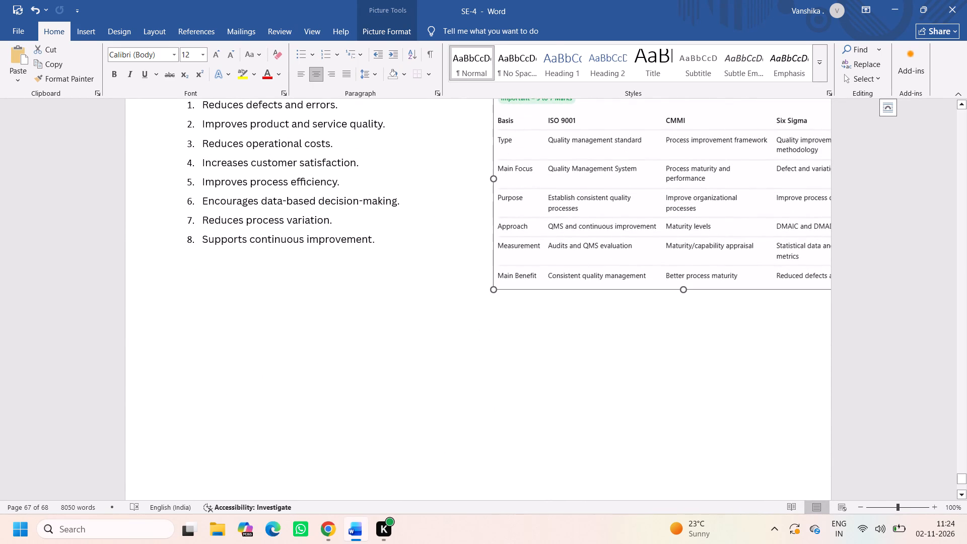
click(576, 257)
drag(576, 257, 640, 282)
scroll(640, 282, up, 1)
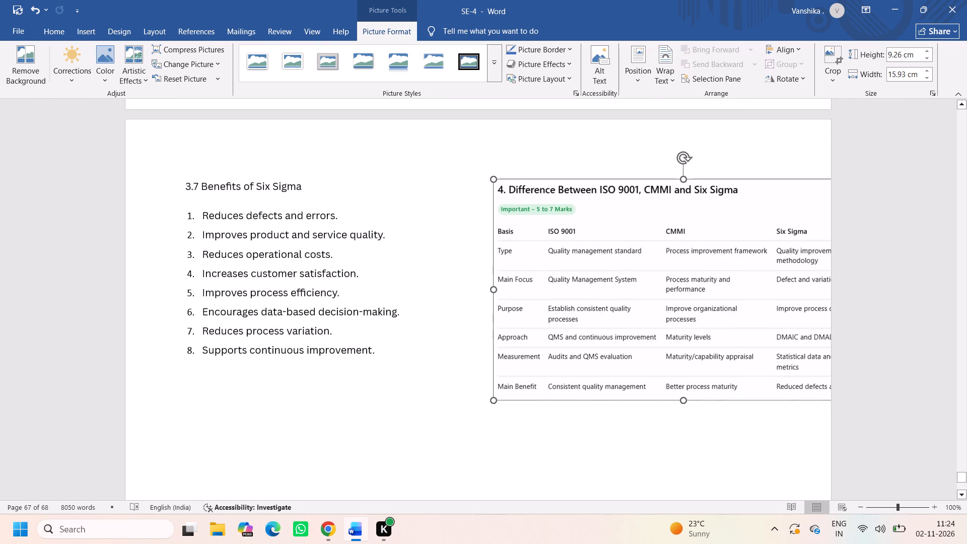
drag(683, 410, 692, 363)
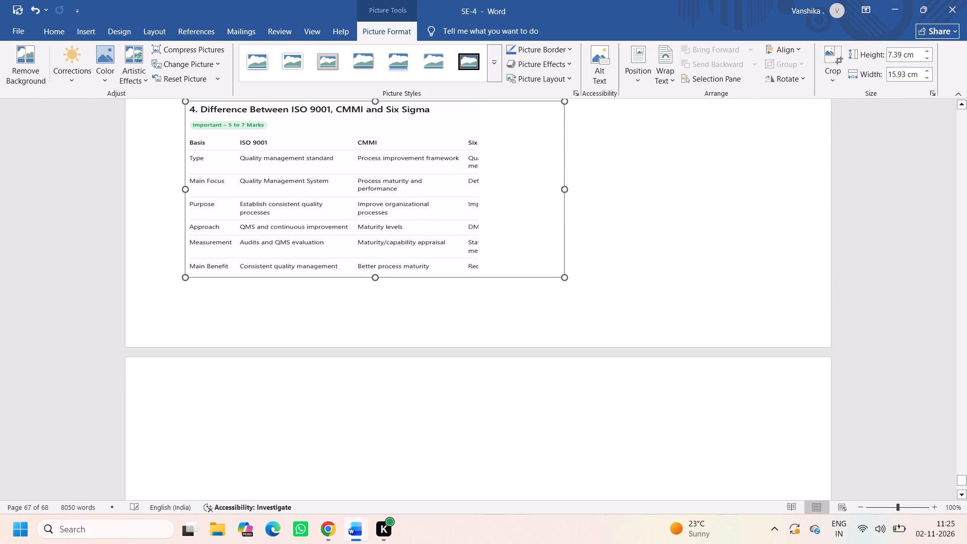
drag(374, 280, 370, 303)
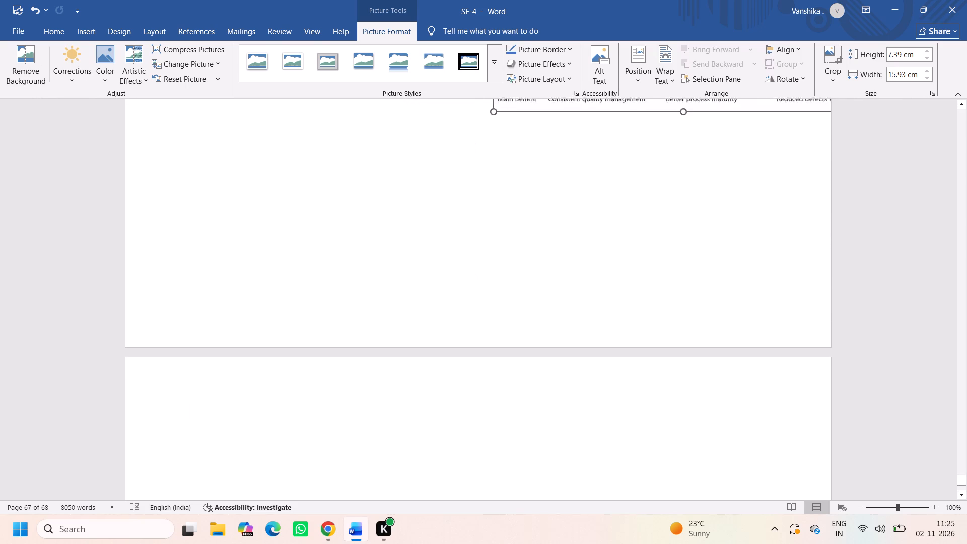
drag(370, 303, 373, 285)
scroll(401, 308, up, 1)
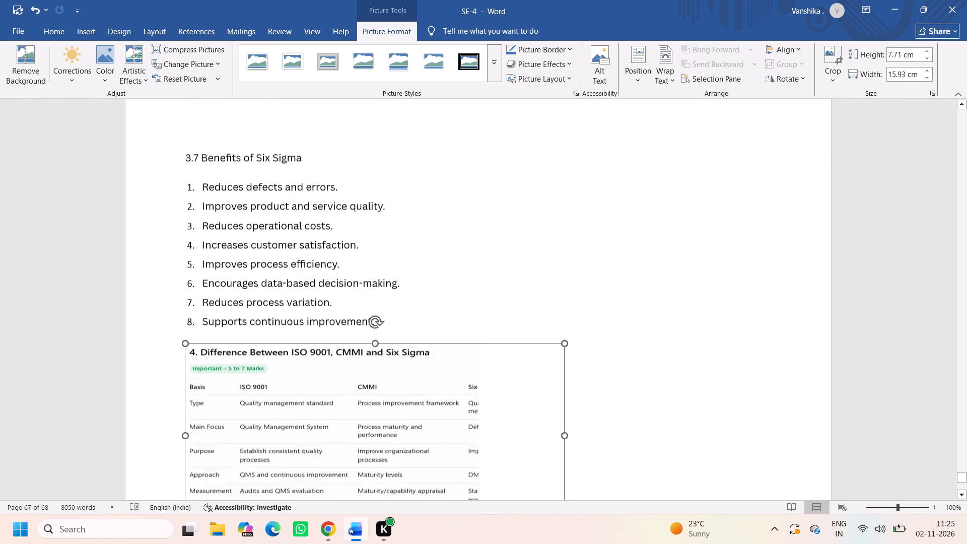
scroll(401, 308, up, 1)
Narrow the ISO 9001, CMMI and Six Sigma comparison picture so all its columns fit within the first text column.
click(401, 305)
scroll(479, 342, down, 1)
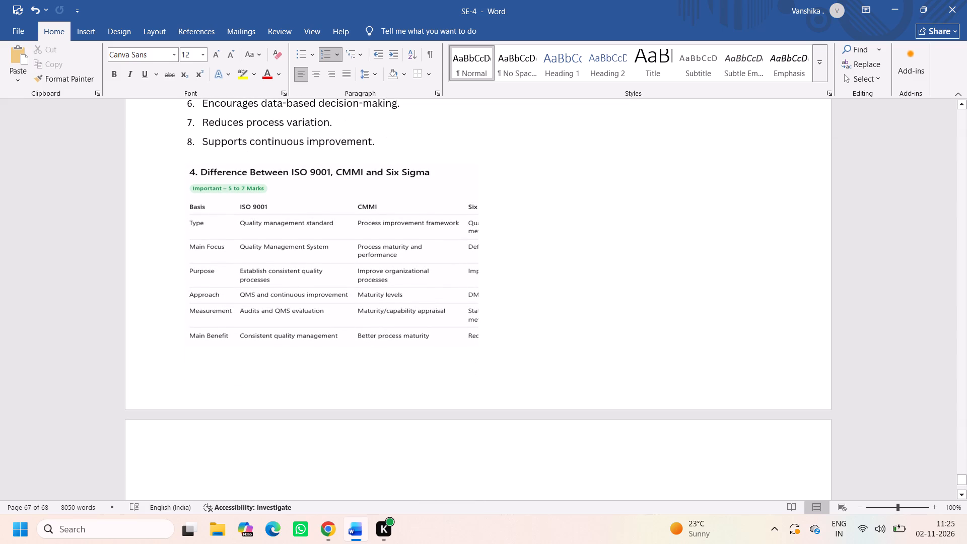
click(444, 322)
drag(186, 258, 247, 256)
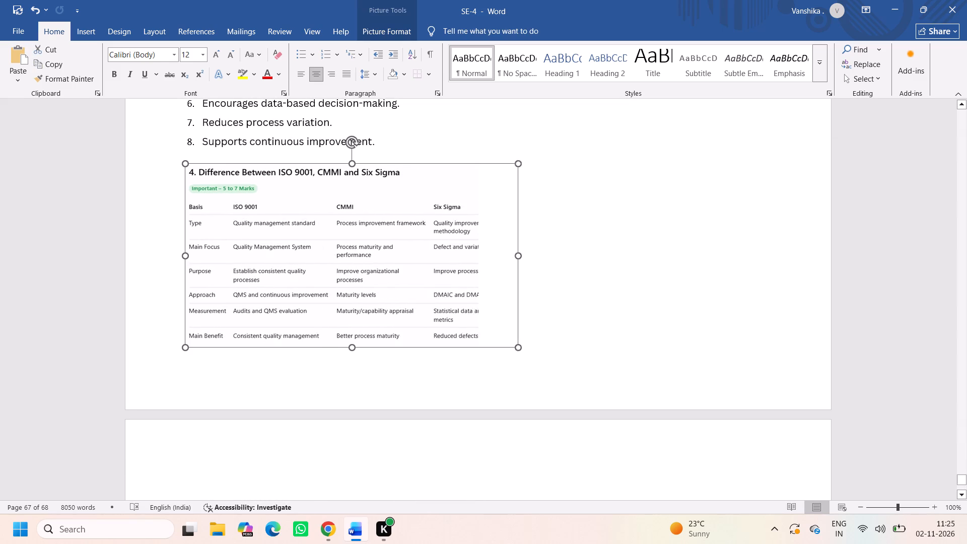
drag(247, 256, 277, 259)
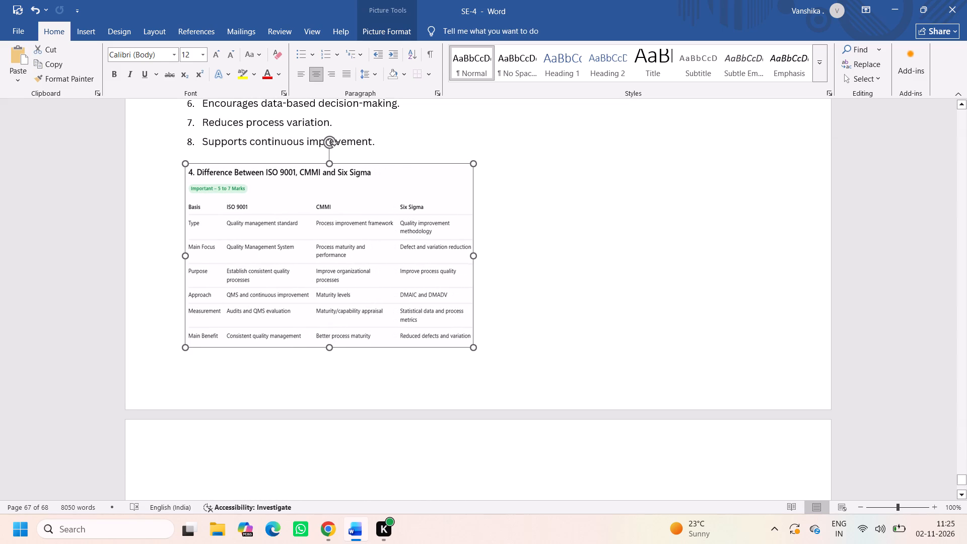
click(620, 249)
Review the Six Sigma pages from the benefits list back through DMADV and DMAIC to the objectives and principles.
scroll(620, 249, up, 1)
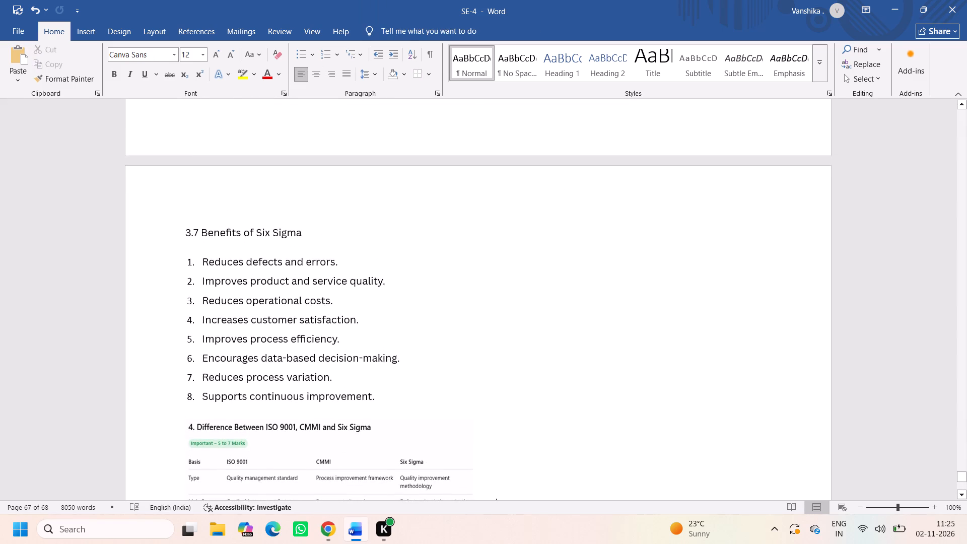
scroll(458, 325, up, 3)
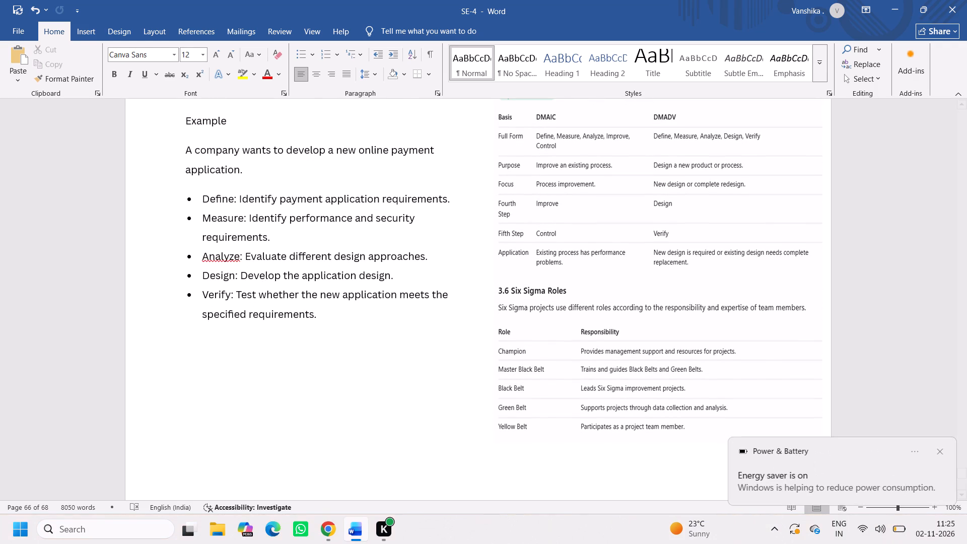
scroll(275, 242, up, 1)
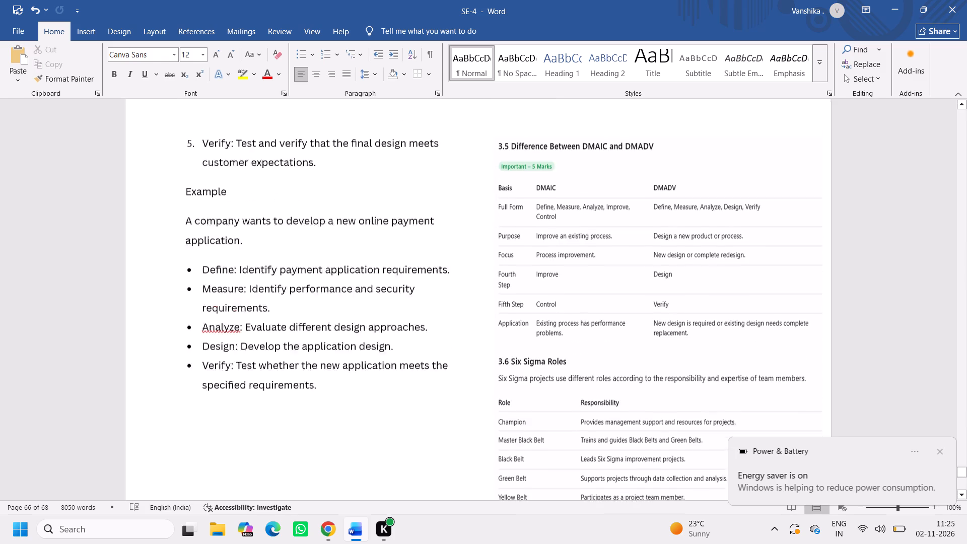
scroll(275, 242, up, 2)
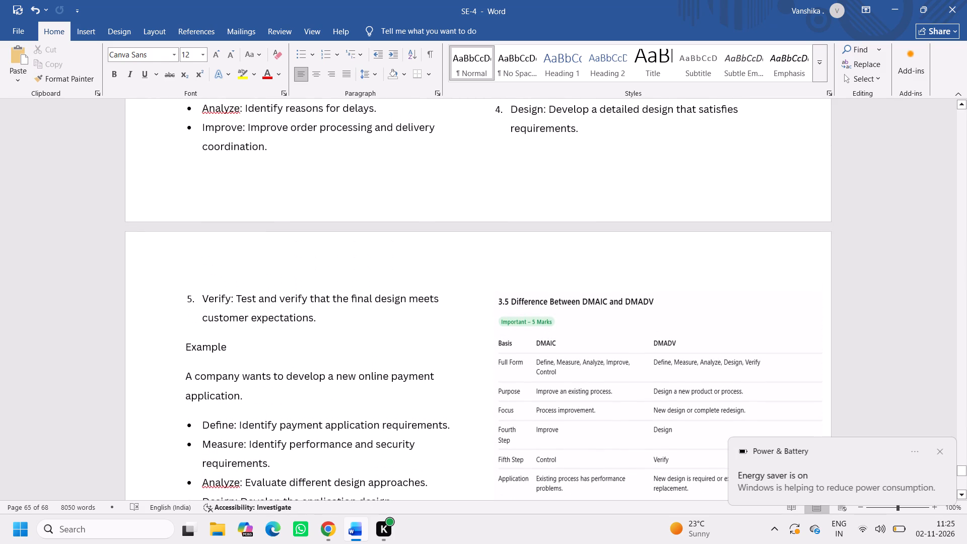
click(184, 369)
scroll(184, 369, right, 1)
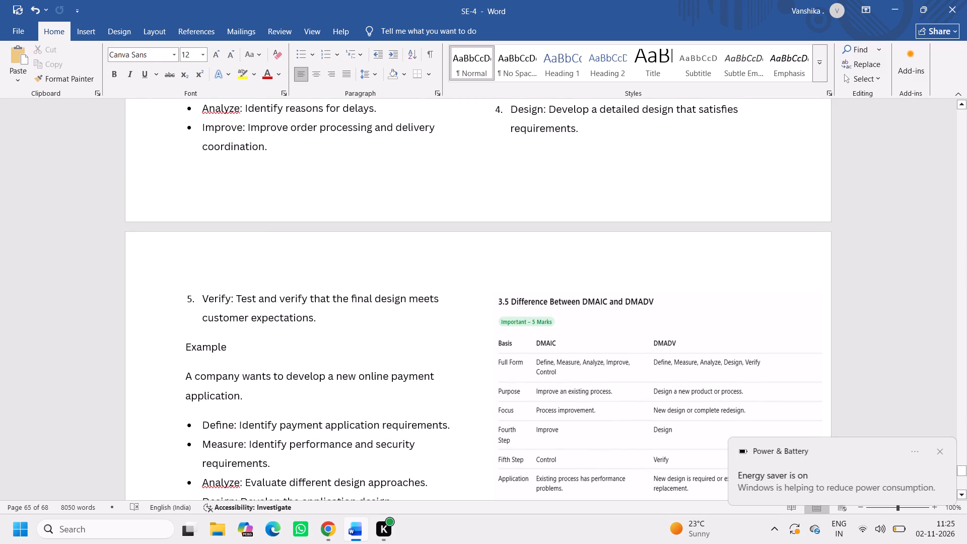
click(305, 378)
scroll(305, 378, down, 1)
scroll(454, 363, up, 1)
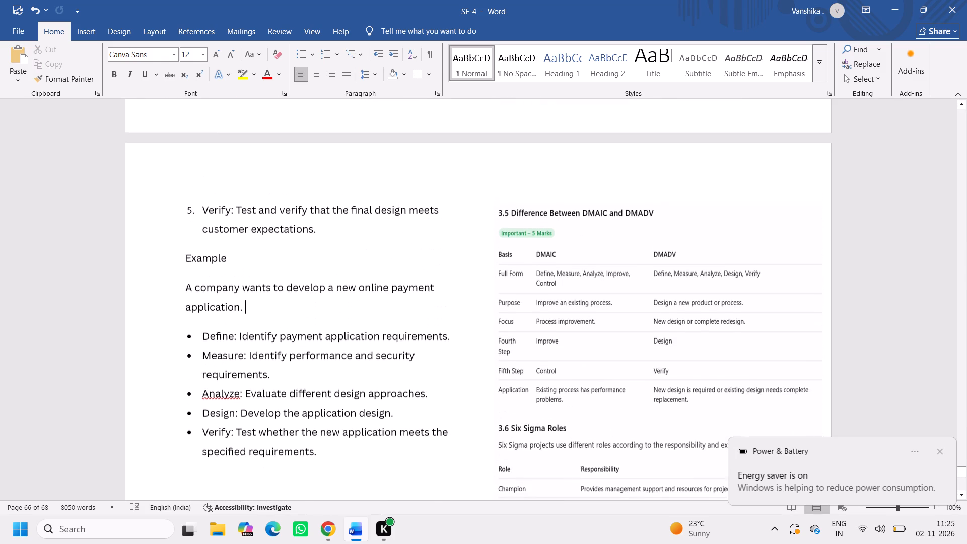
right_click(366, 363)
click(273, 352)
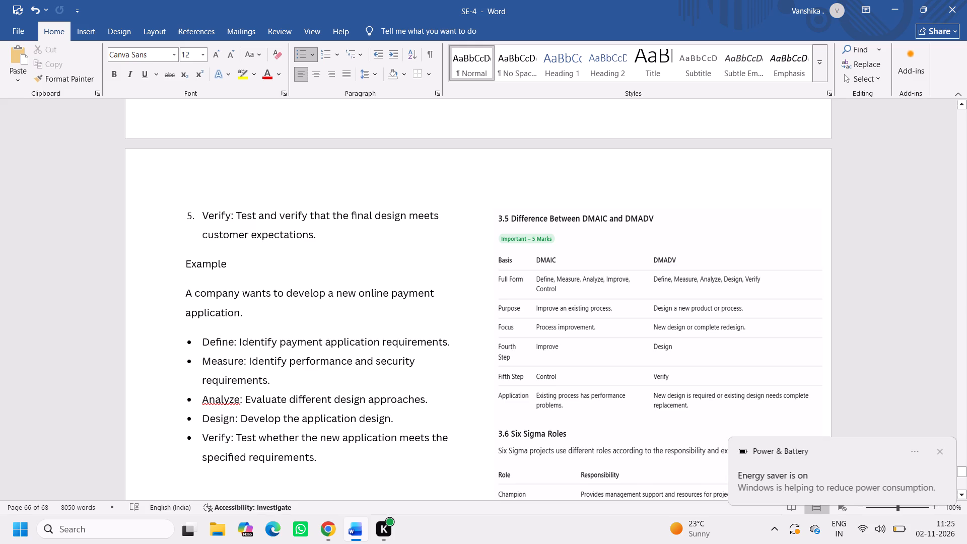
scroll(309, 301, up, 6)
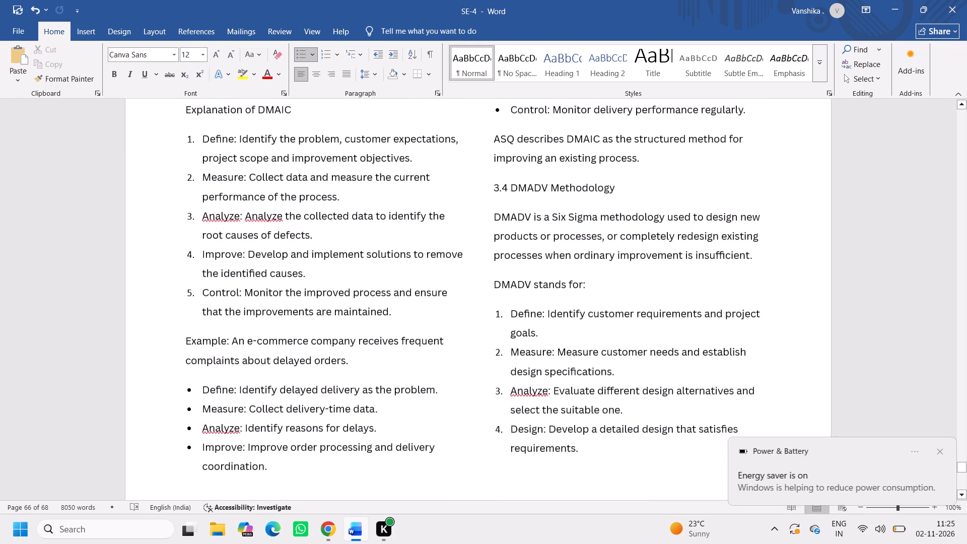
scroll(309, 301, up, 4)
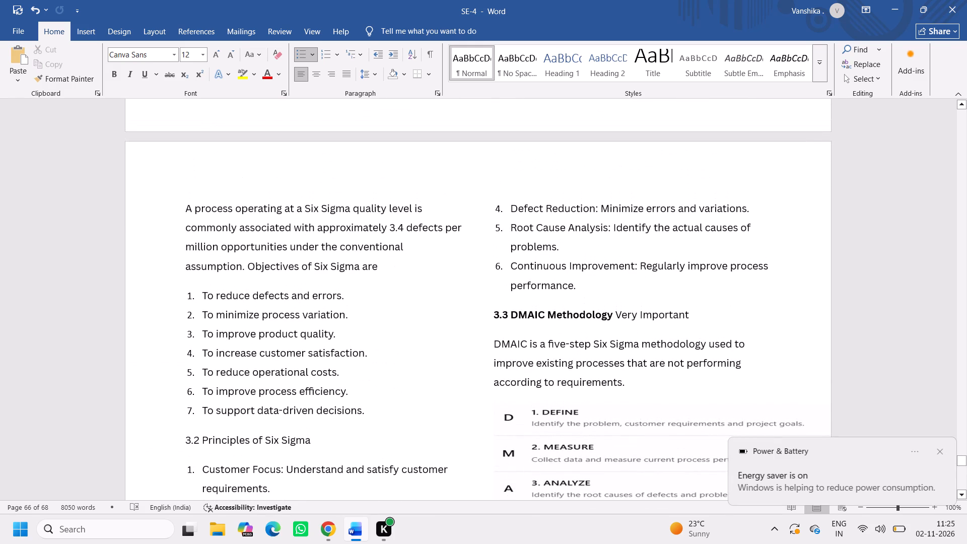
scroll(309, 301, up, 3)
scroll(309, 301, down, 4)
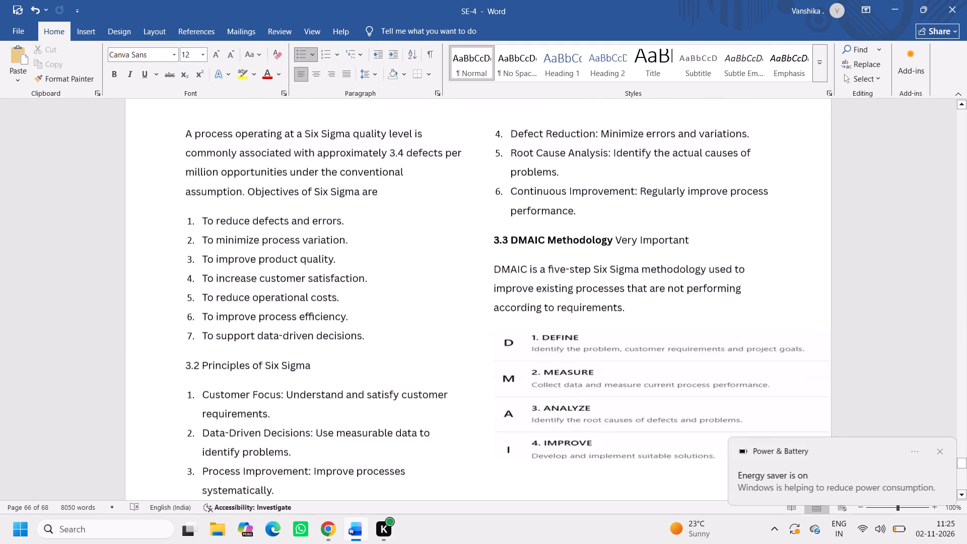
scroll(309, 301, down, 4)
scroll(309, 301, up, 6)
scroll(340, 383, down, 1)
Move the "3.7 Benefits of Six Sigma" heading and its eight-item list to directly after the "In simple words" paragraph of the Six Sigma introduction.
drag(380, 399, 249, 336)
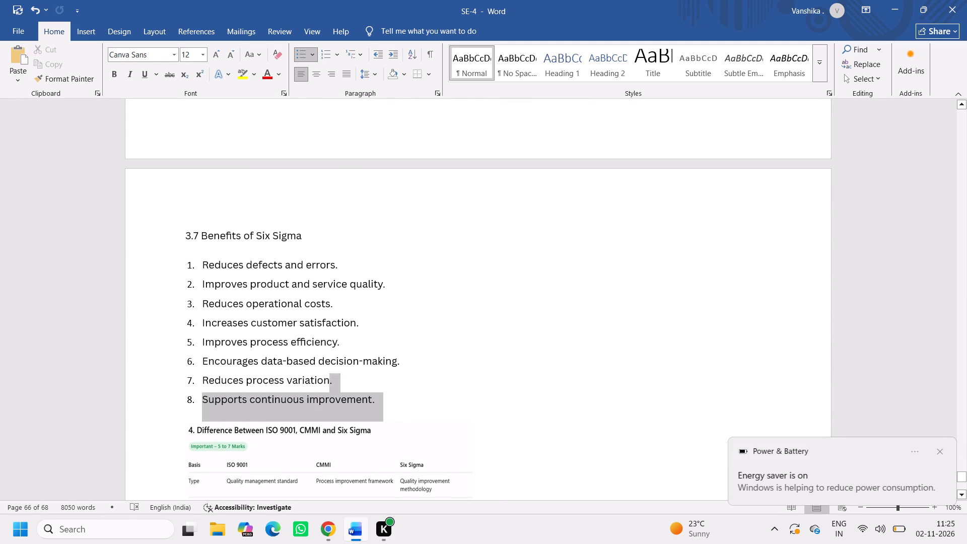
drag(249, 336, 172, 228)
key(ctrl+c)
key(BackSpace)
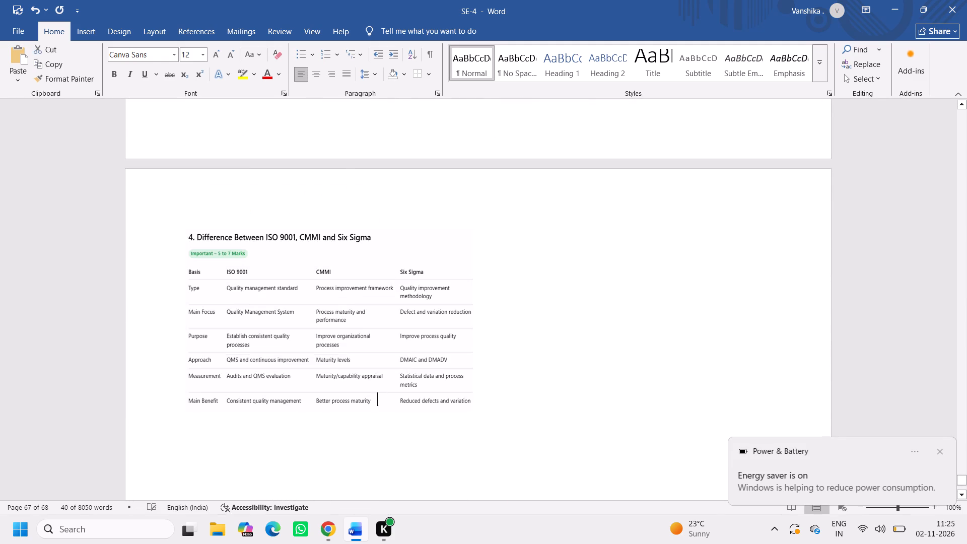
scroll(431, 265, up, 5)
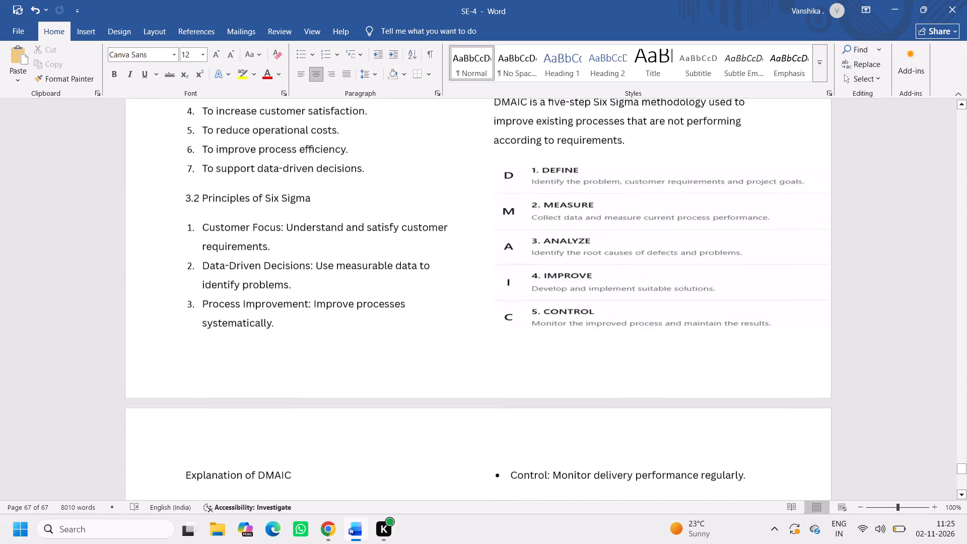
scroll(431, 265, up, 4)
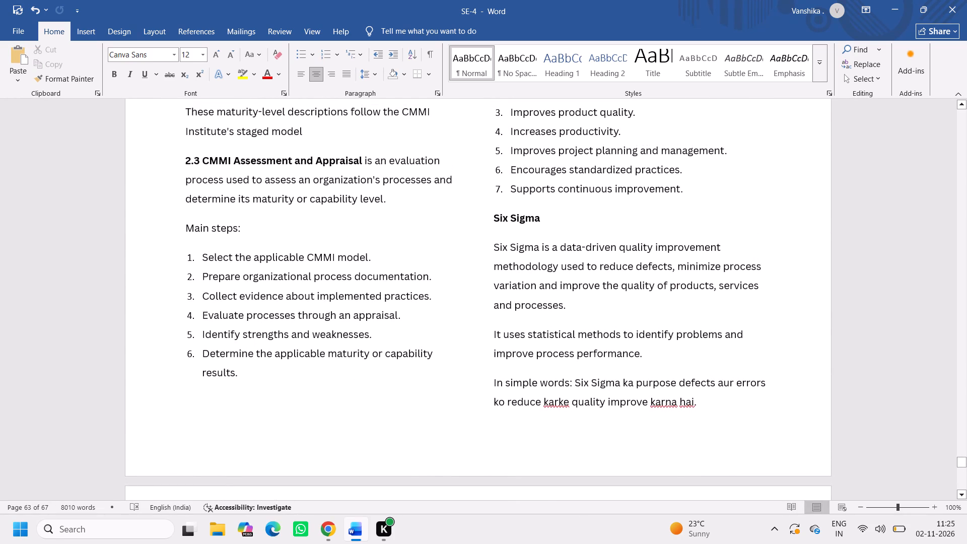
click(731, 404)
key(Return)
key(ctrl+v)
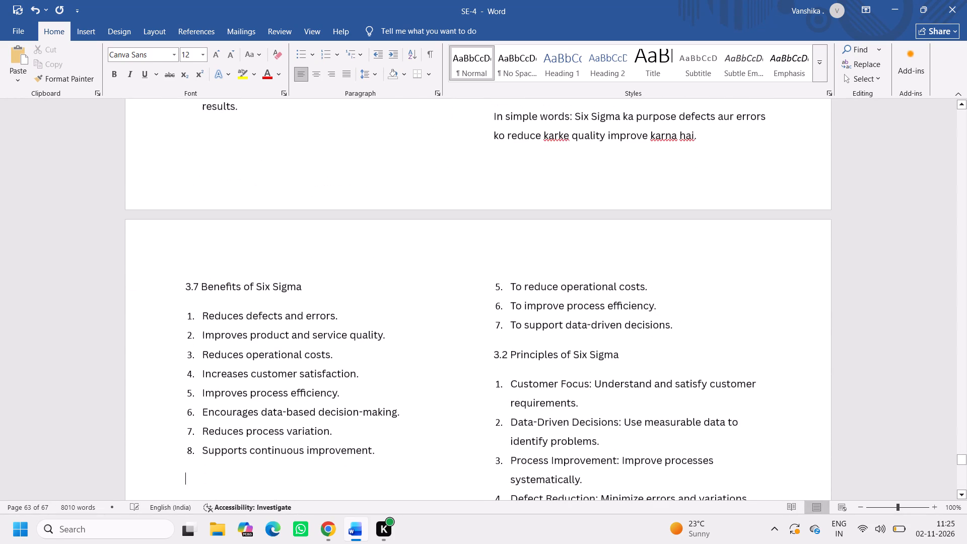
Remove the section number 3.7 from the moved "Benefits of Six Sigma" heading.
click(199, 285)
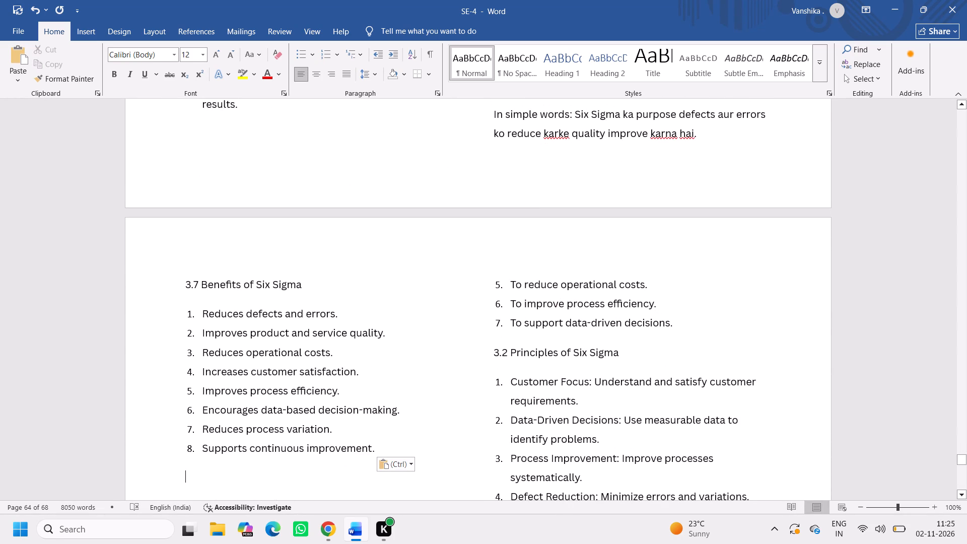
key(BackSpace)
key(BackSpace)
key(BackSpace)
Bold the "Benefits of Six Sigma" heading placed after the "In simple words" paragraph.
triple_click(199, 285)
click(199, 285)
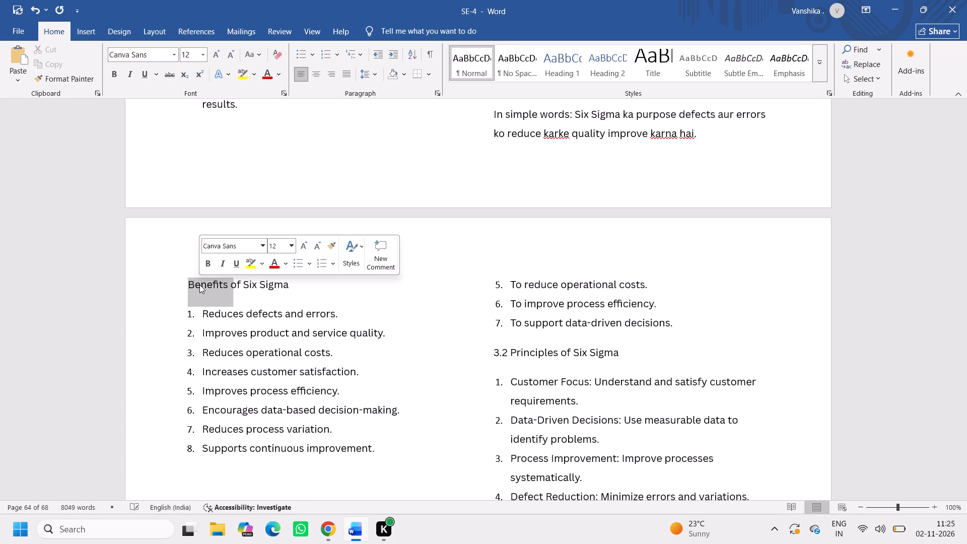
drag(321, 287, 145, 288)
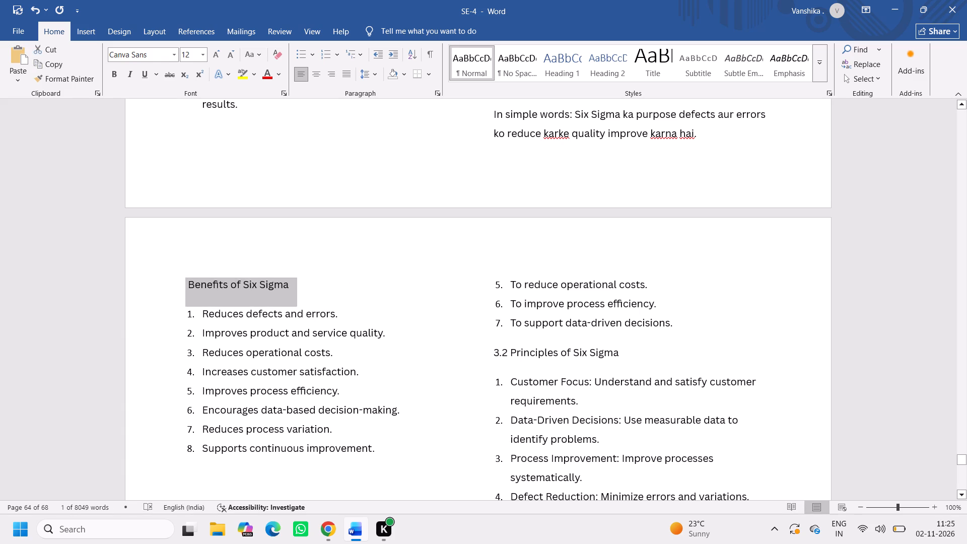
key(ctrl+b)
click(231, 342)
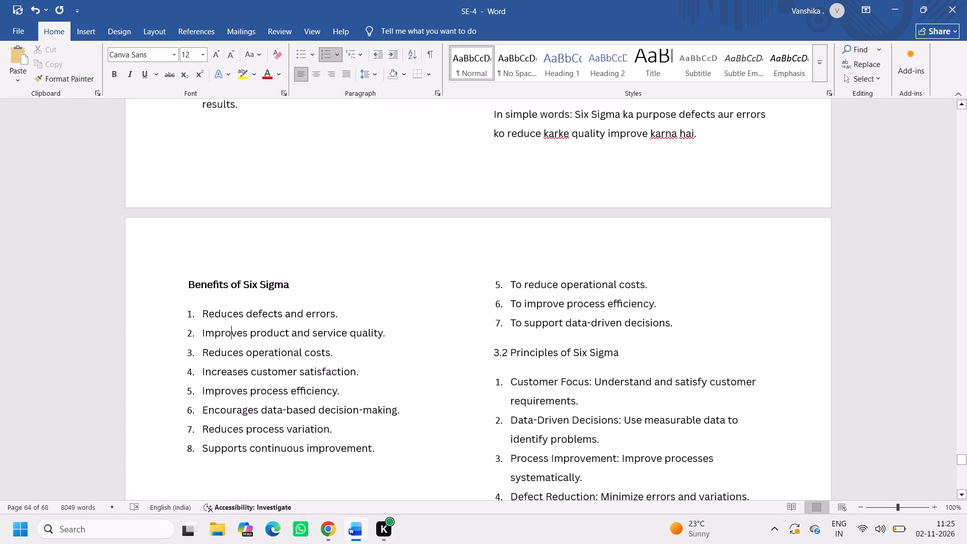
Undo the heading's bolding, the removal of its number and the insertion of the benefits section after the "In simple words" paragraph.
scroll(342, 371, down, 1)
scroll(515, 278, down, 1)
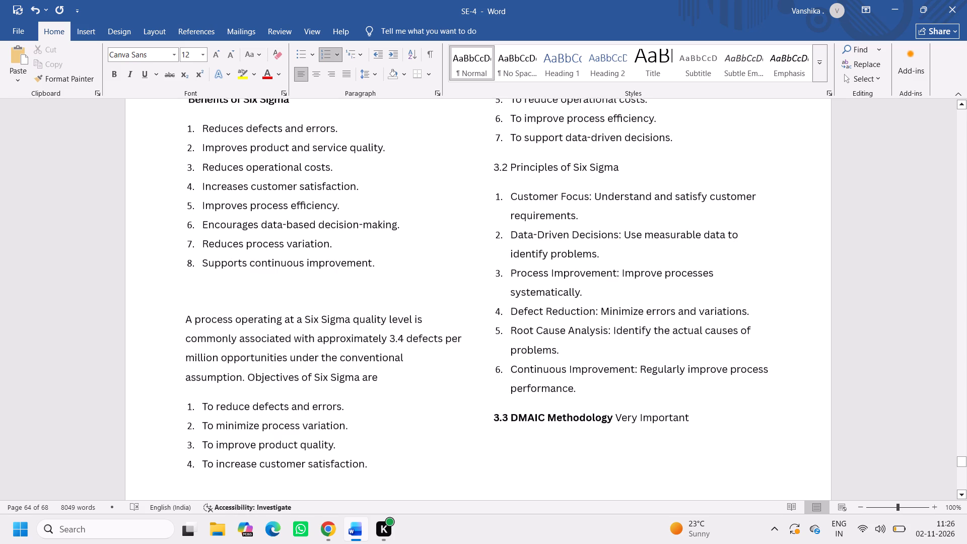
key(ctrl+z)
key(ctrl+z)
key(ctrl+z)
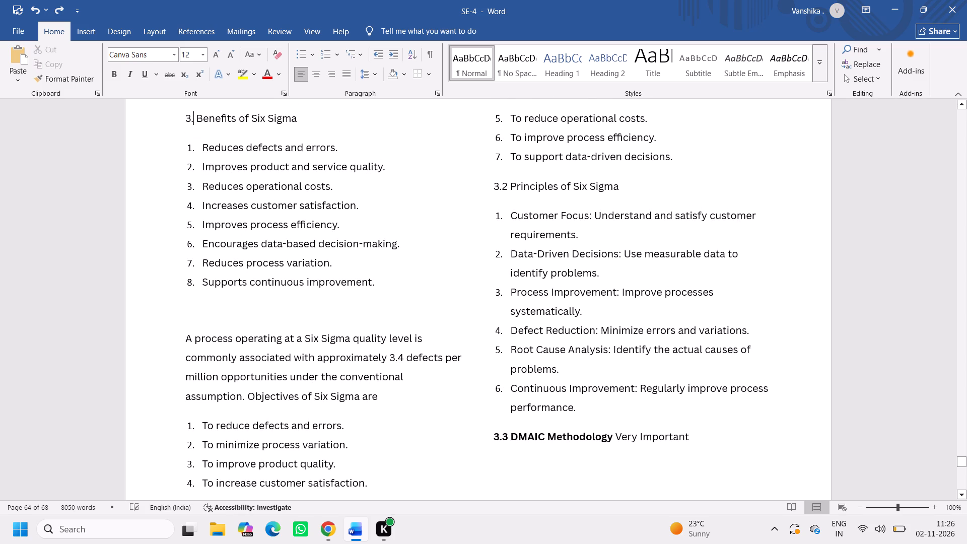
key(ctrl+z)
key(ctrl+z)
key(ctrl+z)
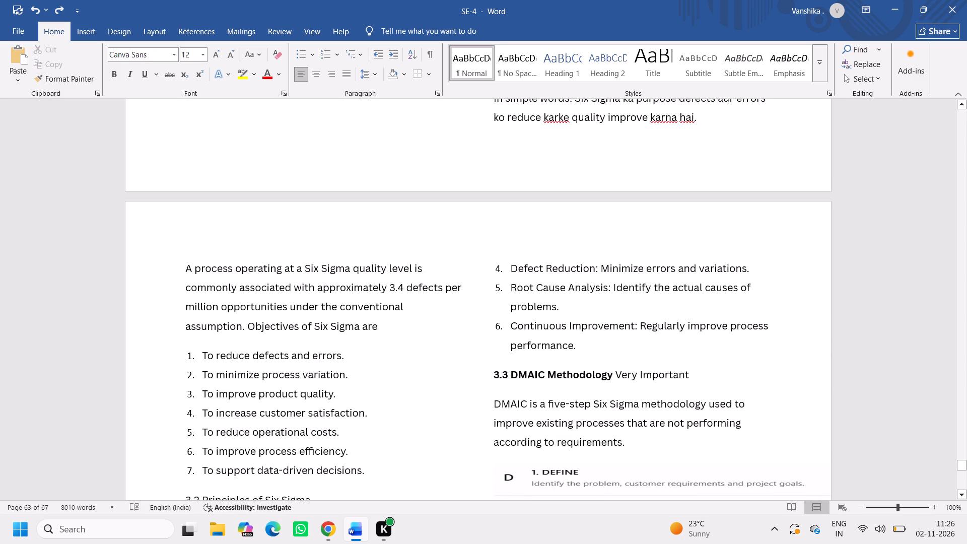
Paste the "3.7 Benefits of Six Sigma" heading and list after the sixth principle, Continuous Improvement, before the DMAIC Methodology heading.
scroll(296, 288, down, 1)
click(599, 254)
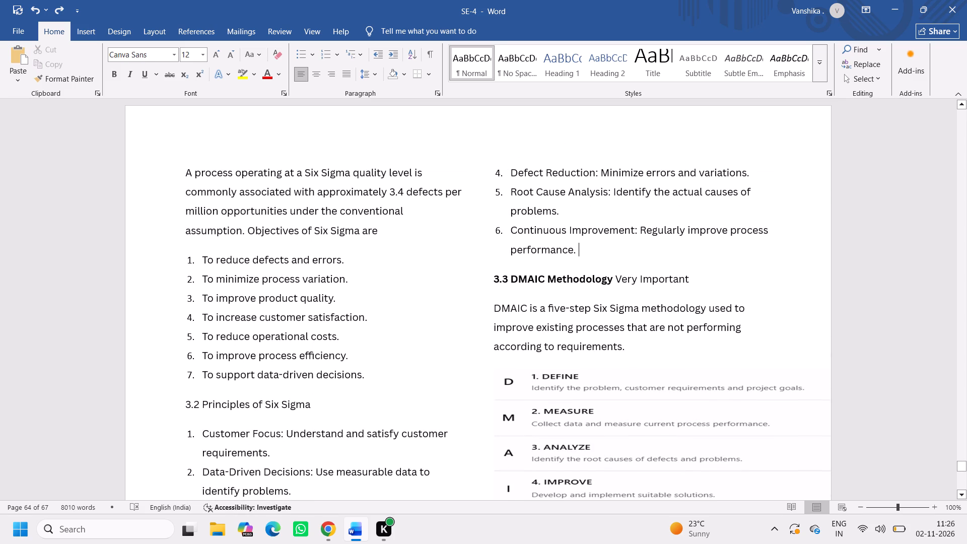
key(Return)
key(BackSpace)
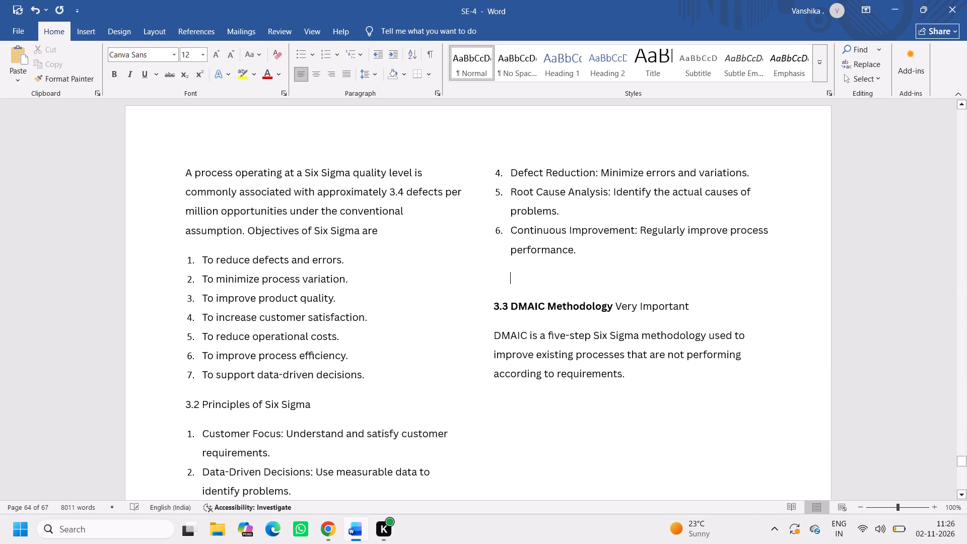
key(ctrl+v)
Remove the section number 3.7 from the "Benefits of Six Sigma" heading below the principles list.
triple_click(507, 277)
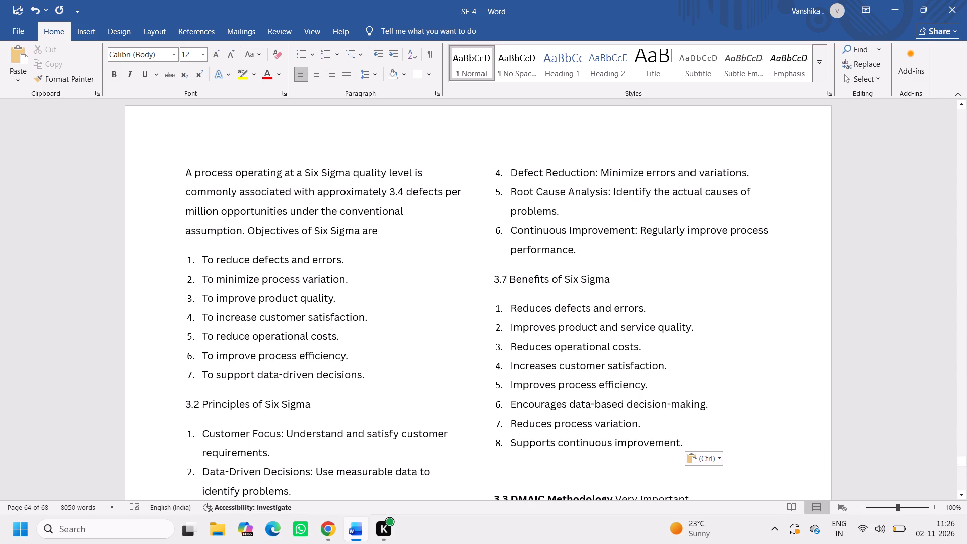
key(BackSpace)
key(ctrl+z)
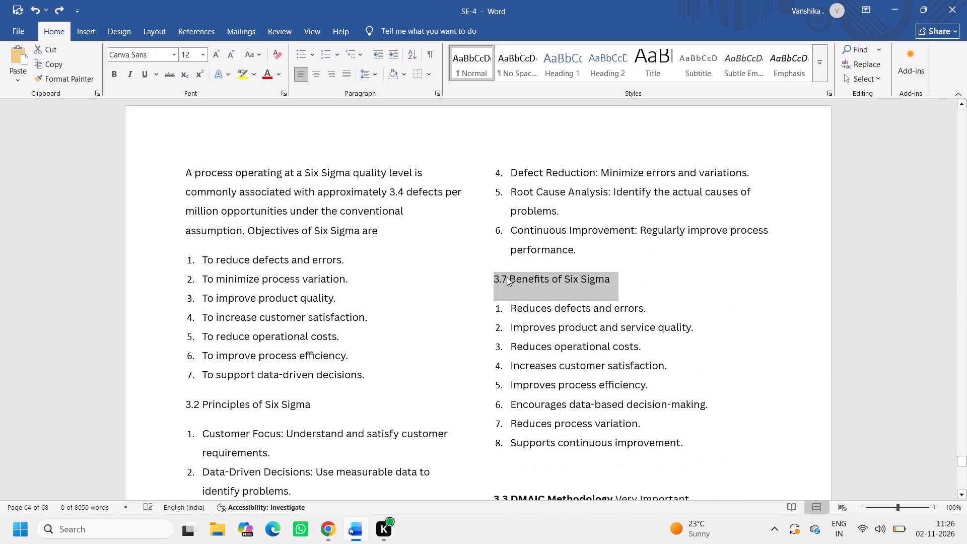
click(507, 277)
click(507, 278)
drag(492, 279, 508, 271)
key(BackSpace)
key(Right)
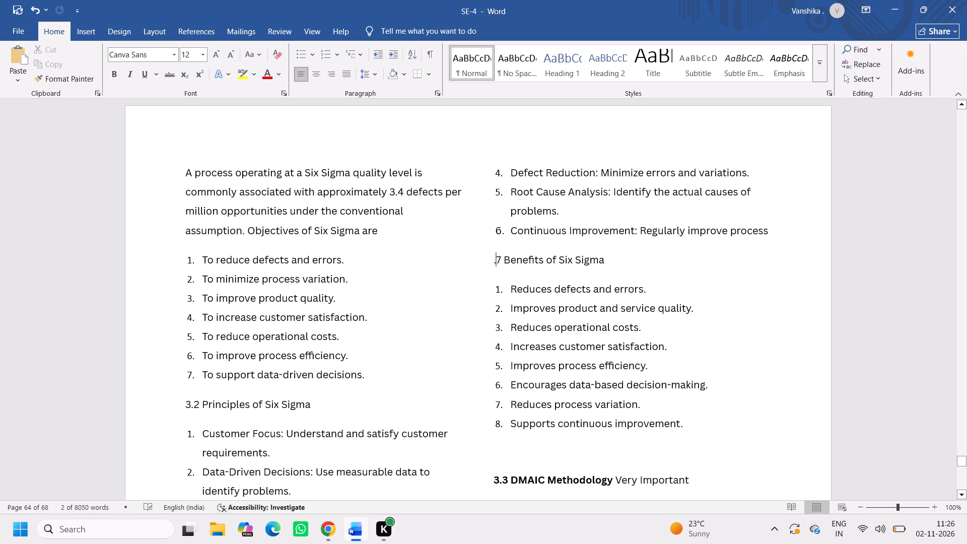
key(Right)
key(Right)
key(BackSpace)
key(BackSpace)
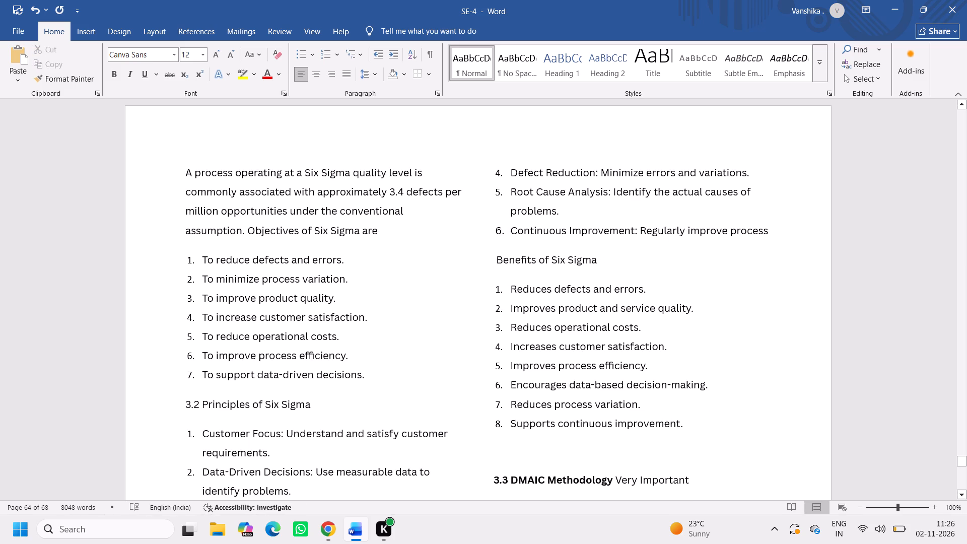
Bold the whole "Benefits of Six Sigma" heading.
triple_click(555, 259)
click(555, 259)
double_click(555, 259)
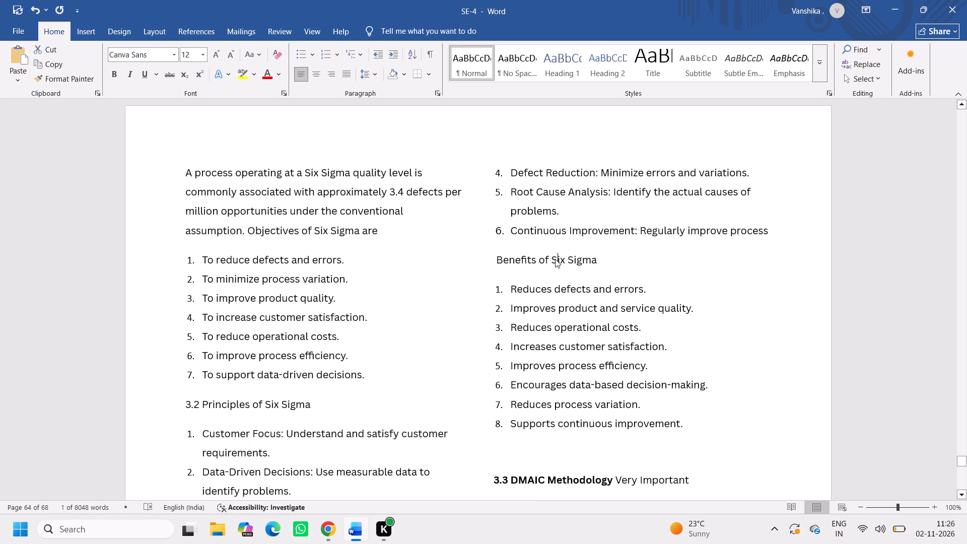
key(b)
key(ctrl+z)
drag(633, 254, 496, 257)
key(ctrl+b)
click(602, 379)
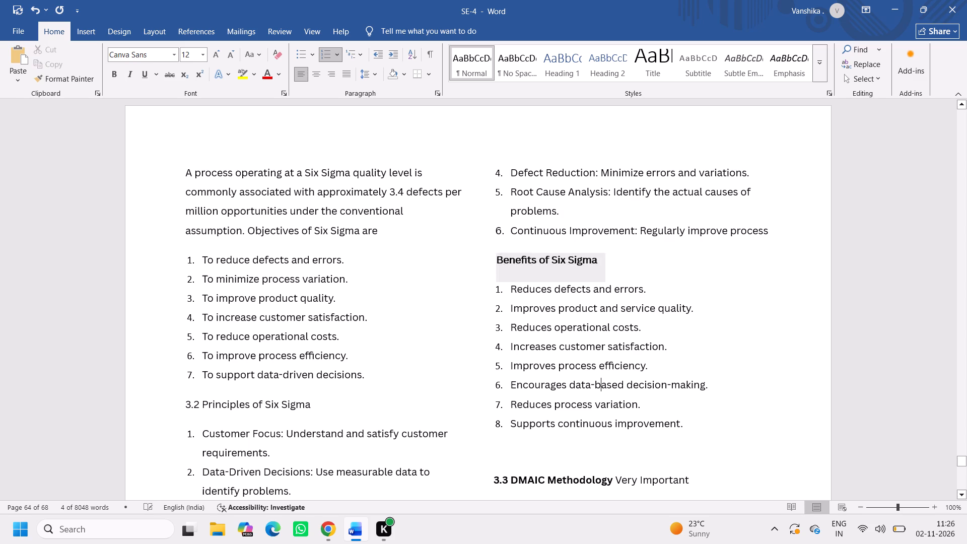
Remove the blank line before "3.3 DMAIC Methodology", keeping that heading unindented on its own line after the benefits list.
scroll(602, 379, down, 1)
click(491, 448)
key(BackSpace)
key(BackSpace)
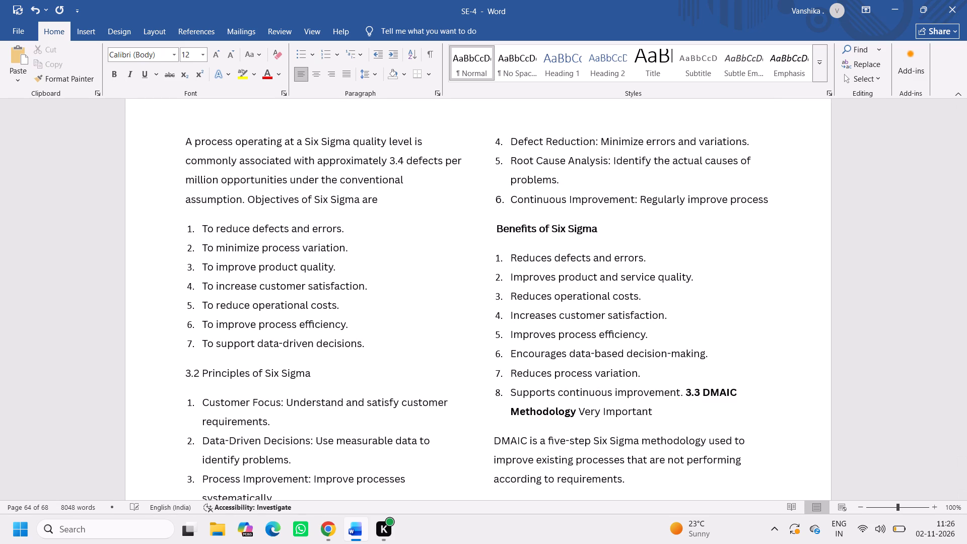
key(Return)
key(BackSpace)
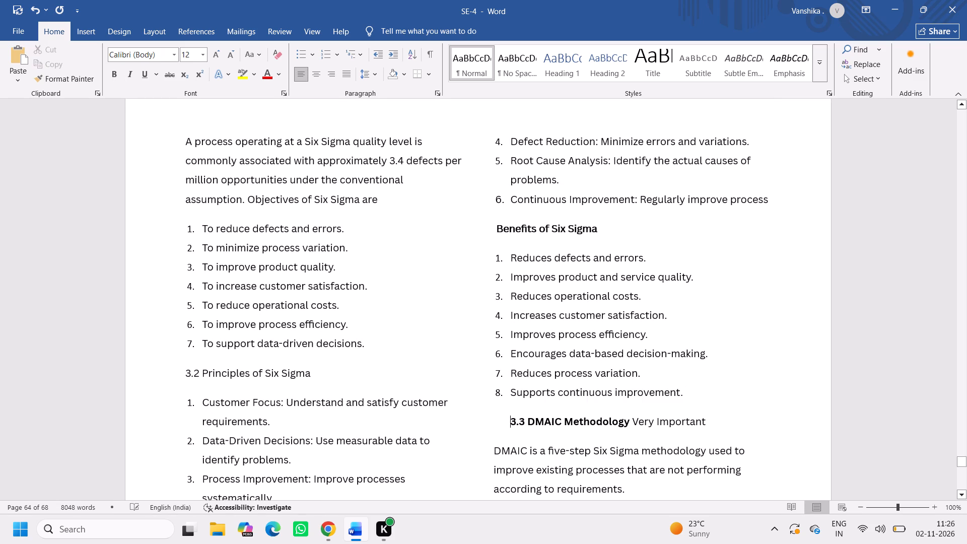
key(BackSpace)
Review the layout of the Six Sigma objectives, principles and benefits page and the DMAIC page after it.
scroll(728, 455, down, 1)
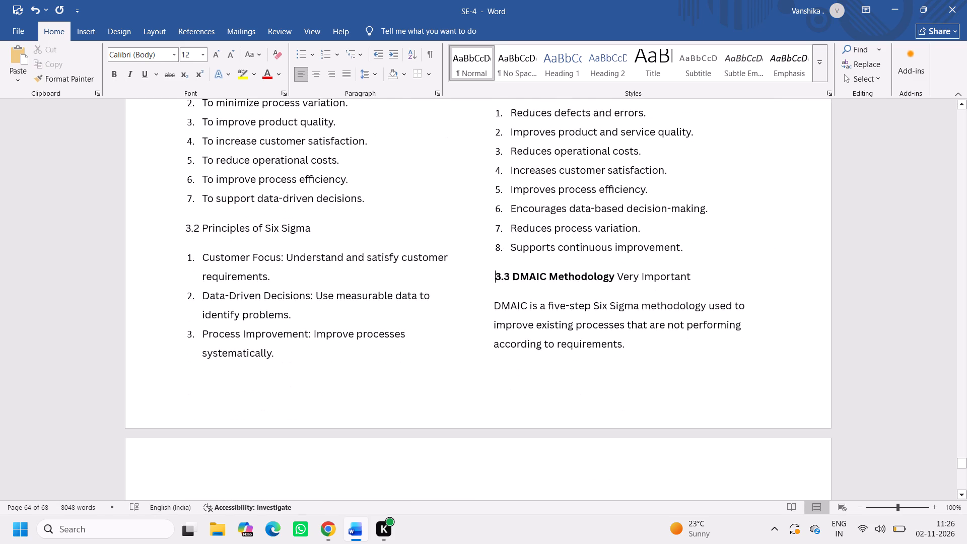
scroll(601, 383, up, 2)
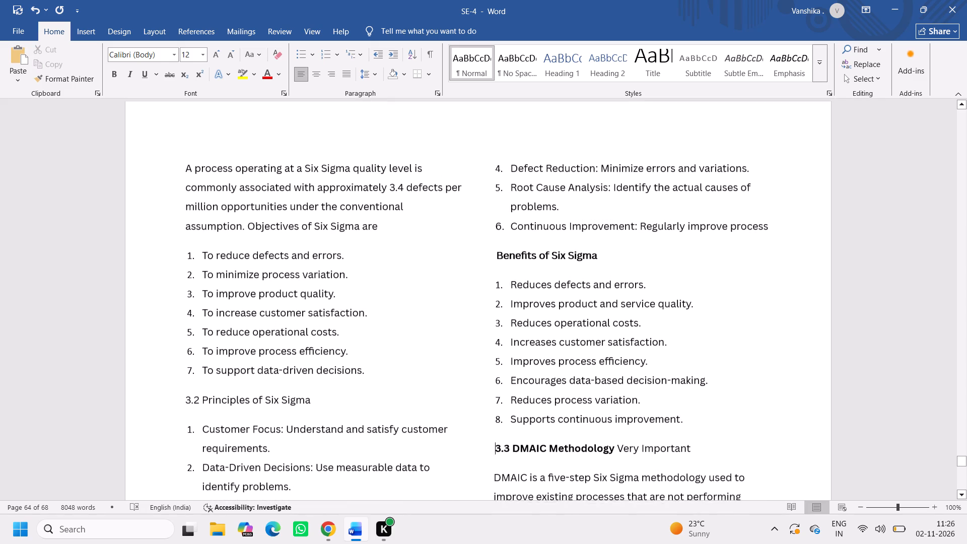
scroll(601, 383, up, 1)
scroll(601, 383, down, 2)
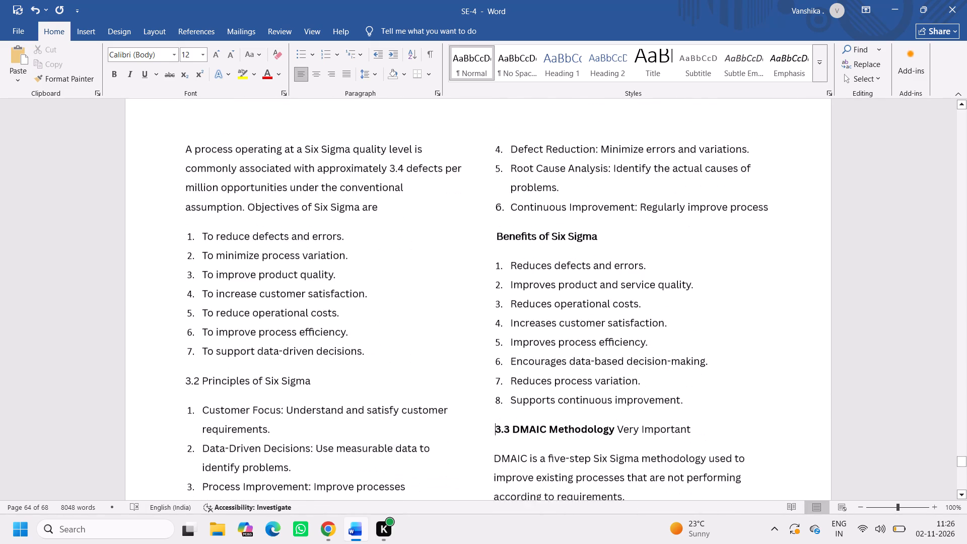
scroll(601, 383, down, 4)
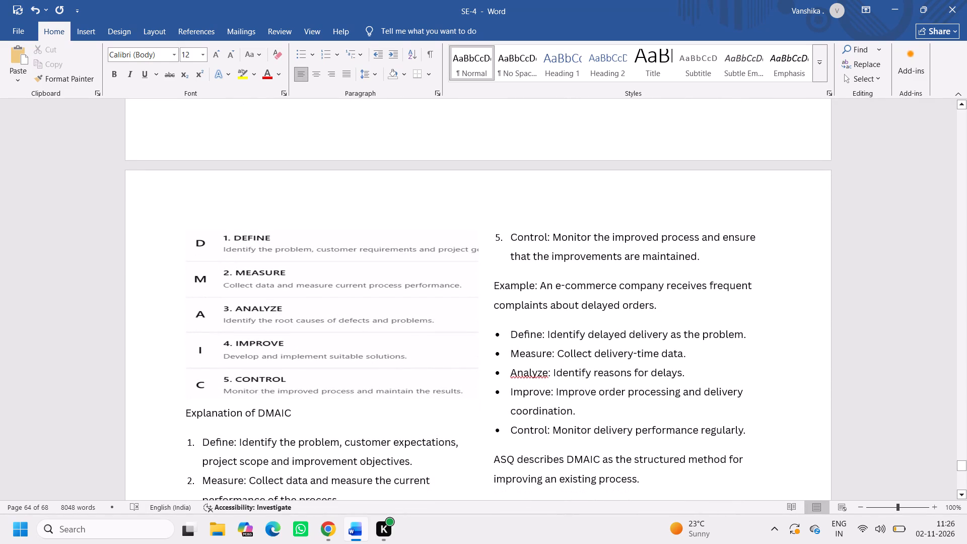
scroll(531, 412, up, 1)
scroll(531, 412, down, 1)
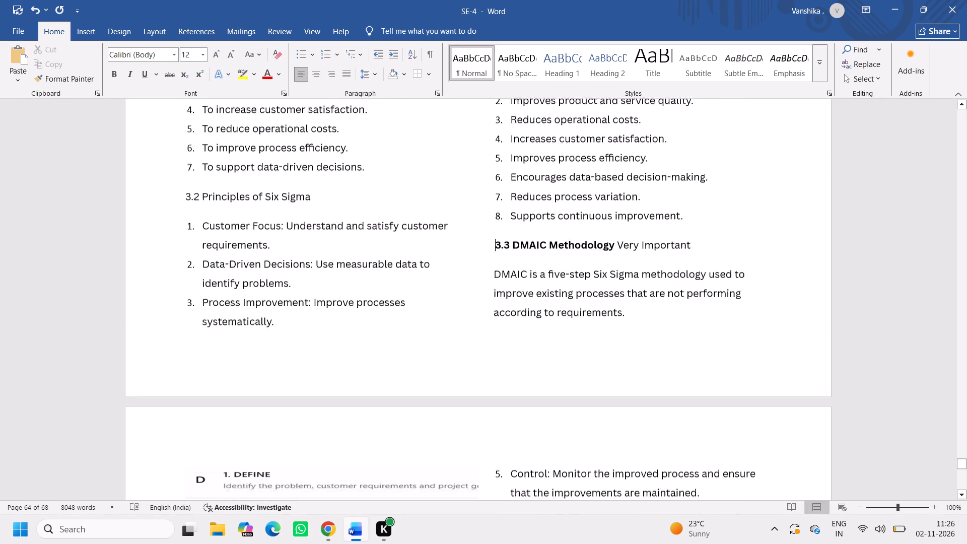
Make the DMAIC picture taller and narrower so its descriptions, including the full Define line, fit within the first text column.
scroll(531, 412, down, 1)
click(374, 334)
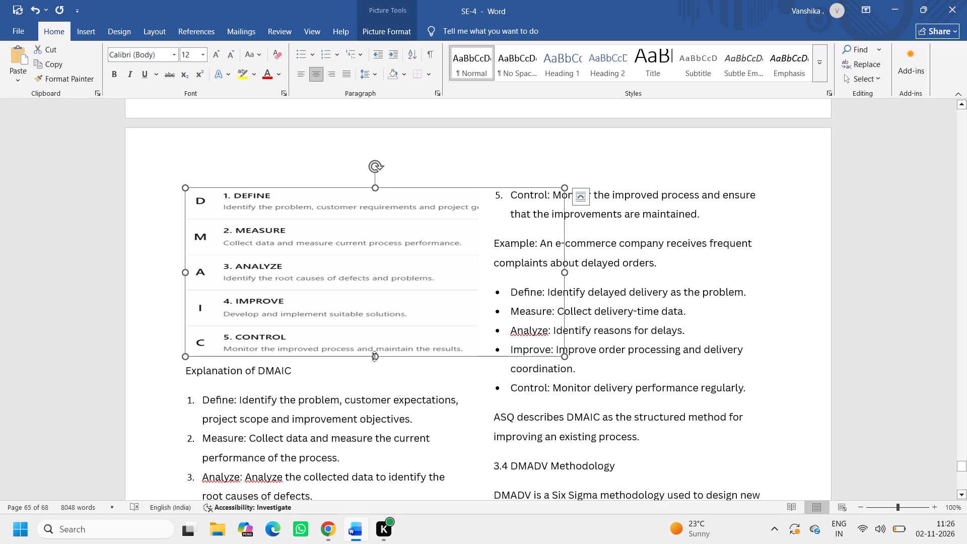
drag(374, 356, 382, 394)
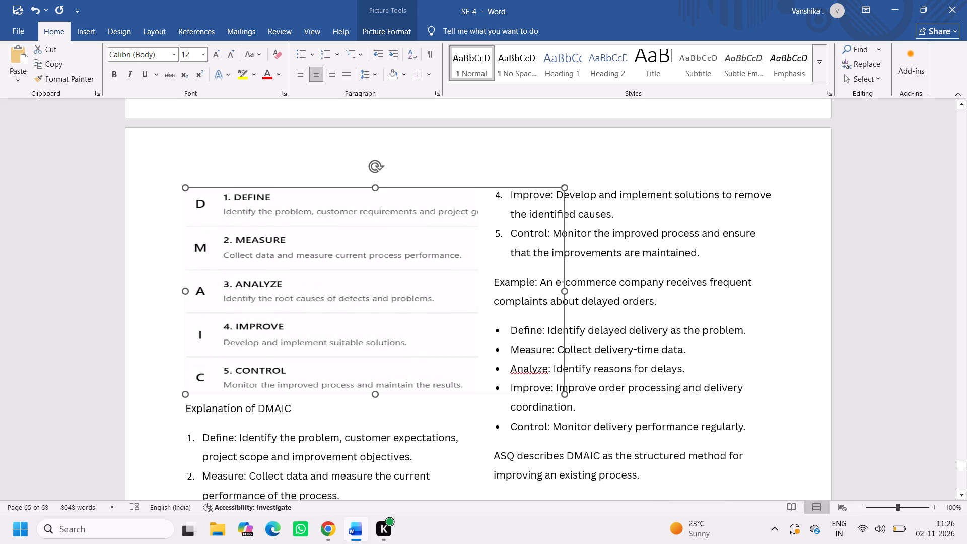
drag(382, 394, 384, 399)
drag(187, 294, 218, 302)
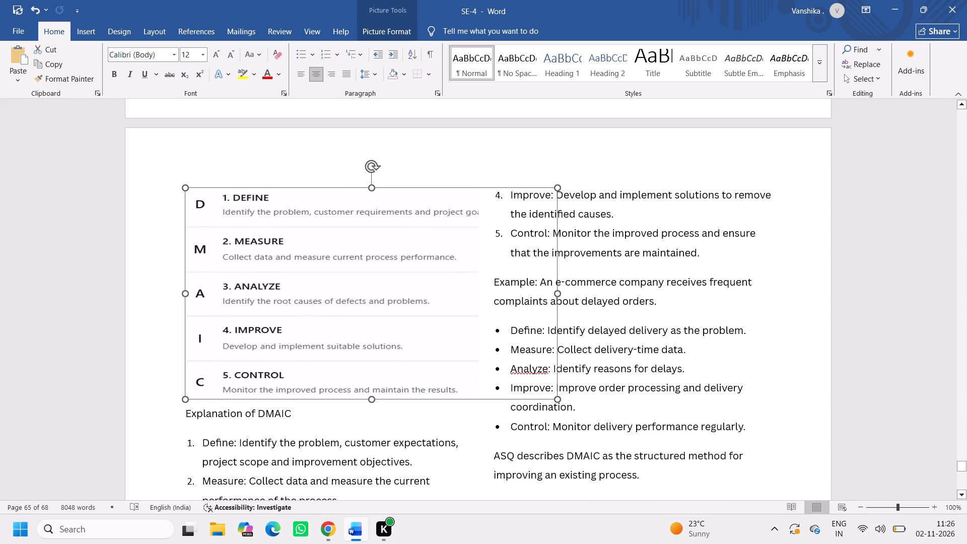
drag(218, 302, 227, 304)
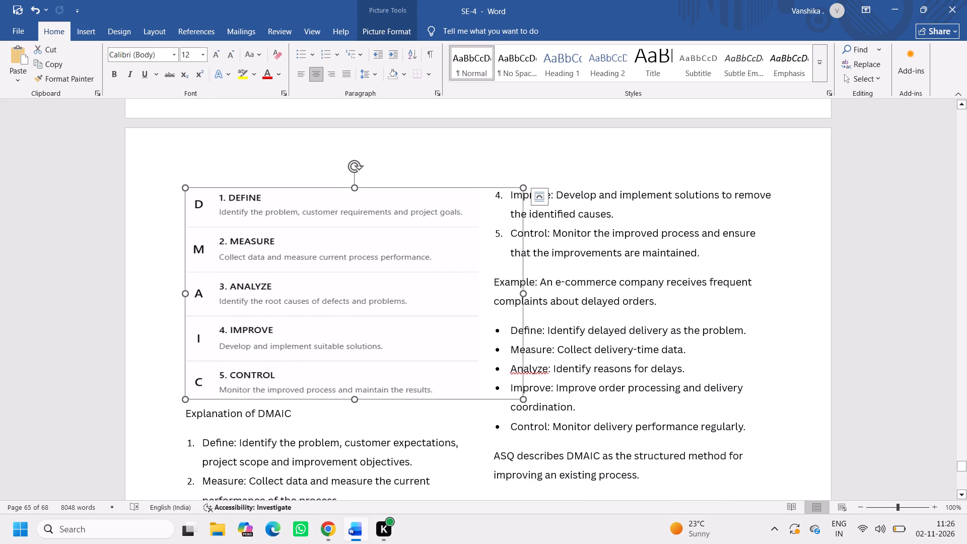
scroll(615, 427, down, 1)
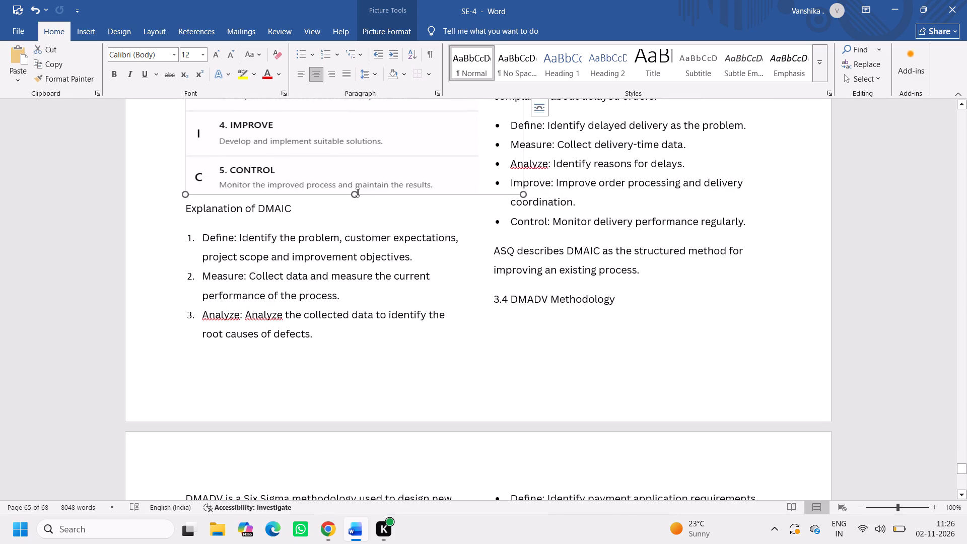
drag(358, 192, 363, 215)
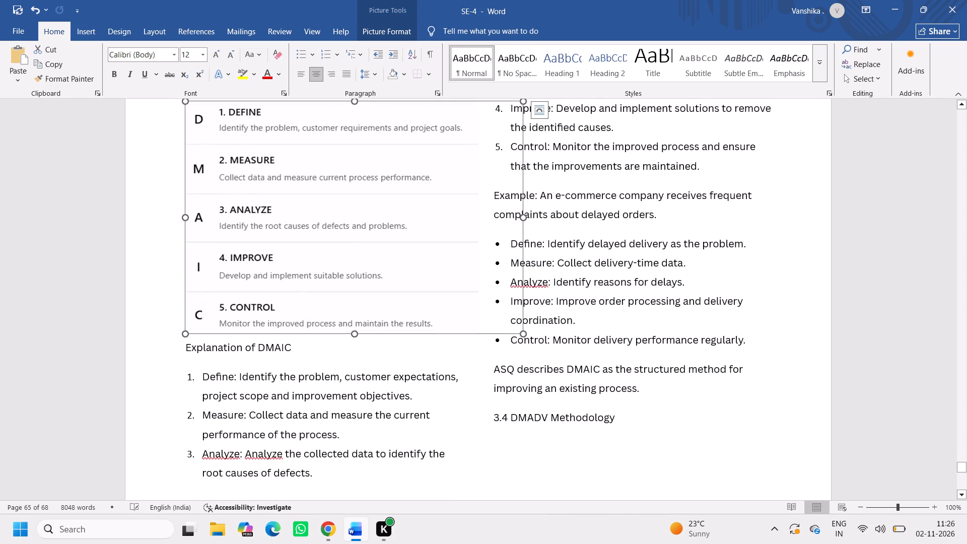
drag(356, 334, 358, 352)
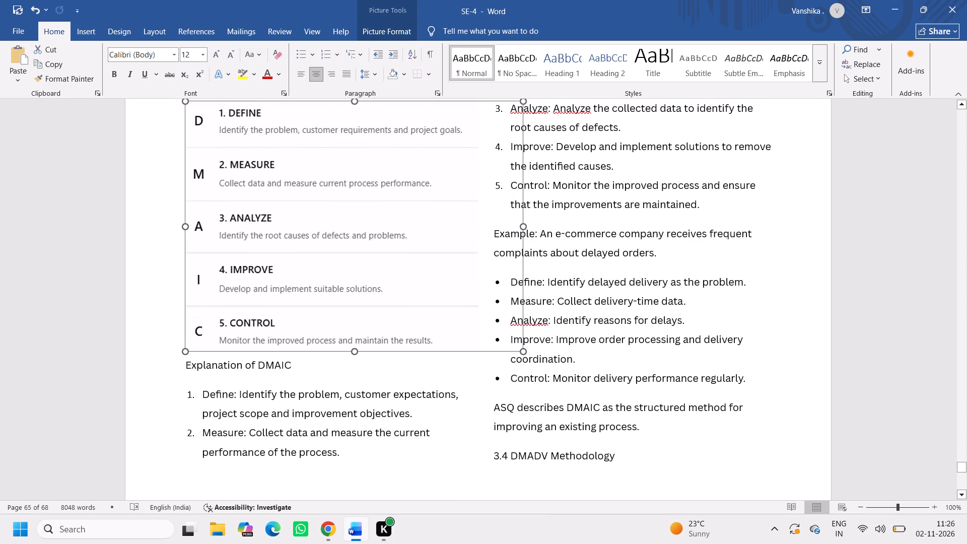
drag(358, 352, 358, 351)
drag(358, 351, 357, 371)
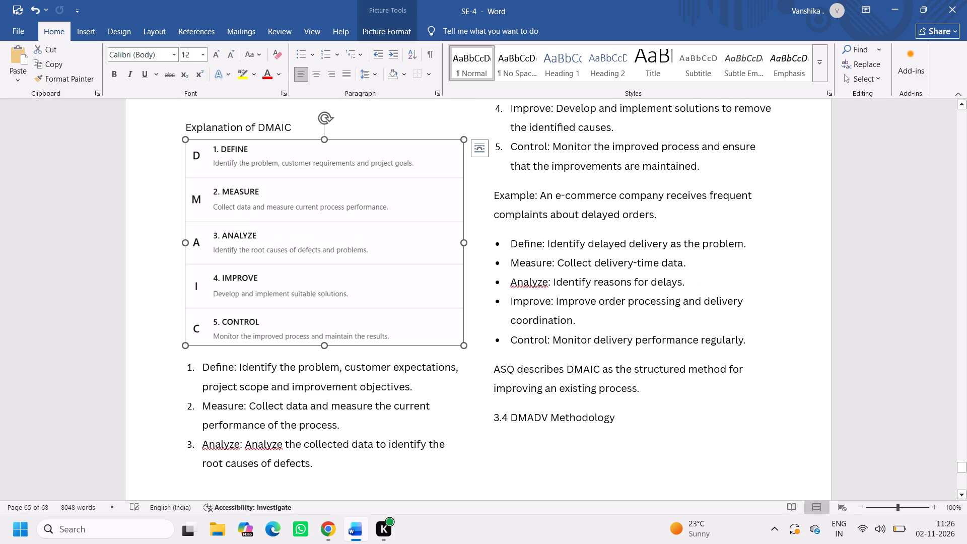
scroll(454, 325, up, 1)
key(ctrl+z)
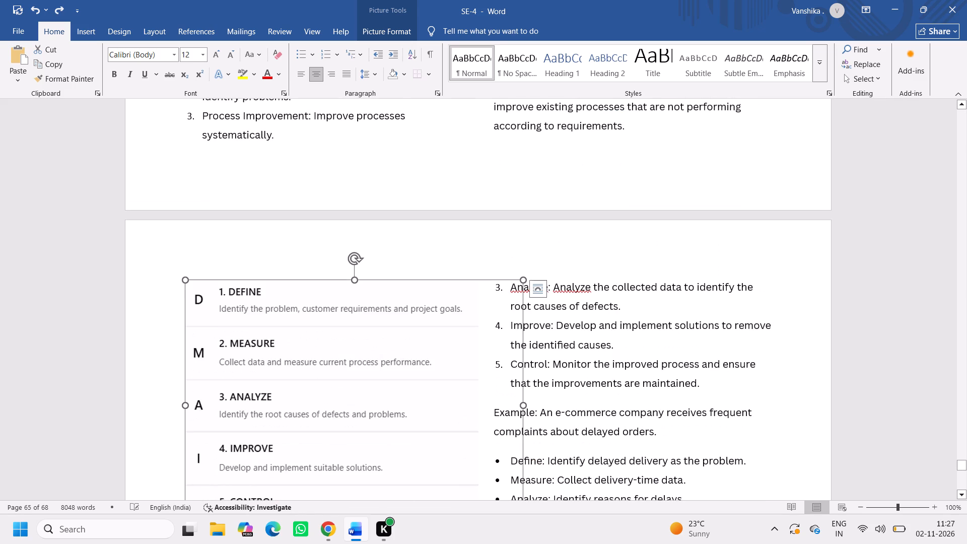
Insert a blank paragraph before the "3.4 DMADV Methodology" heading at the end of the DMAIC page to push it onward.
scroll(542, 364, down, 1)
click(581, 399)
click(492, 449)
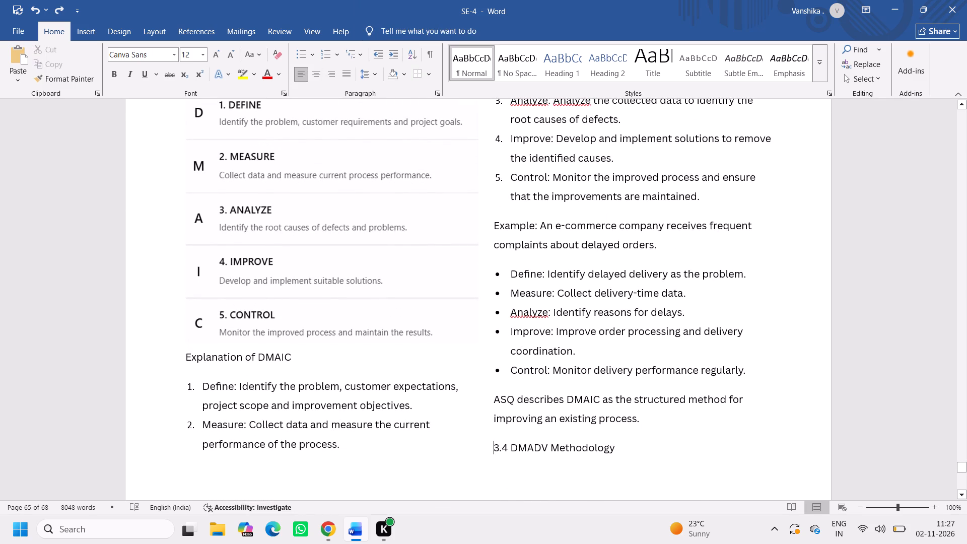
key(Return)
Insert two blank paragraphs before the stranded "Example" heading after the DMADV steps list to push it into the next column.
scroll(548, 467, down, 5)
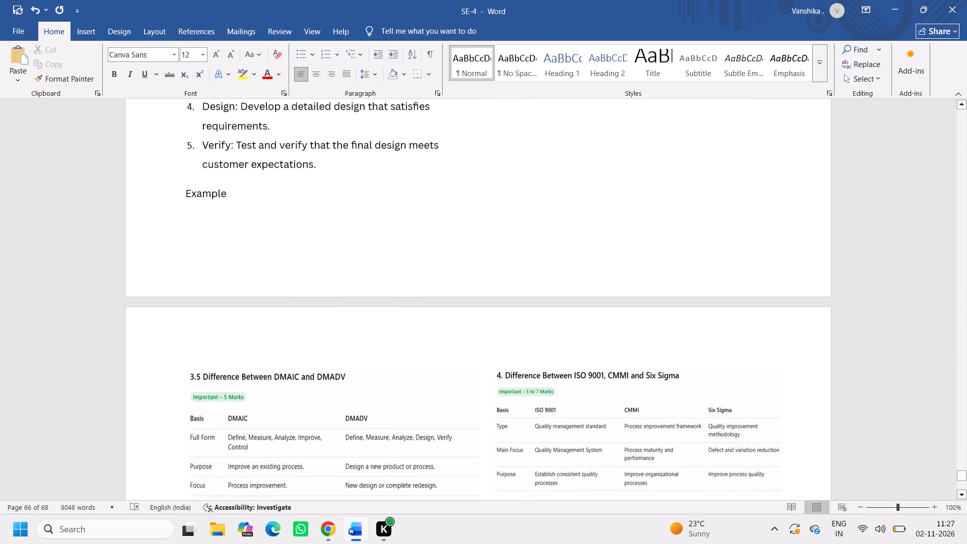
scroll(442, 393, up, 1)
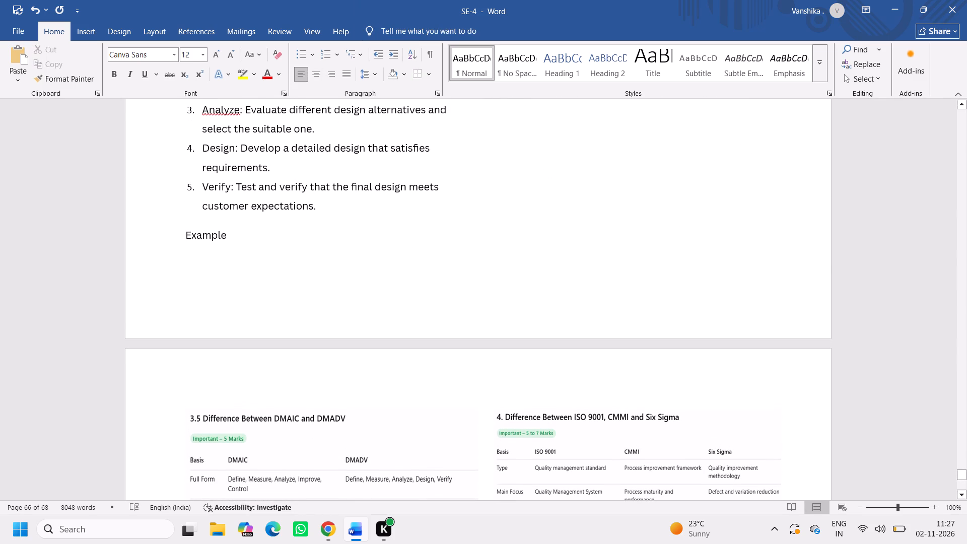
click(184, 235)
key(Return)
key(Return)
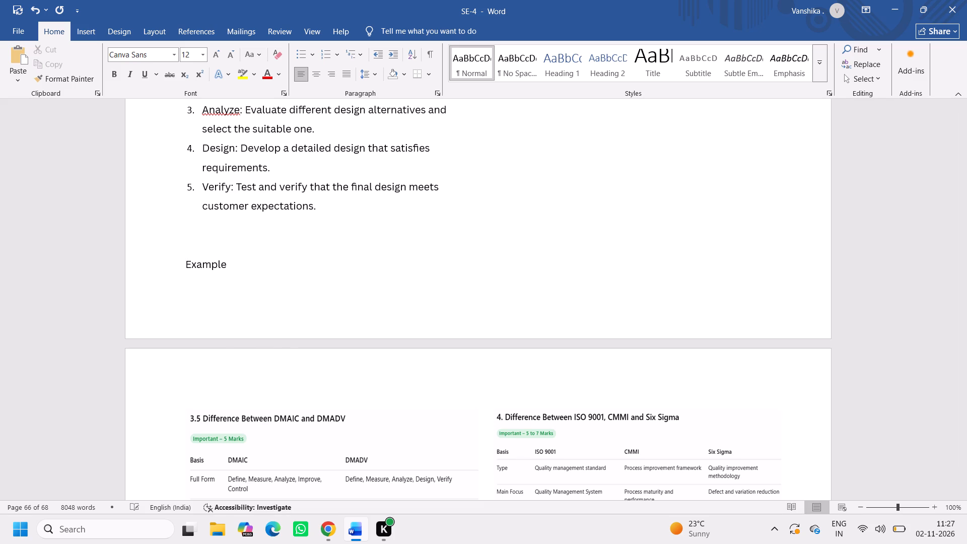
Review the end of the DMADV page and the comparison tables page that follows it.
scroll(409, 346, down, 3)
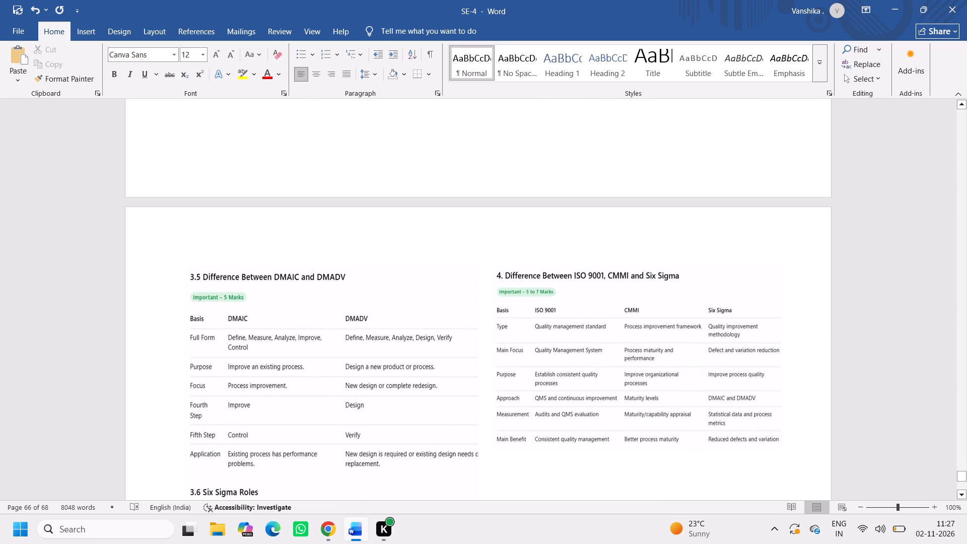
scroll(409, 346, down, 2)
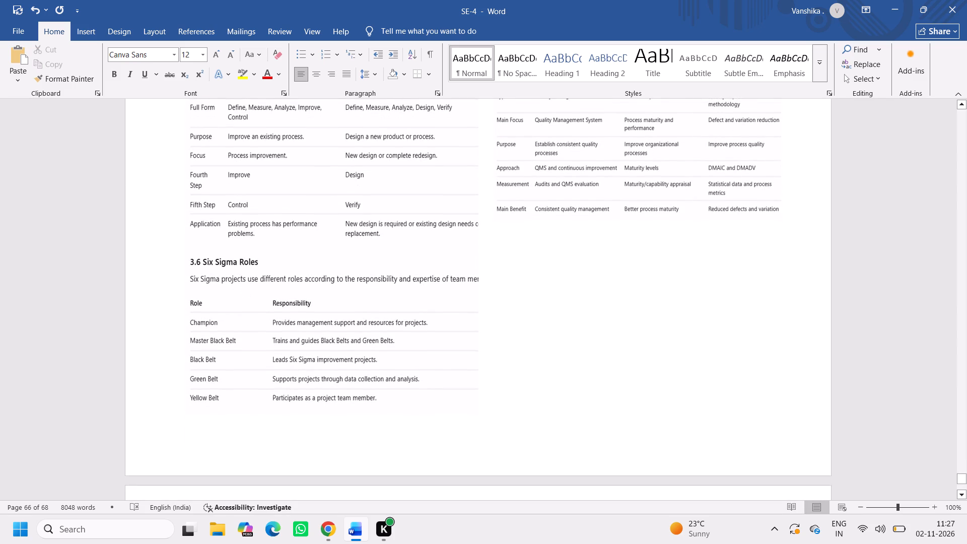
scroll(422, 305, up, 4)
scroll(623, 412, down, 2)
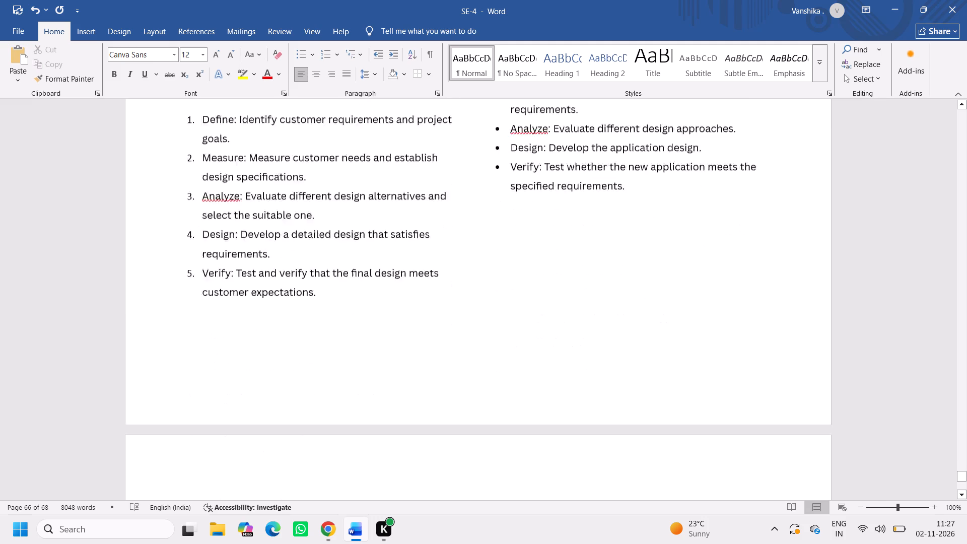
scroll(623, 412, down, 3)
scroll(519, 421, down, 1)
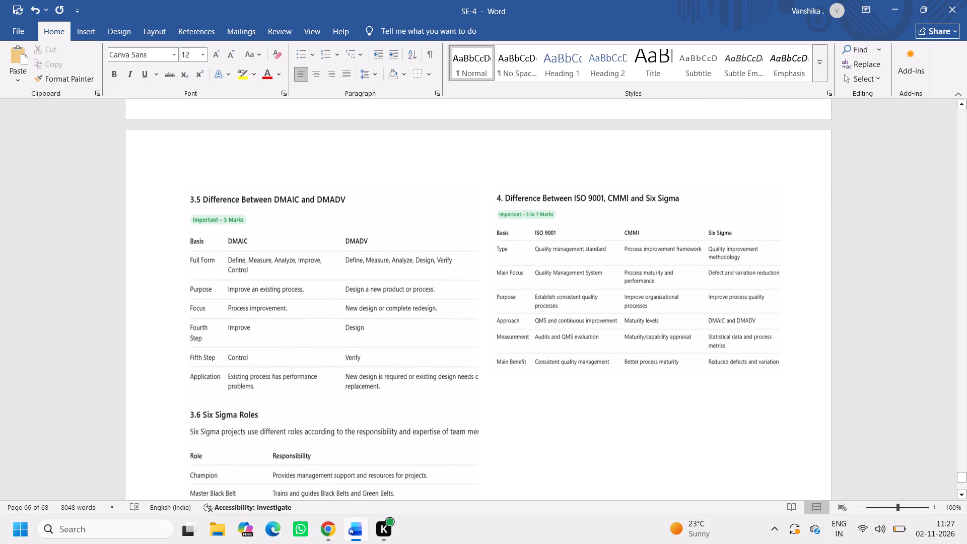
scroll(519, 421, down, 1)
click(585, 407)
scroll(585, 407, down, 1)
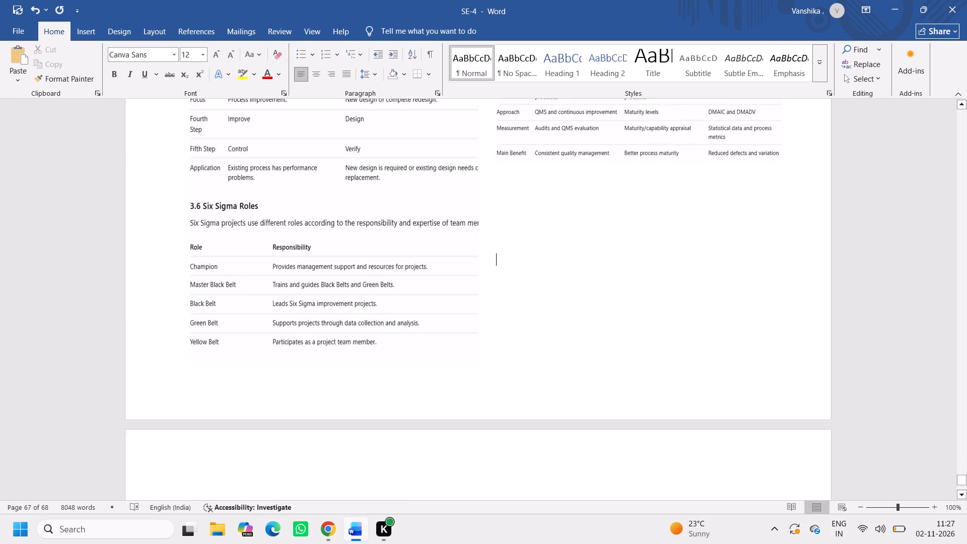
scroll(585, 407, down, 1)
scroll(585, 407, up, 2)
Make the "4. Difference Between ISO 9001, CMMI and Six Sigma" picture taller and wider, extending it almost to the page's right edge.
click(611, 306)
drag(637, 332, 641, 351)
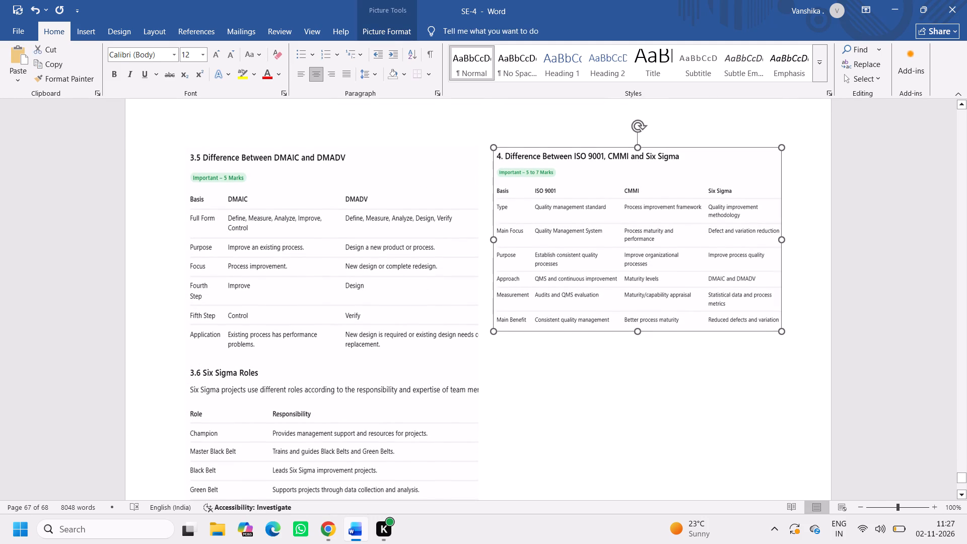
drag(641, 351, 663, 419)
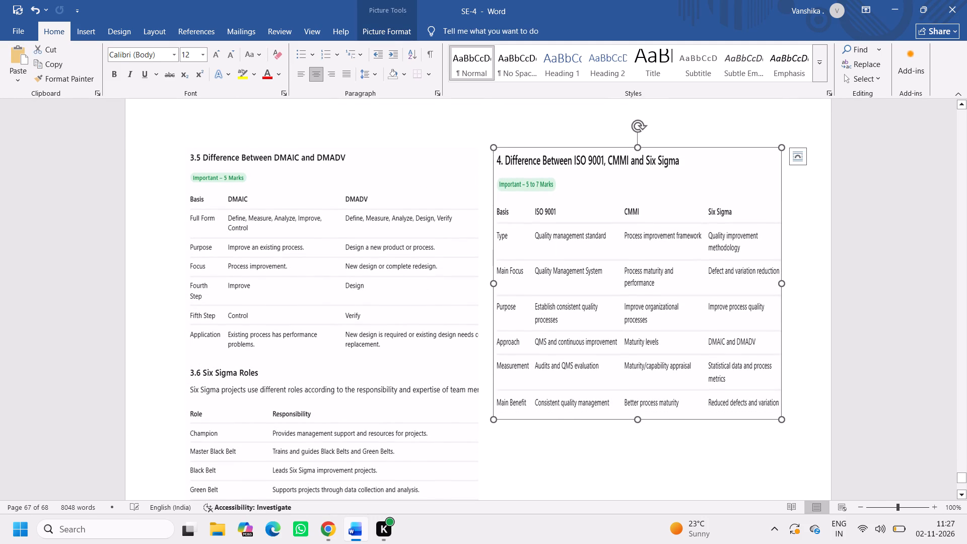
click(785, 287)
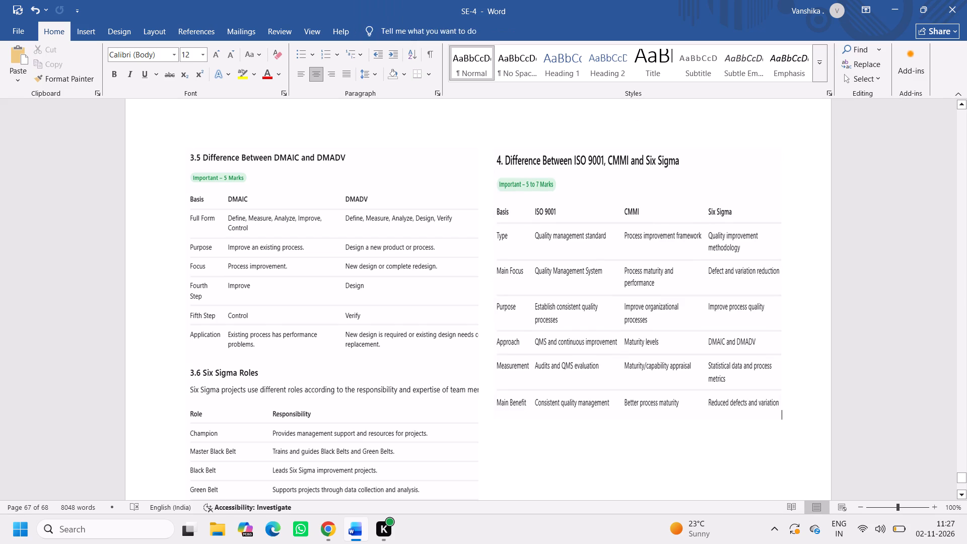
click(755, 289)
drag(781, 285, 830, 293)
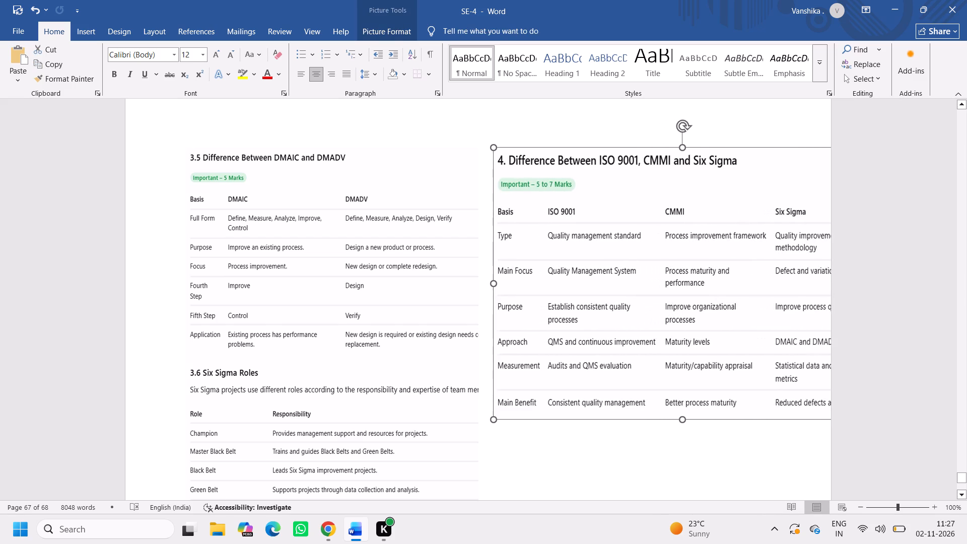
drag(830, 293, 822, 294)
drag(659, 419, 664, 436)
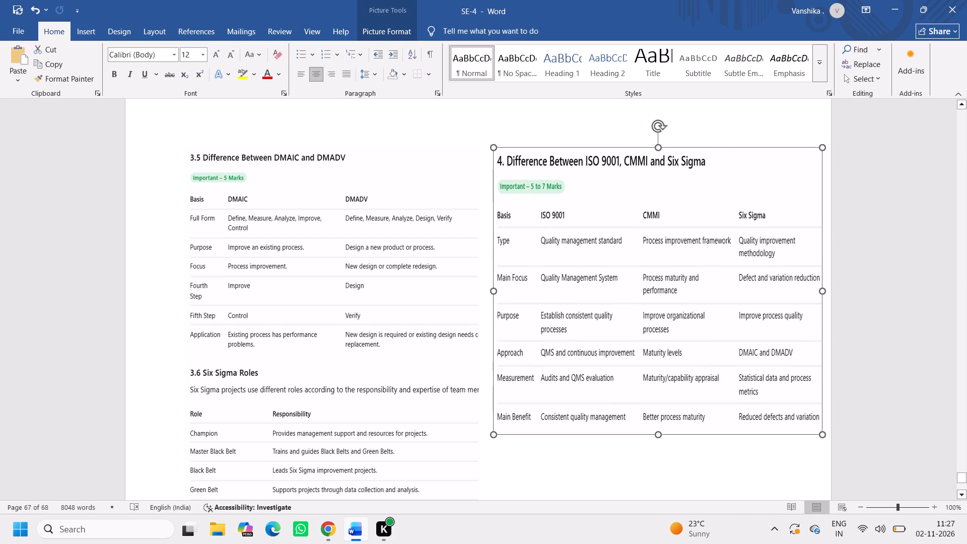
drag(664, 436, 664, 437)
Narrow the "3.5 Difference Between DMAIC and DMADV" picture so its full text fits within the first column.
click(356, 351)
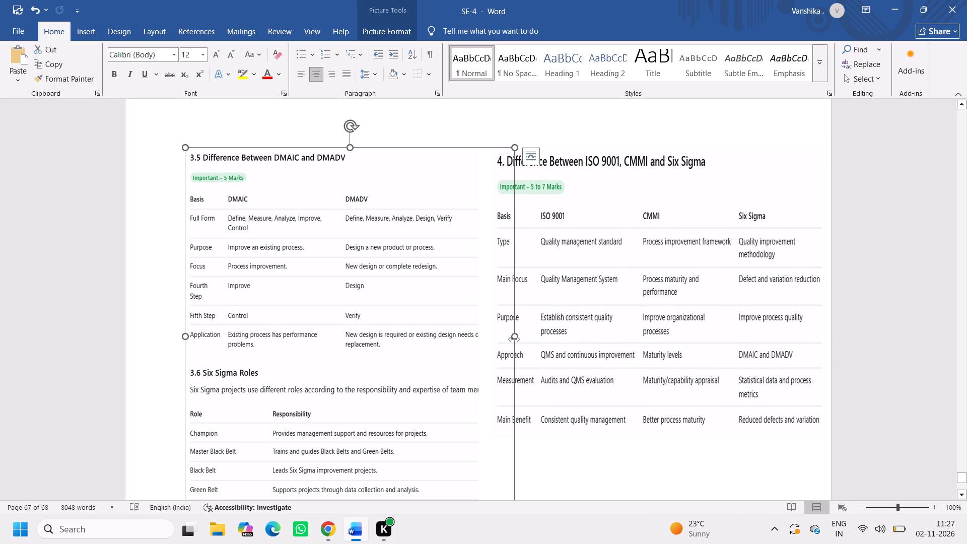
click(515, 336)
drag(515, 336, 467, 348)
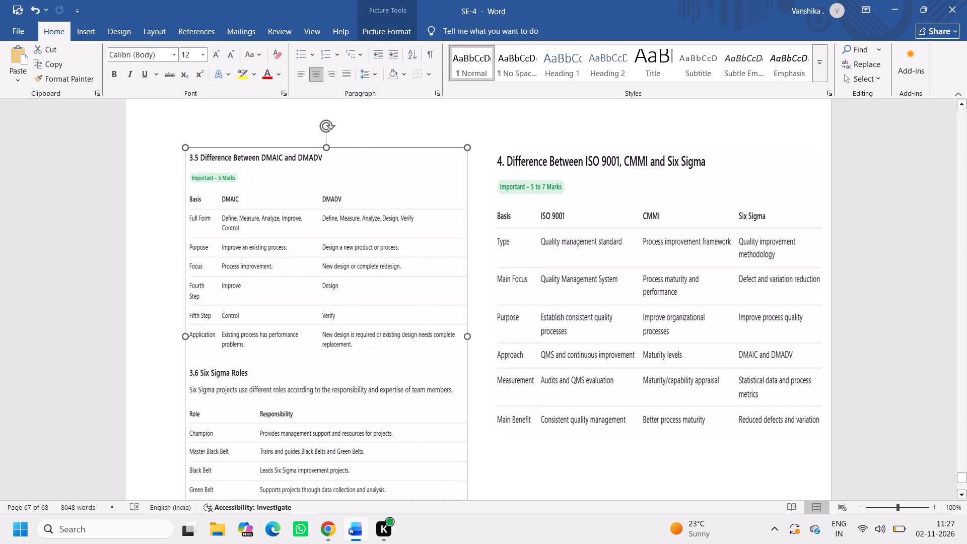
drag(467, 348, 477, 348)
click(550, 384)
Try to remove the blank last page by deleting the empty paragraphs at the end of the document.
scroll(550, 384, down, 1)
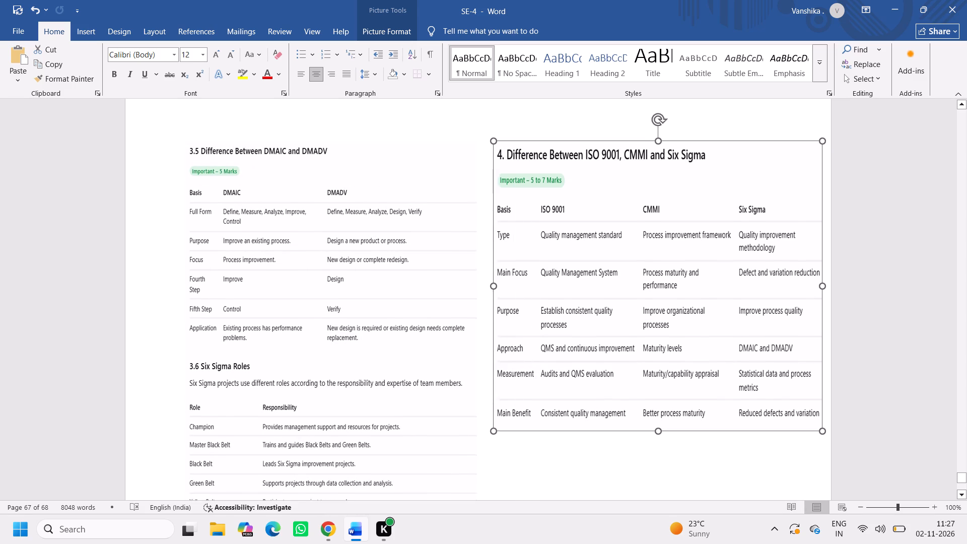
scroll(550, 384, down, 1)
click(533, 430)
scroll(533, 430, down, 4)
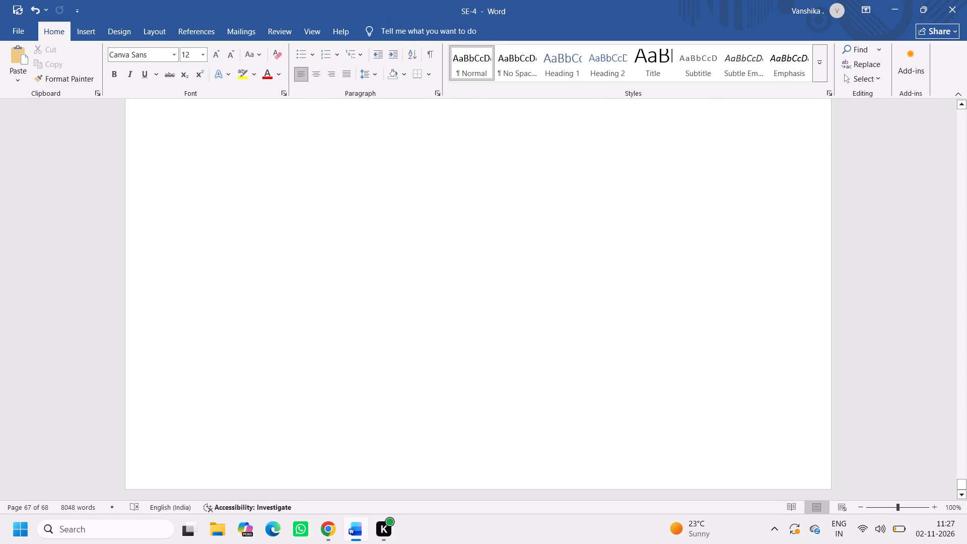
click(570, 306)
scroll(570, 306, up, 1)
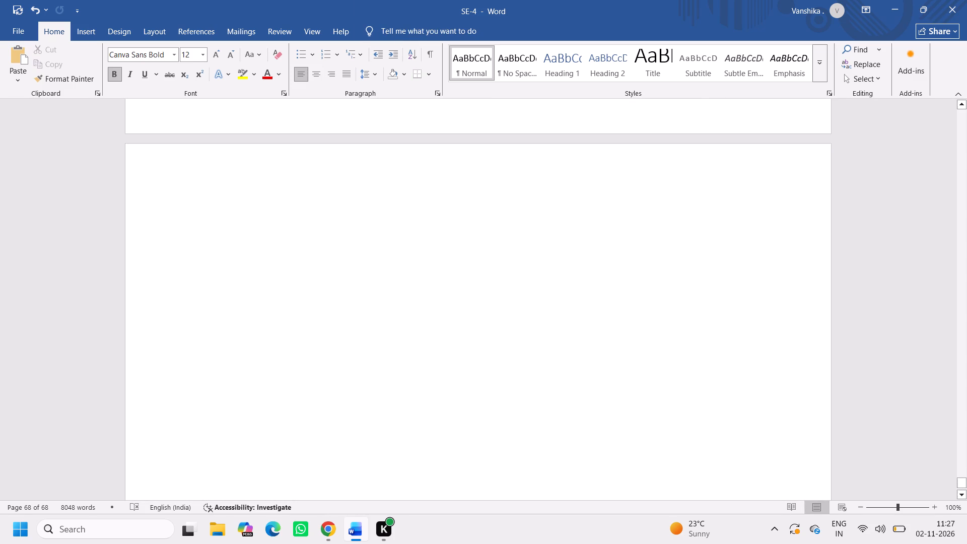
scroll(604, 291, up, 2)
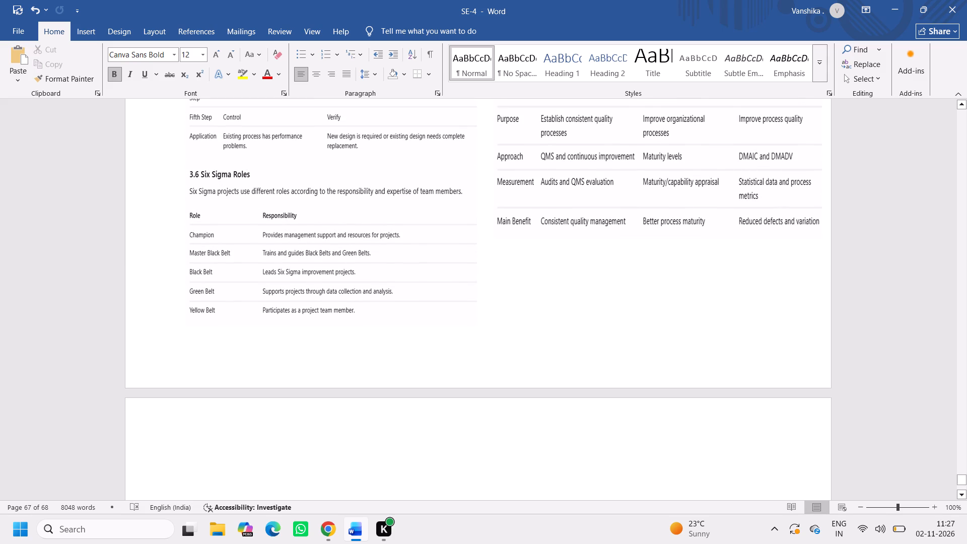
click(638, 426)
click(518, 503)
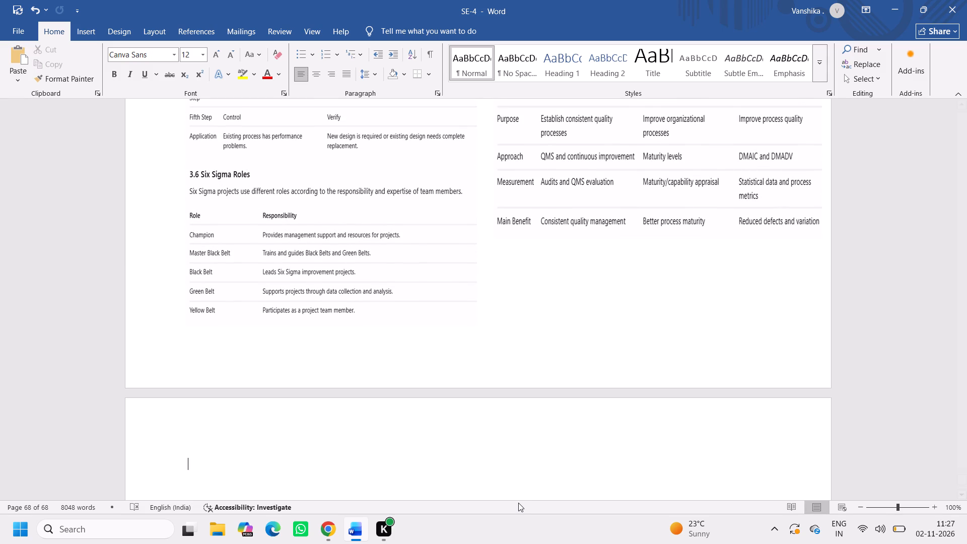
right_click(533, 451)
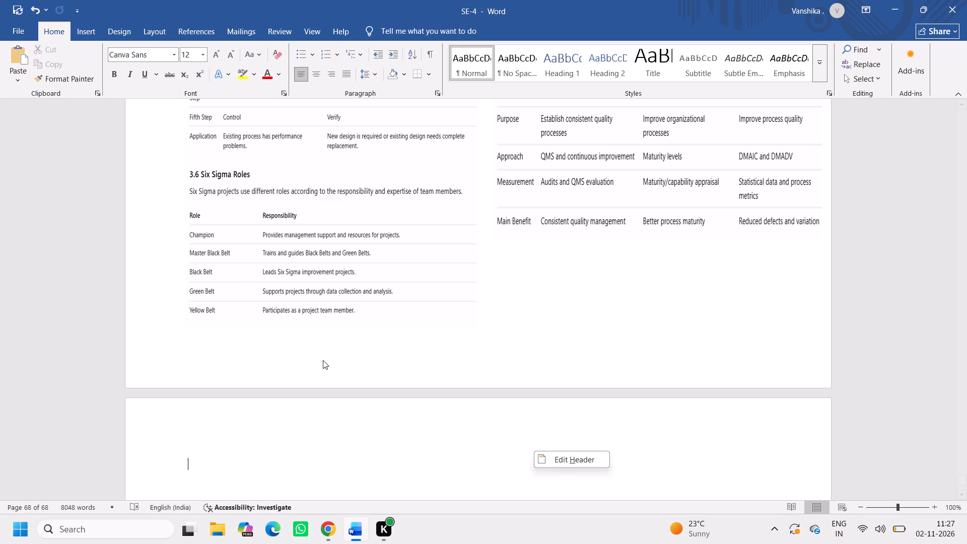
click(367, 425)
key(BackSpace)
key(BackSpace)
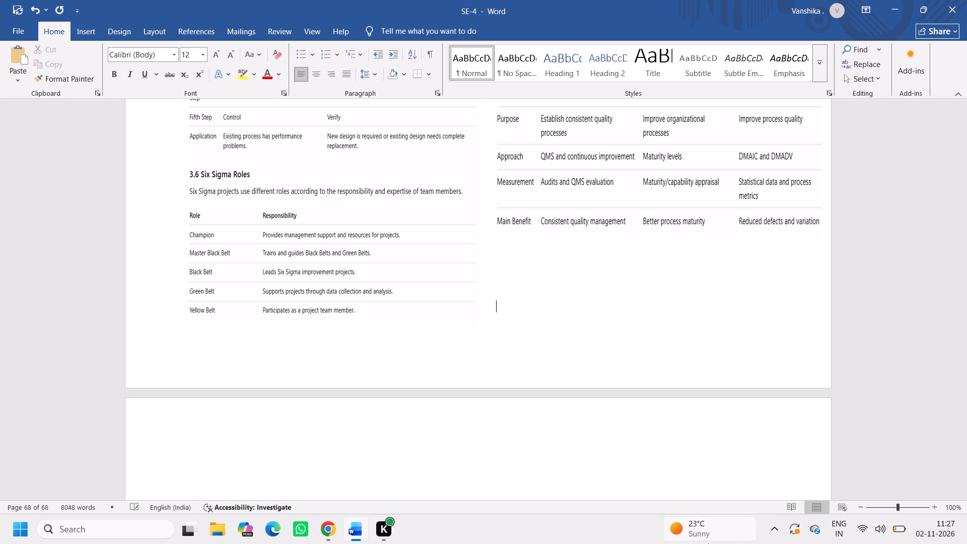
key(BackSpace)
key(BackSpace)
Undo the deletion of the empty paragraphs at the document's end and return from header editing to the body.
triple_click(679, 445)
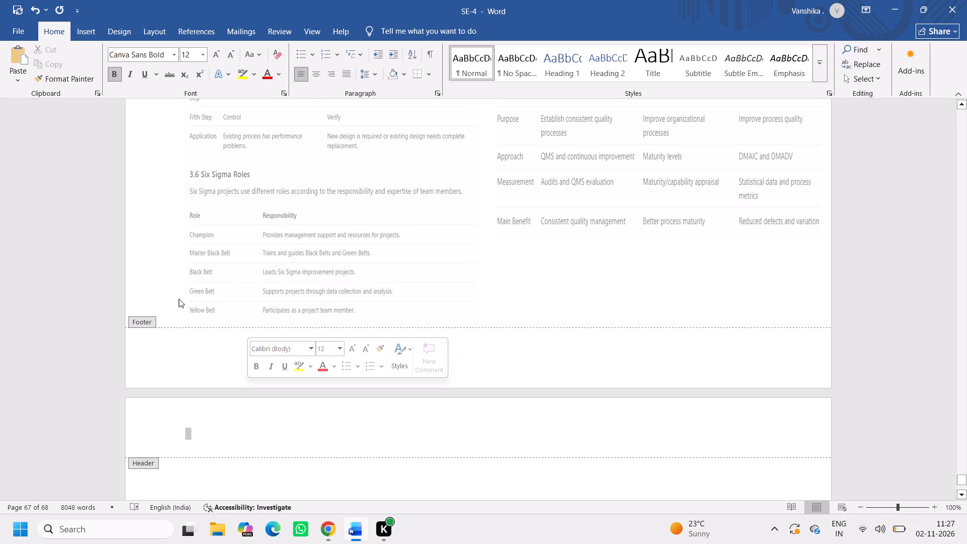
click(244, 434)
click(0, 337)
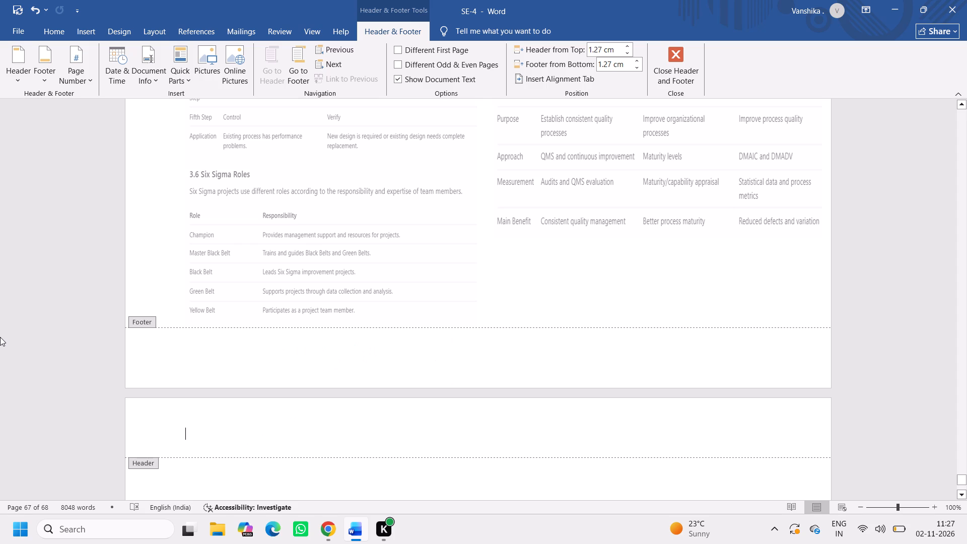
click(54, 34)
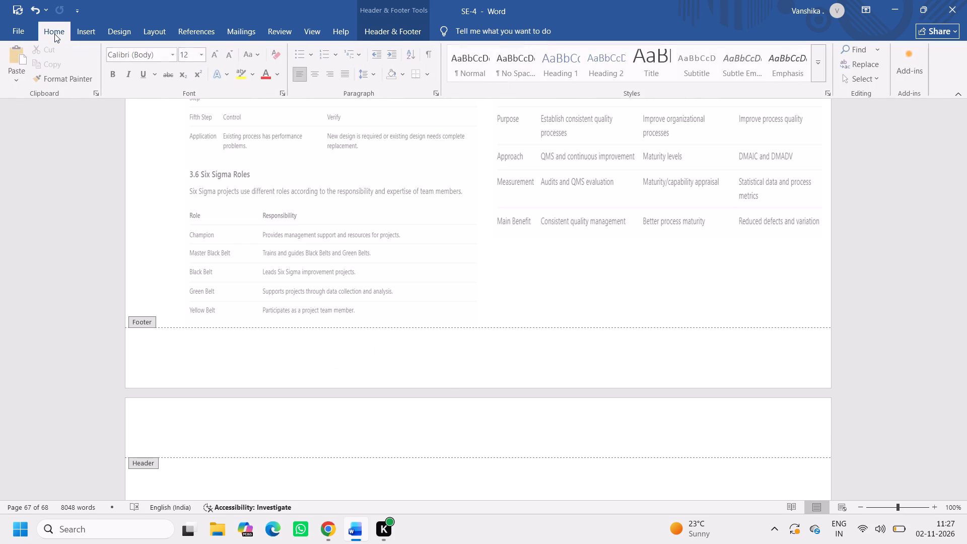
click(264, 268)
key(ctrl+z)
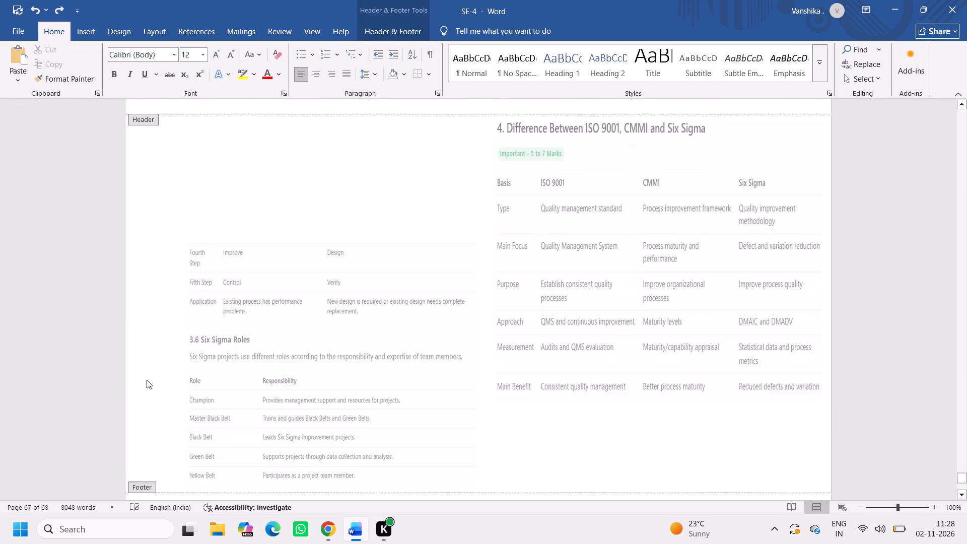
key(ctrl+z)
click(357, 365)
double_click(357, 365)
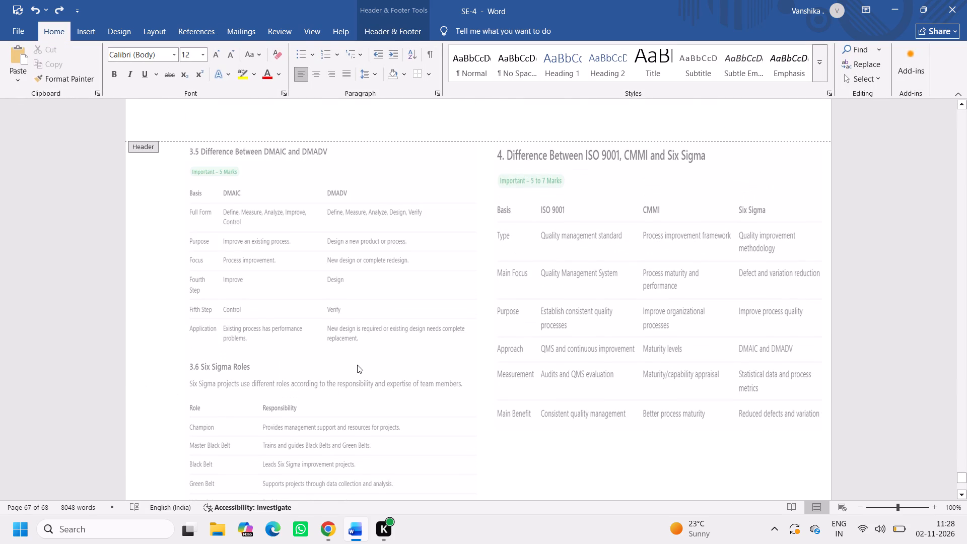
Save the document to the Desktop folder as a PDF named SE-4, with standard optimization and opening after publishing.
scroll(556, 448, down, 1)
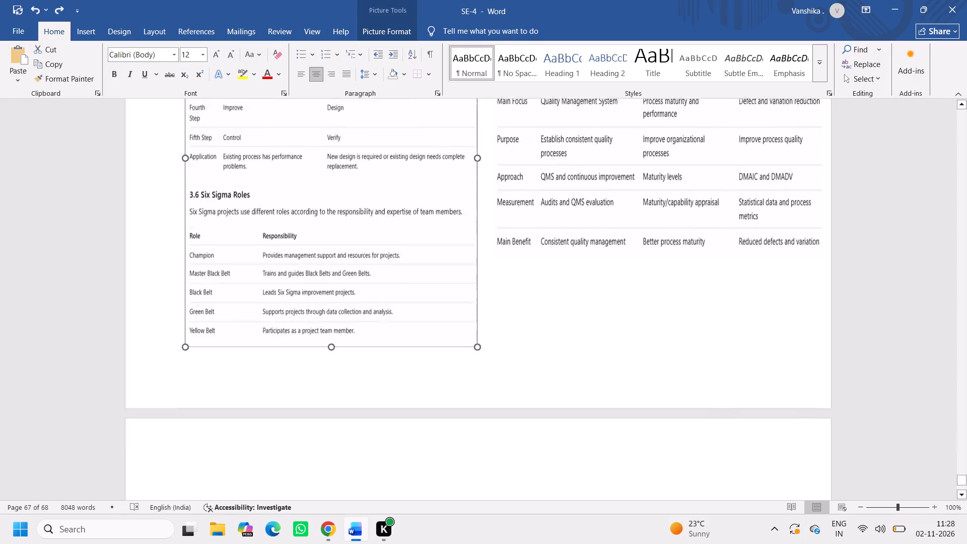
scroll(556, 448, down, 1)
scroll(538, 322, up, 2)
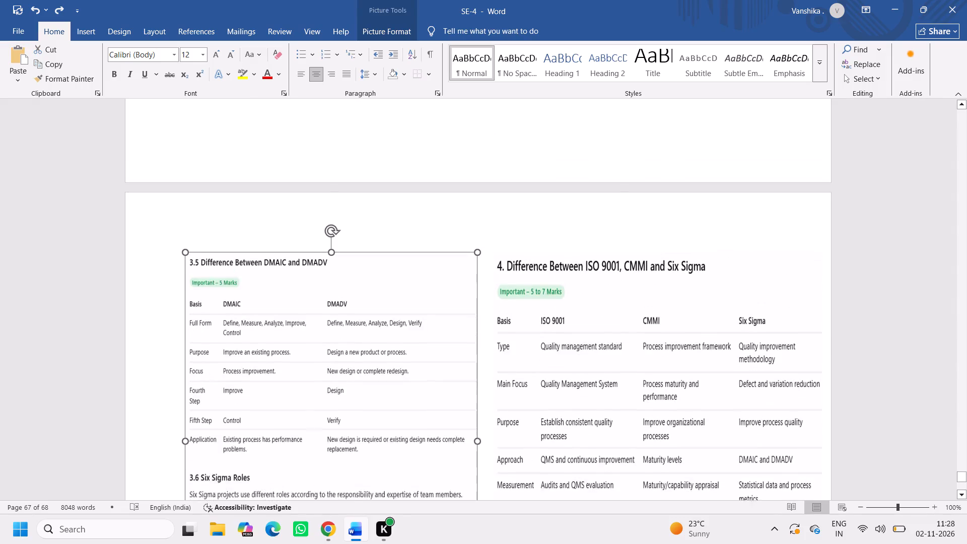
scroll(538, 322, up, 1)
click(24, 38)
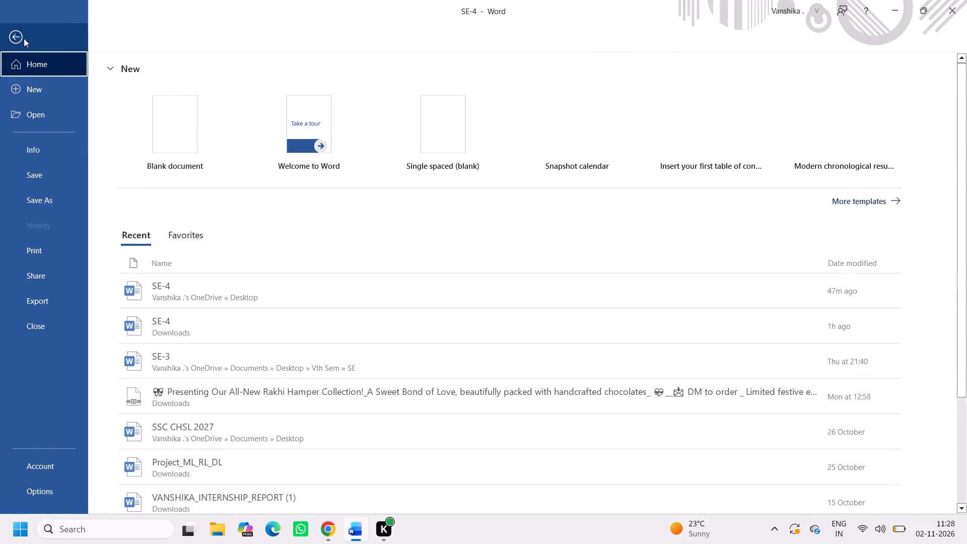
click(38, 205)
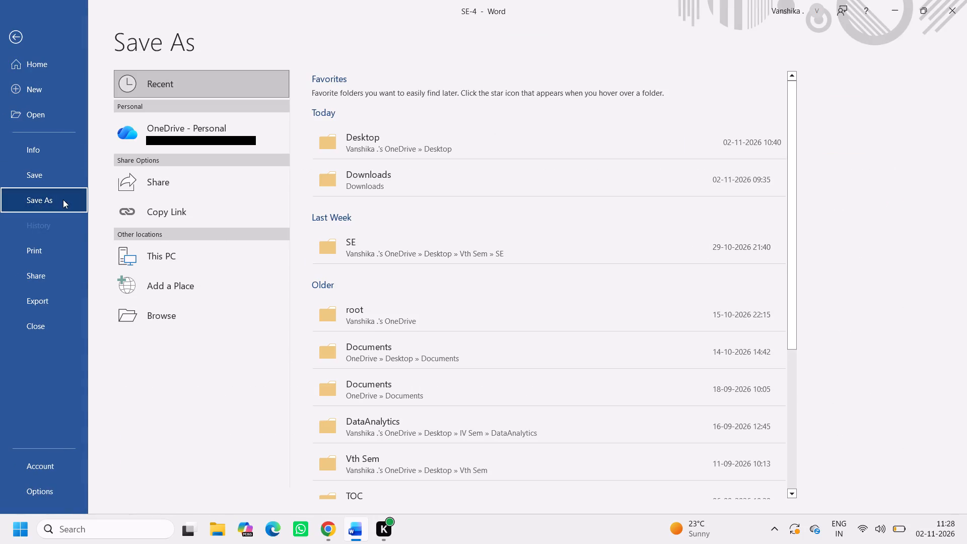
click(59, 199)
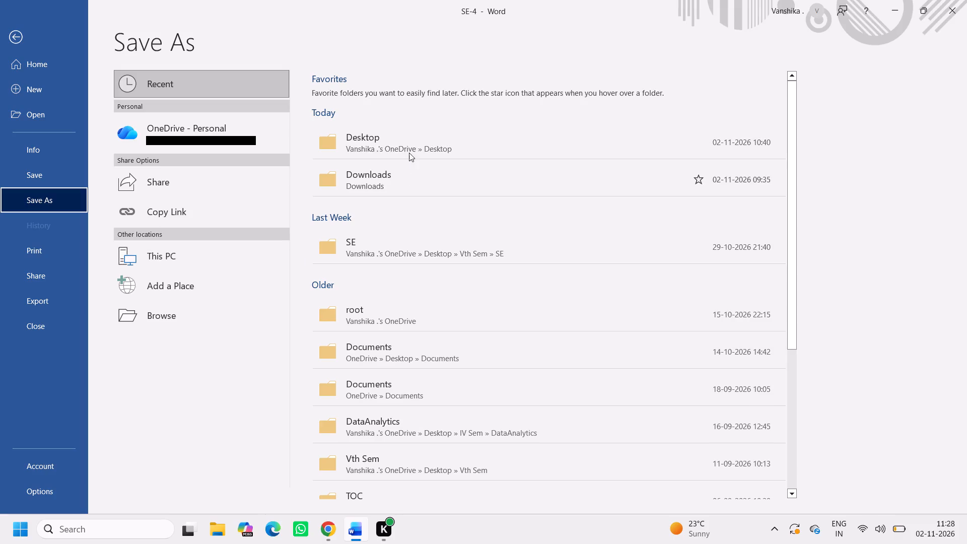
click(410, 143)
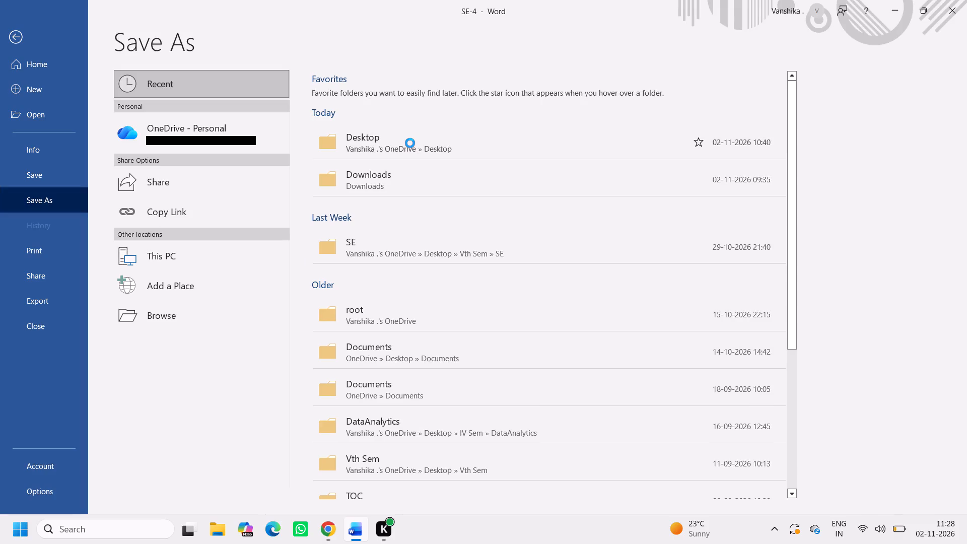
key(Return)
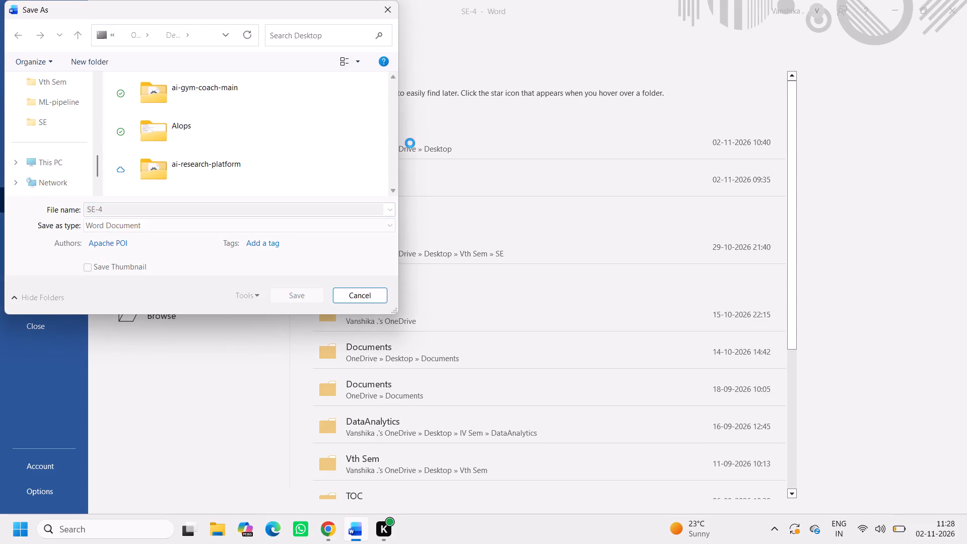
click(203, 223)
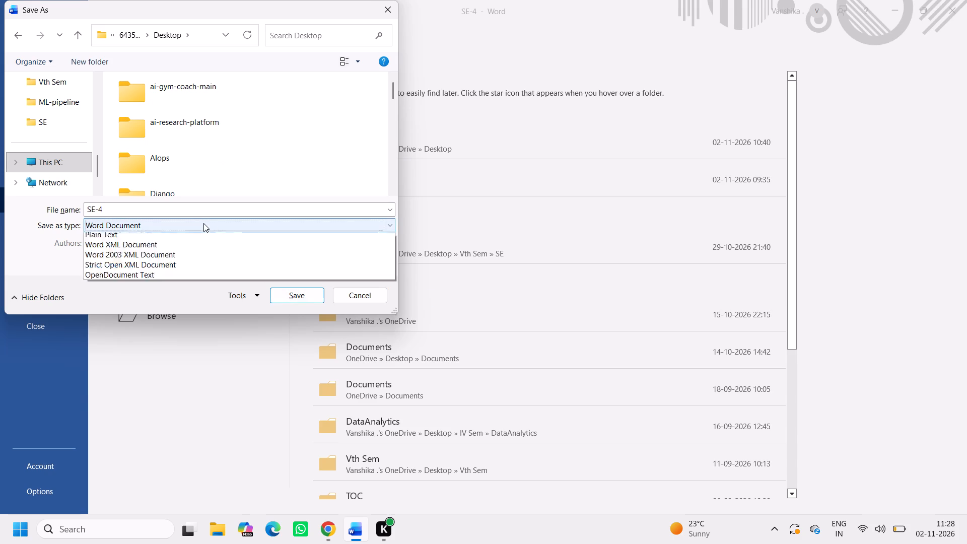
click(176, 294)
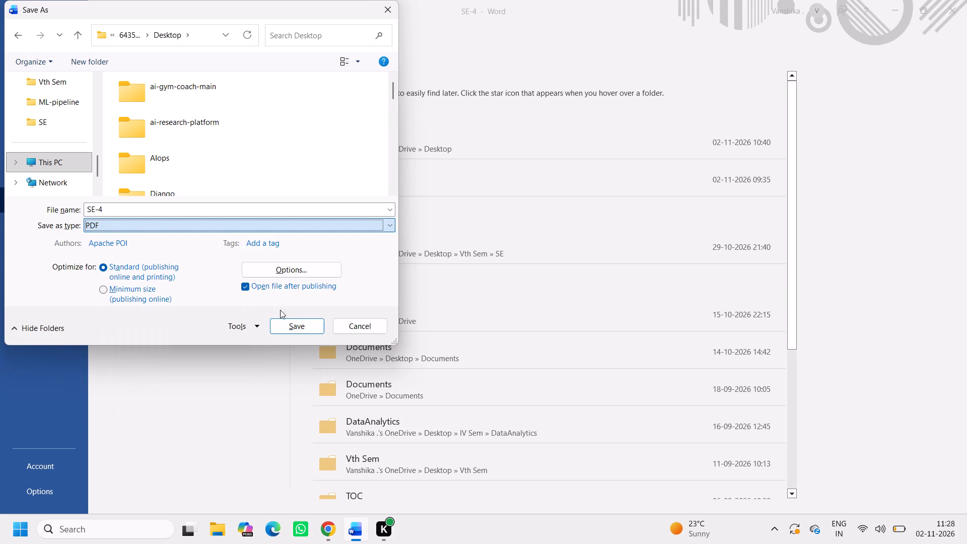
click(296, 324)
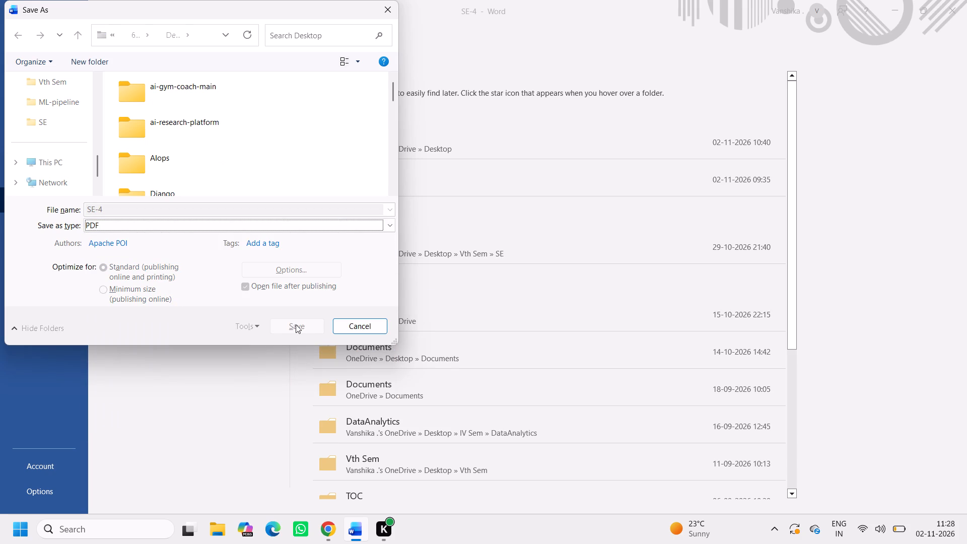